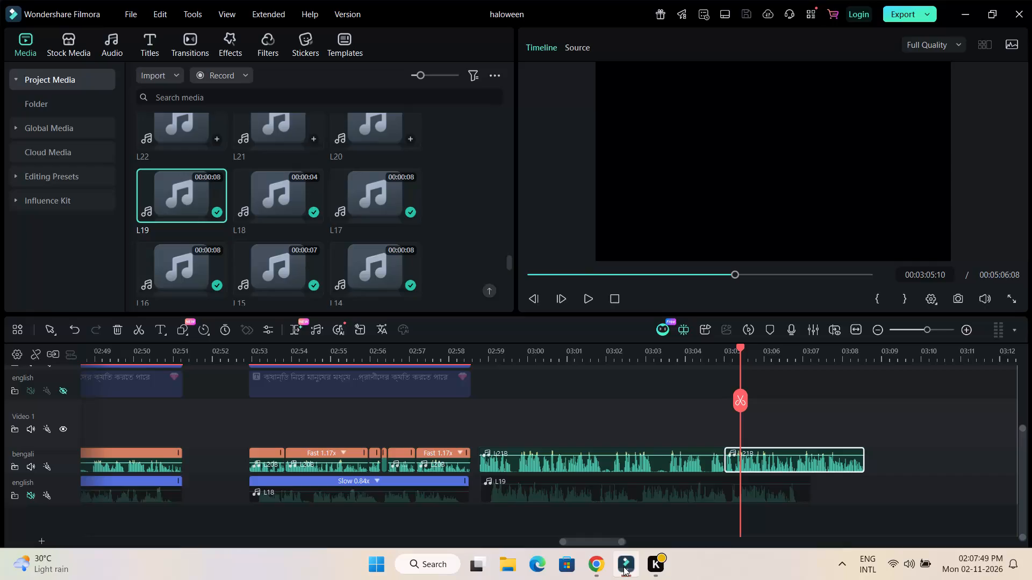
Play and scrub through the L21B and L19 audio clips between about 02:59 and 03:09 to check the narration's timing.
{"action": "scroll", "coordinate": [489, 221], "scroll_direction": "up", "scroll_amount": 1}
{"action": "scroll", "coordinate": [489, 221], "scroll_direction": "down", "scroll_amount": 1}
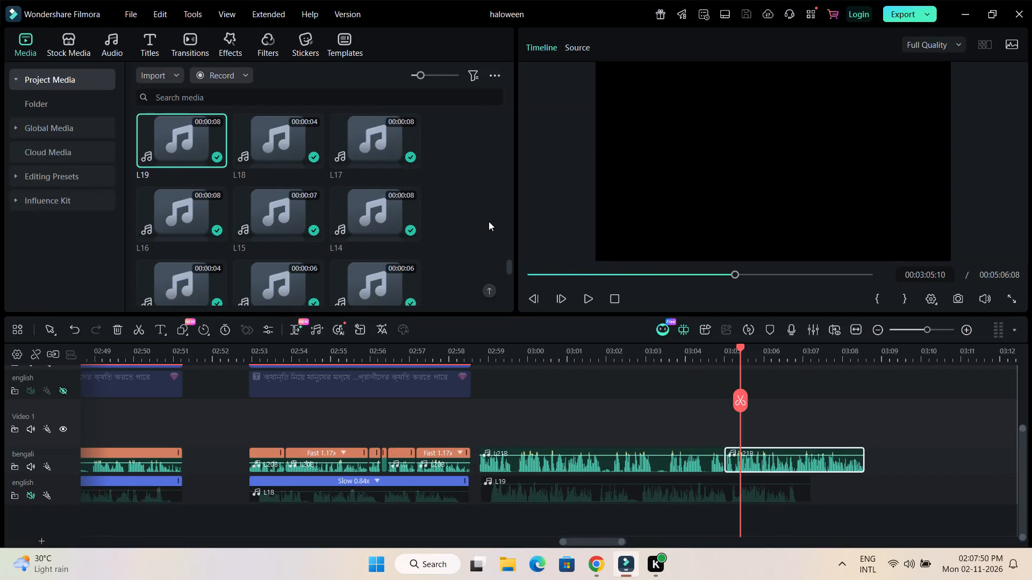
{"action": "left_click", "coordinate": [644, 349]}
{"action": "key", "text": "space"}
{"action": "key", "text": "space"}
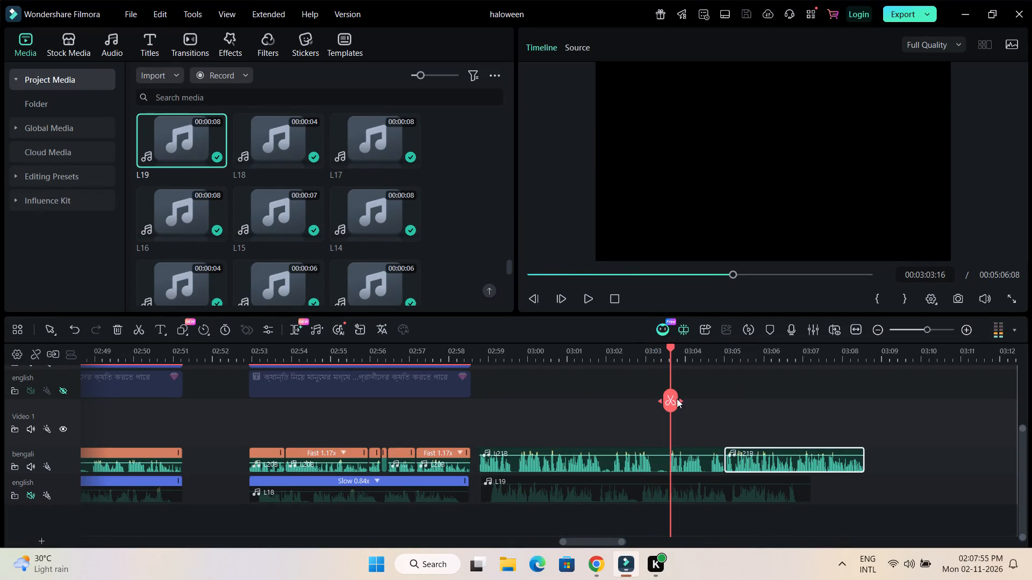
{"action": "left_click_drag", "start_coordinate": [669, 349], "coordinate": [629, 352]}
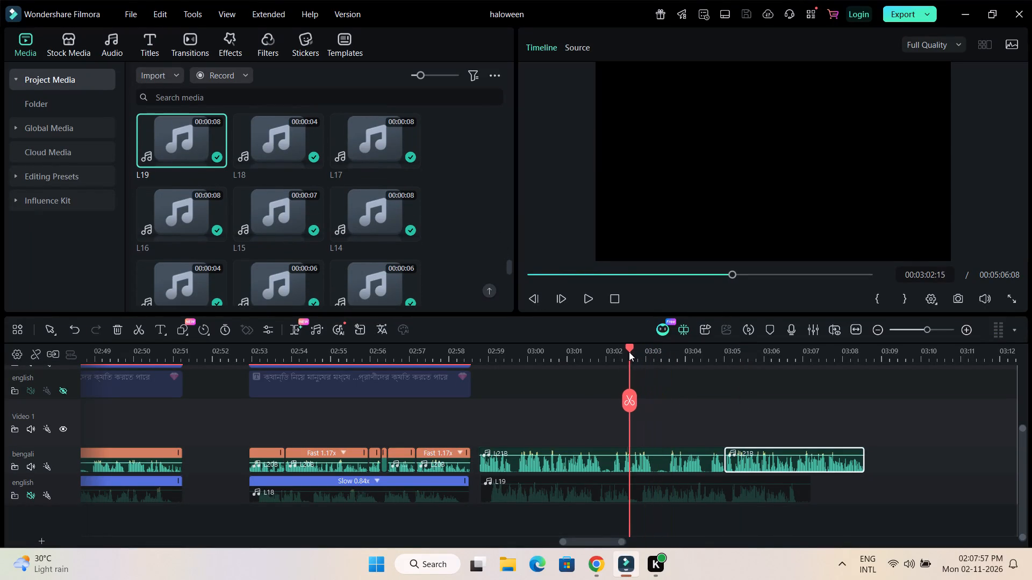
{"action": "left_click_drag", "start_coordinate": [629, 352], "coordinate": [620, 353]}
{"action": "left_click", "coordinate": [679, 402]}
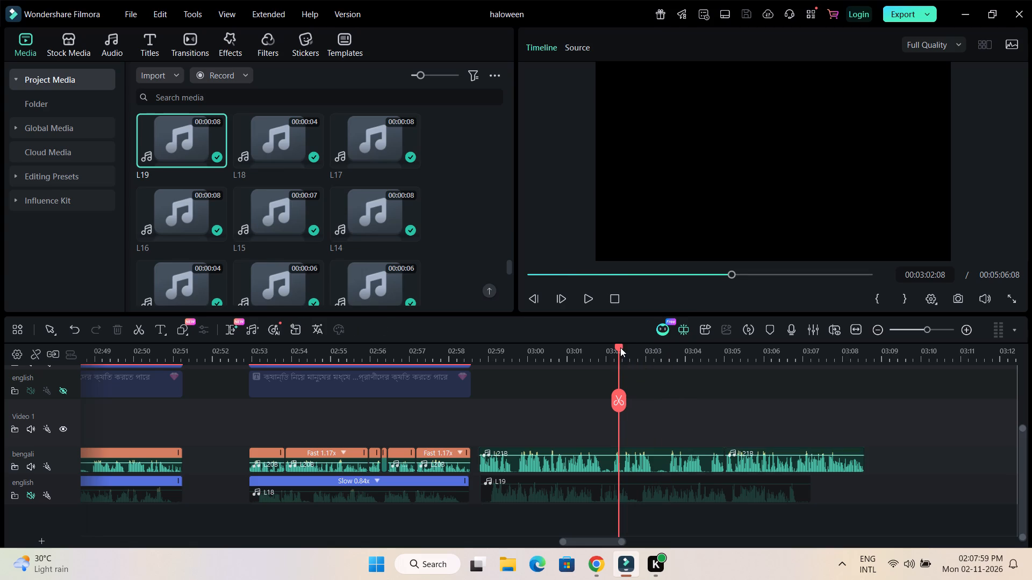
{"action": "left_click_drag", "start_coordinate": [618, 347], "coordinate": [483, 354]}
{"action": "key", "text": "space"}
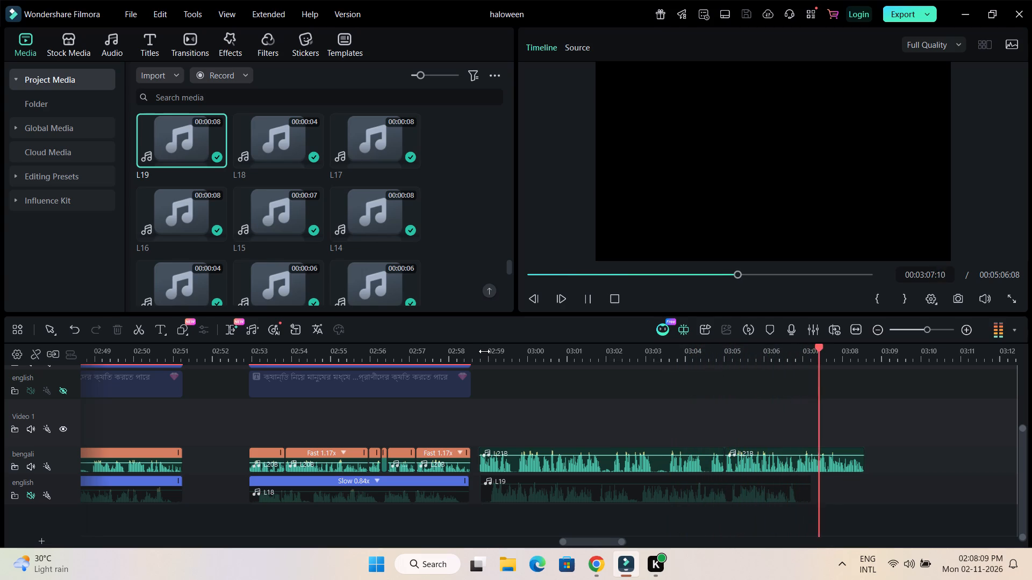
{"action": "left_click", "coordinate": [593, 301]}
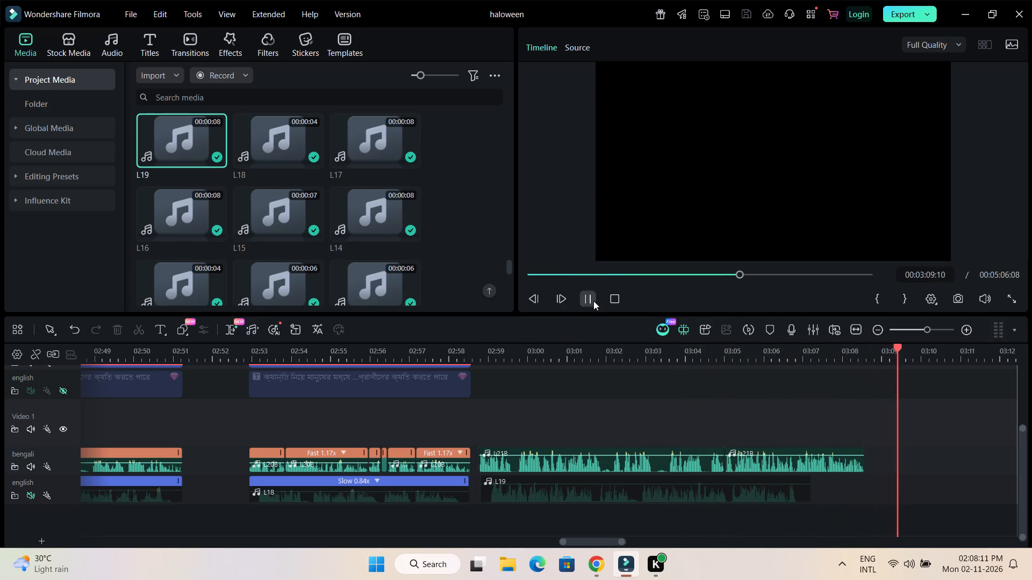
{"action": "left_click", "coordinate": [646, 358]}
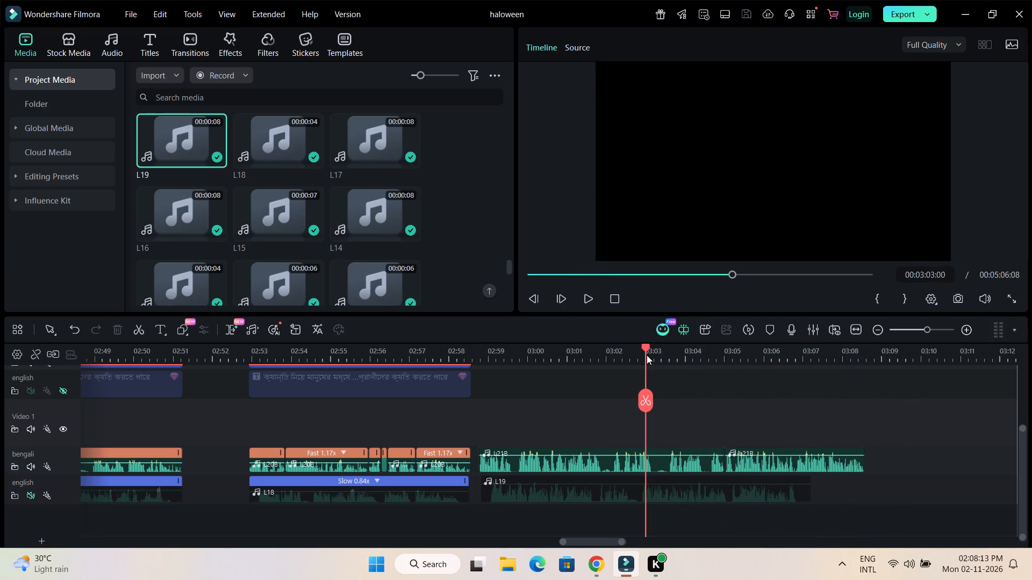
{"action": "left_click_drag", "start_coordinate": [647, 347], "coordinate": [661, 347]}
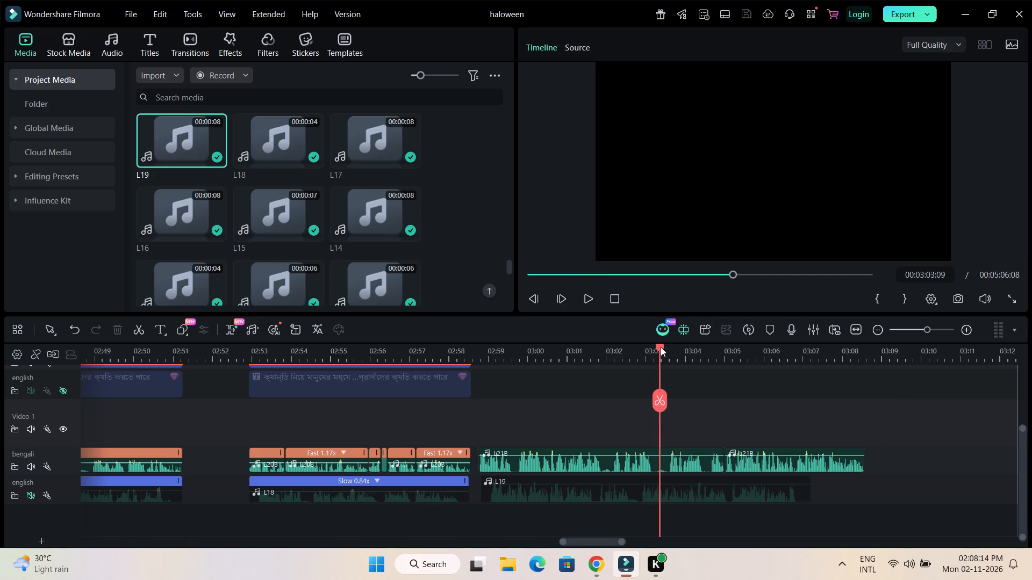
{"action": "left_click_drag", "start_coordinate": [661, 347], "coordinate": [662, 347]}
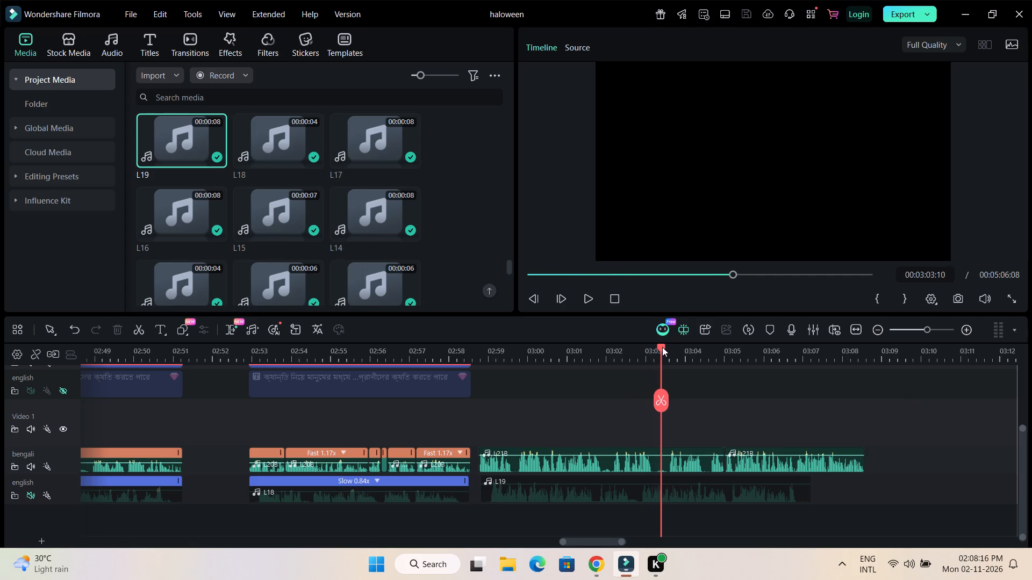
{"action": "left_click_drag", "start_coordinate": [662, 347], "coordinate": [652, 349]}
Slow the L19 clip on the english audio track to a uniform speed of 0.90.
{"action": "double_click", "coordinate": [591, 491]}
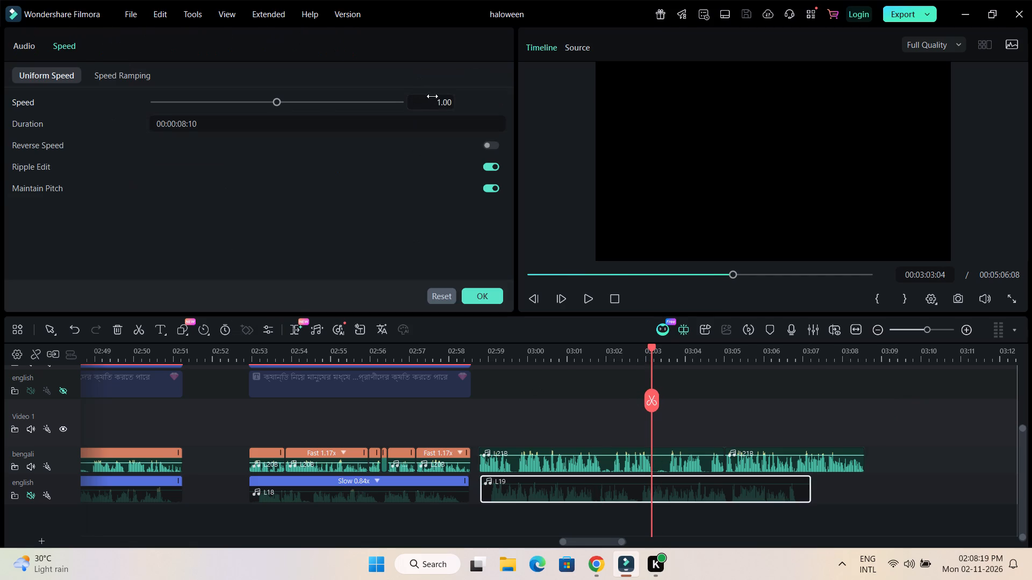
{"action": "left_click", "coordinate": [436, 100]}
{"action": "scroll", "coordinate": [437, 101], "scroll_direction": "down", "scroll_amount": 5}
{"action": "left_click", "coordinate": [402, 243]}
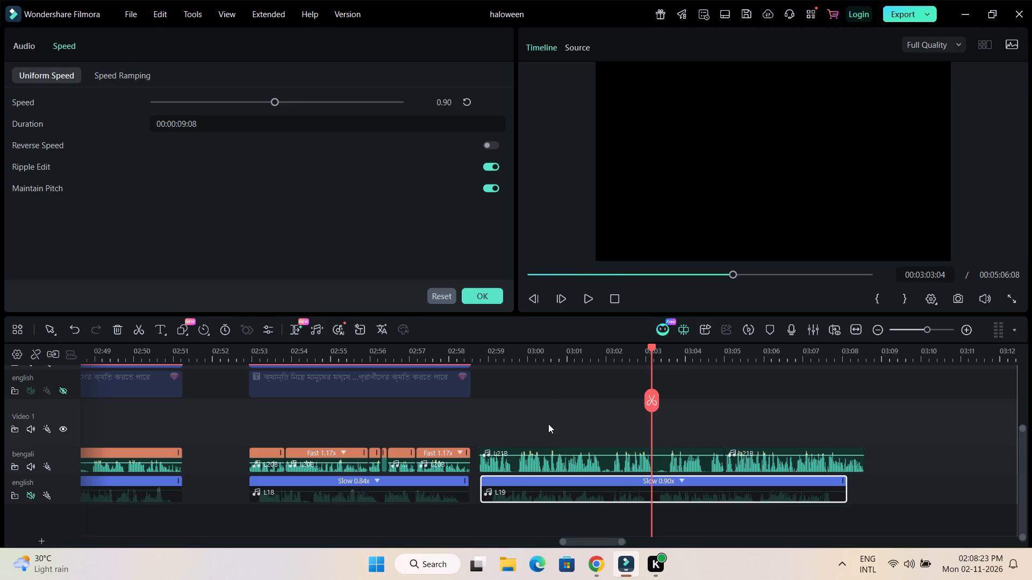
{"action": "left_click", "coordinate": [546, 426]}
Speed up the first L21B clip on the bengali audio track to a uniform speed of 1.06.
{"action": "left_click", "coordinate": [770, 468]}
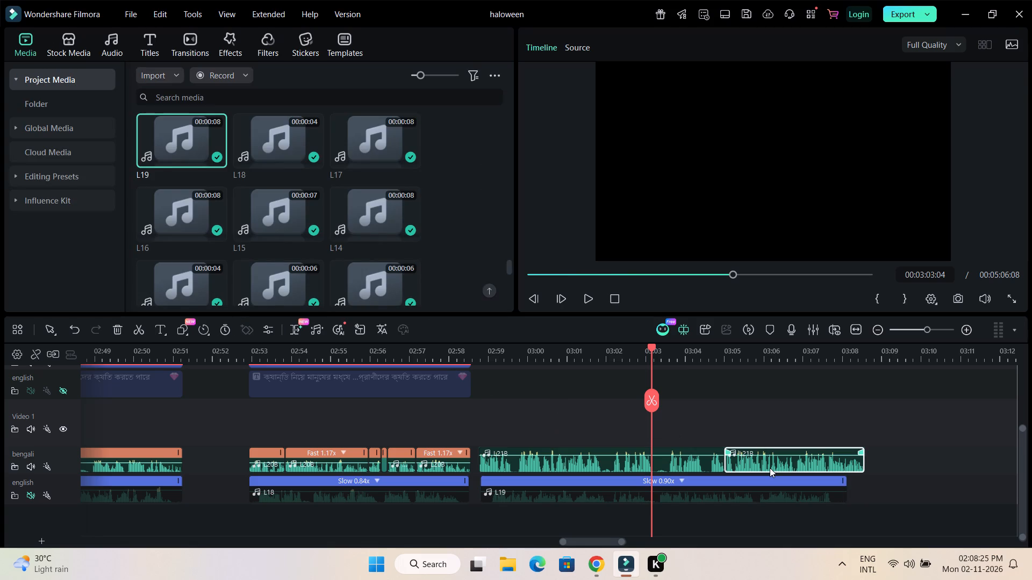
{"action": "double_click", "coordinate": [689, 463]}
{"action": "left_click", "coordinate": [446, 103]}
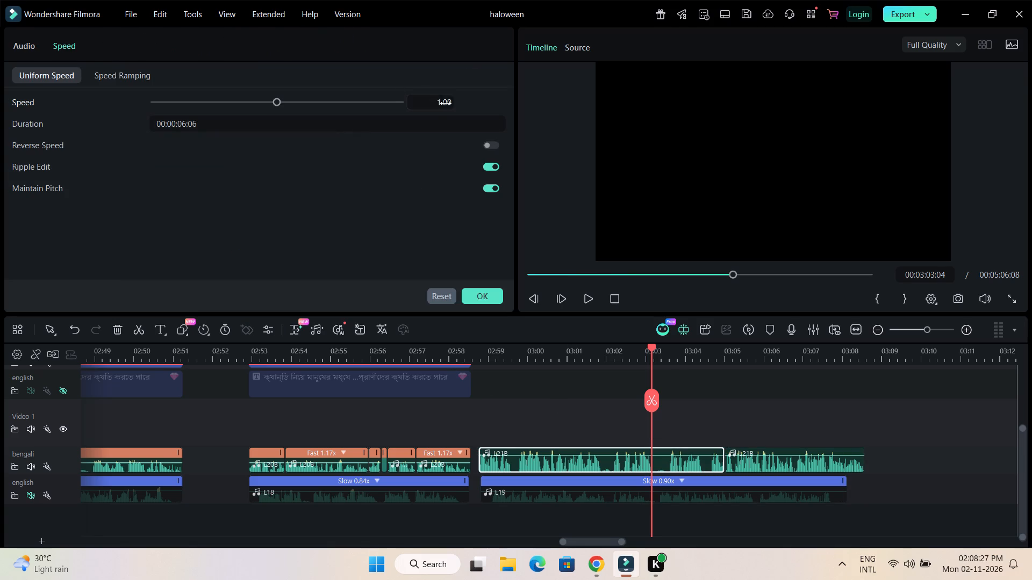
{"action": "scroll", "coordinate": [446, 103], "scroll_direction": "up", "scroll_amount": 3}
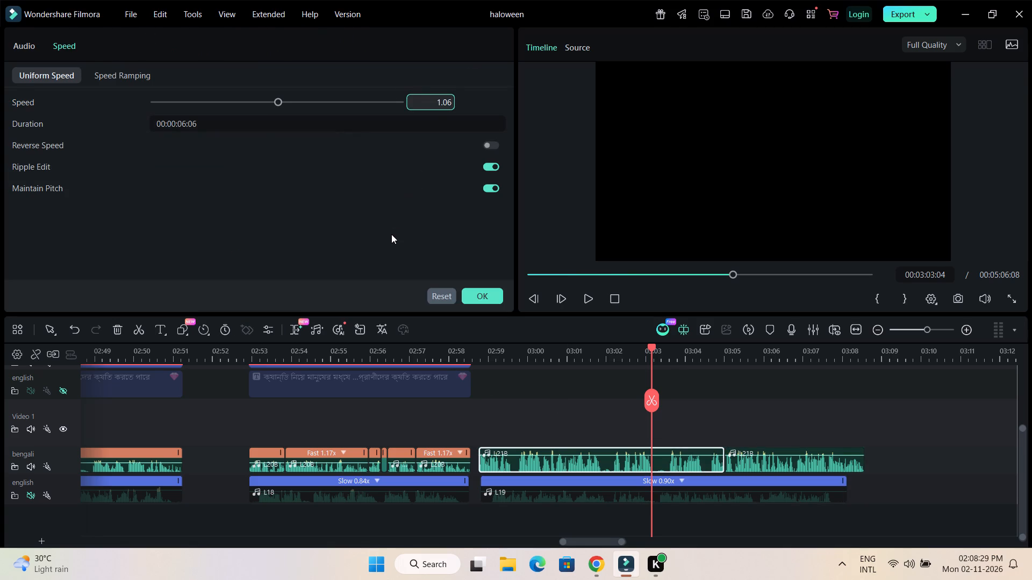
{"action": "left_click", "coordinate": [391, 234]}
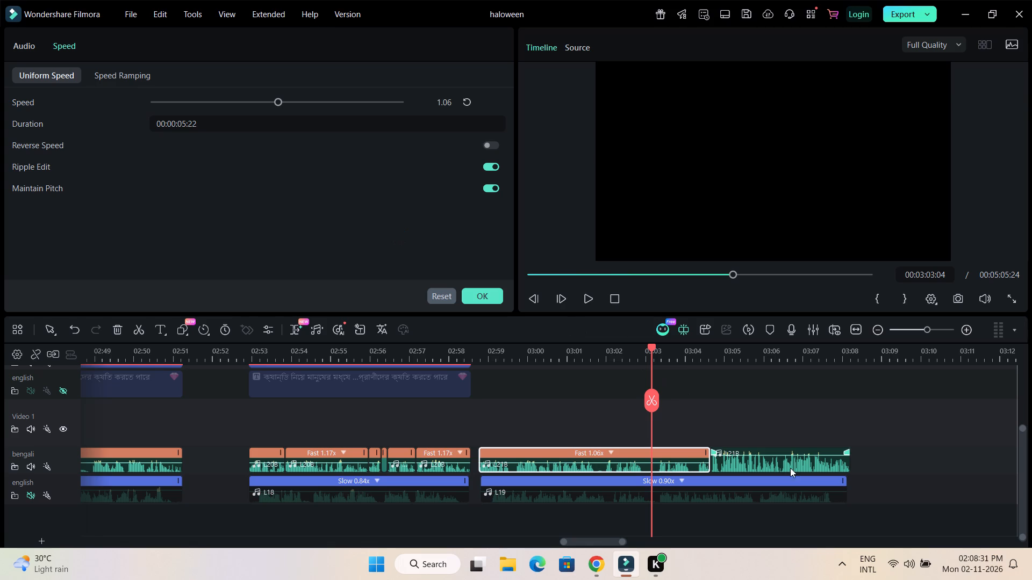
Speed up the second L21B clip on the bengali audio track to a uniform speed of 1.04.
{"action": "double_click", "coordinate": [800, 468]}
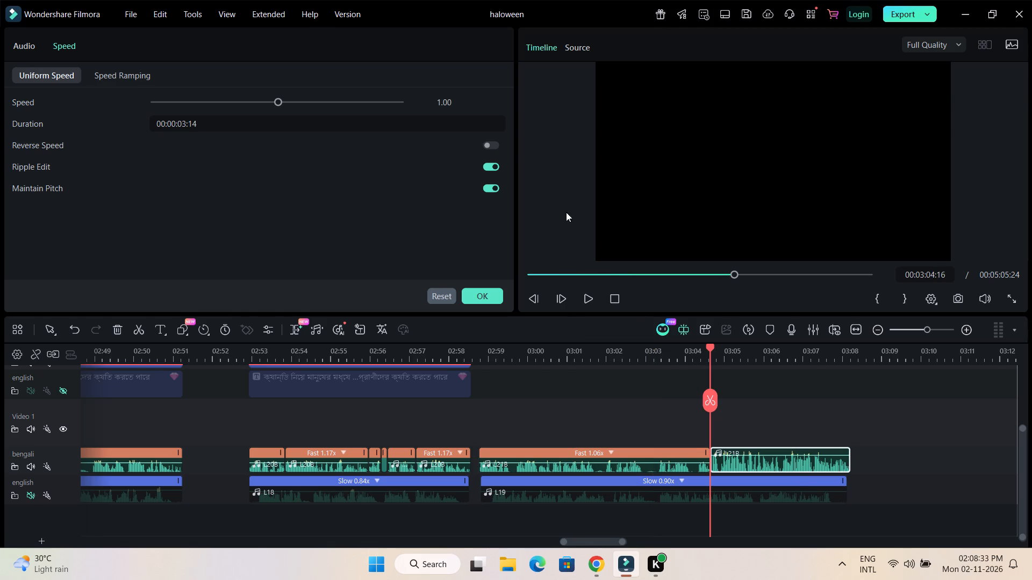
{"action": "left_click", "coordinate": [440, 106]}
{"action": "scroll", "coordinate": [440, 106], "scroll_direction": "up", "scroll_amount": 2}
{"action": "left_click", "coordinate": [402, 213]}
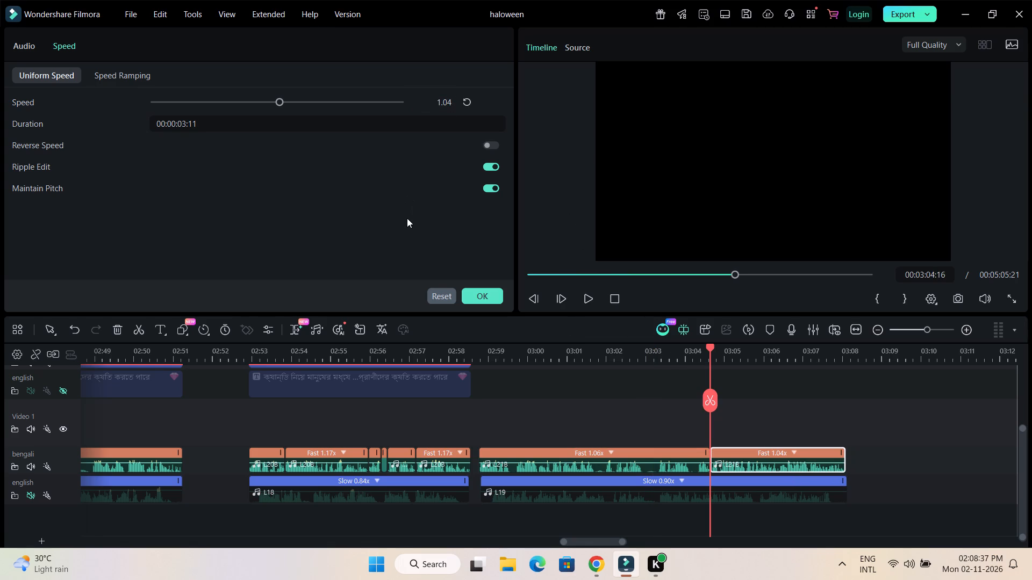
{"action": "left_click", "coordinate": [650, 417]}
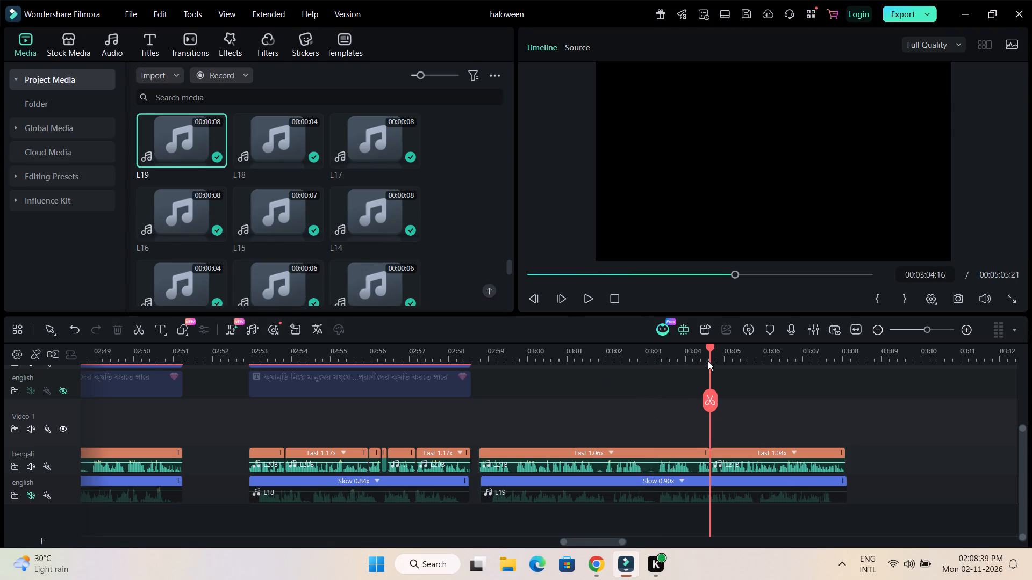
Move the next bengali and english title pair from around 04:10 back so the bengali title starts at about 03:00.
{"action": "left_click_drag", "start_coordinate": [710, 348], "coordinate": [528, 367]}
{"action": "scroll", "coordinate": [666, 400], "scroll_direction": "up", "scroll_amount": 1}
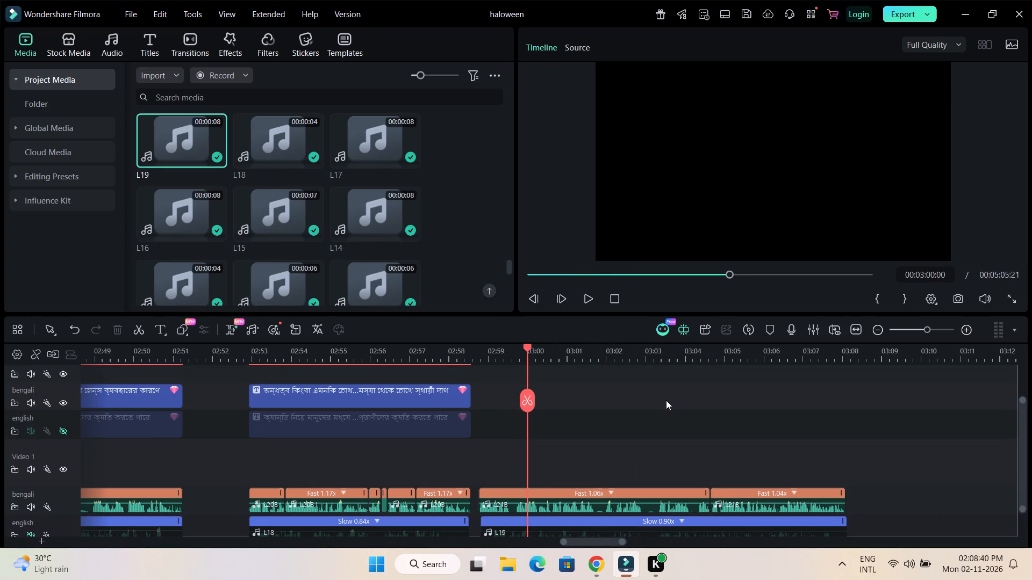
{"action": "left_click_drag", "start_coordinate": [786, 357], "coordinate": [558, 358]}
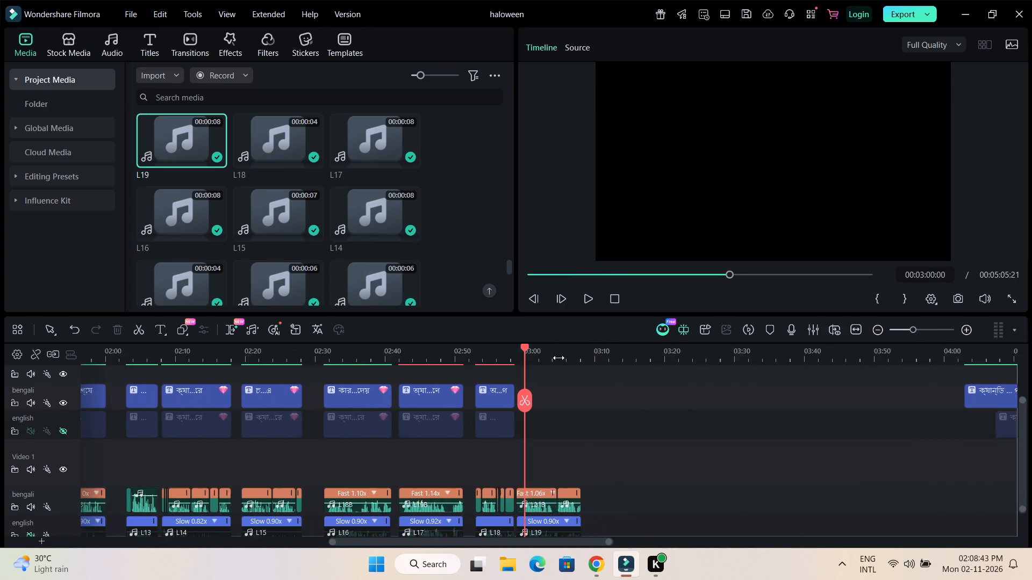
{"action": "left_click_drag", "start_coordinate": [558, 358], "coordinate": [545, 358]}
{"action": "left_click_drag", "start_coordinate": [873, 390], "coordinate": [988, 470]}
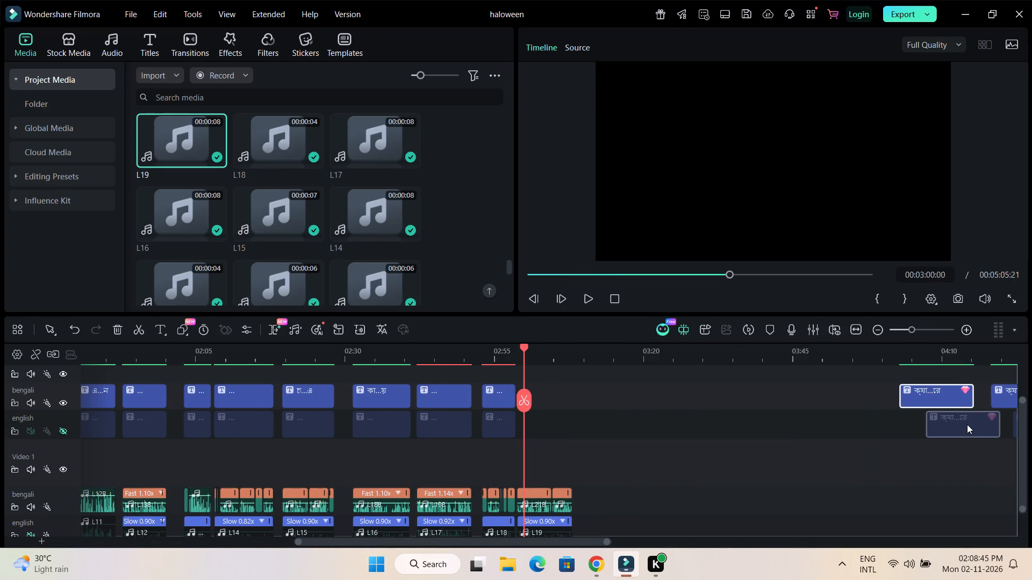
{"action": "left_click_drag", "start_coordinate": [967, 424], "coordinate": [592, 421]}
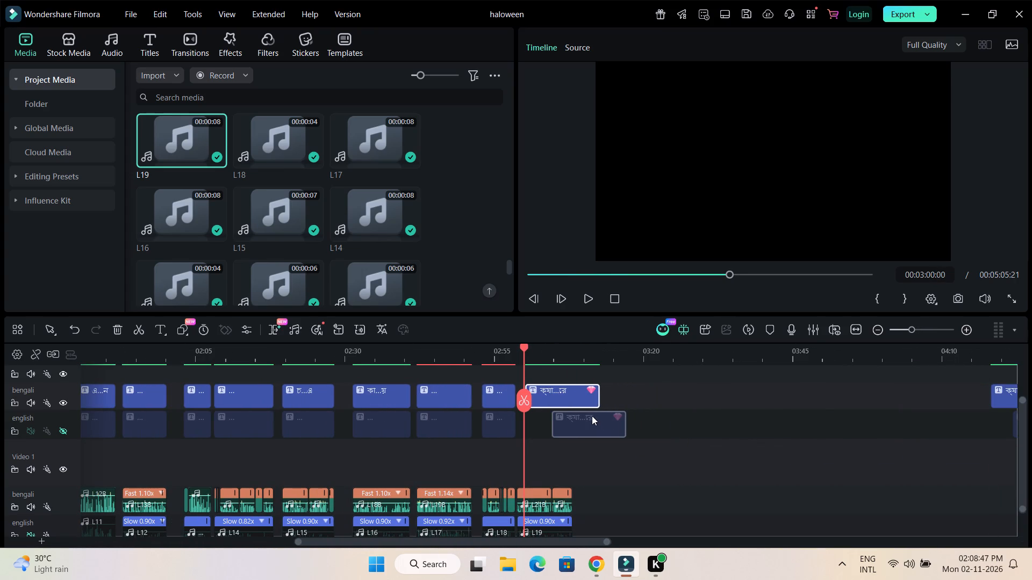
Move the english title so its start lines up with the bengali title at about 03:00.
{"action": "left_click_drag", "start_coordinate": [524, 346], "coordinate": [501, 349]}
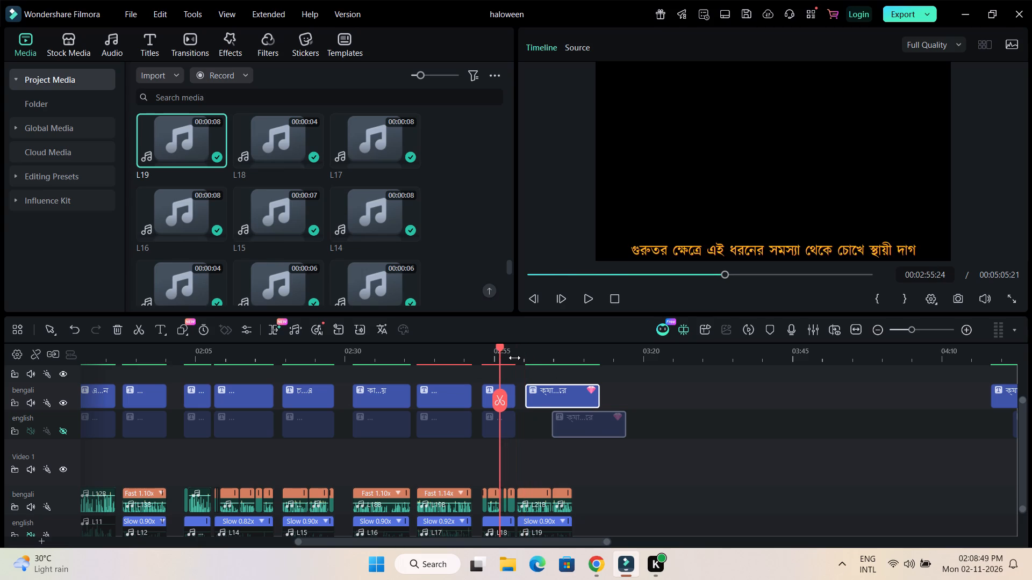
{"action": "left_click_drag", "start_coordinate": [518, 358], "coordinate": [750, 356]}
{"action": "left_click_drag", "start_coordinate": [598, 545], "coordinate": [607, 544]}
{"action": "scroll", "coordinate": [594, 451], "scroll_direction": "down", "scroll_amount": 1}
{"action": "scroll", "coordinate": [592, 447], "scroll_direction": "up", "scroll_amount": 1}
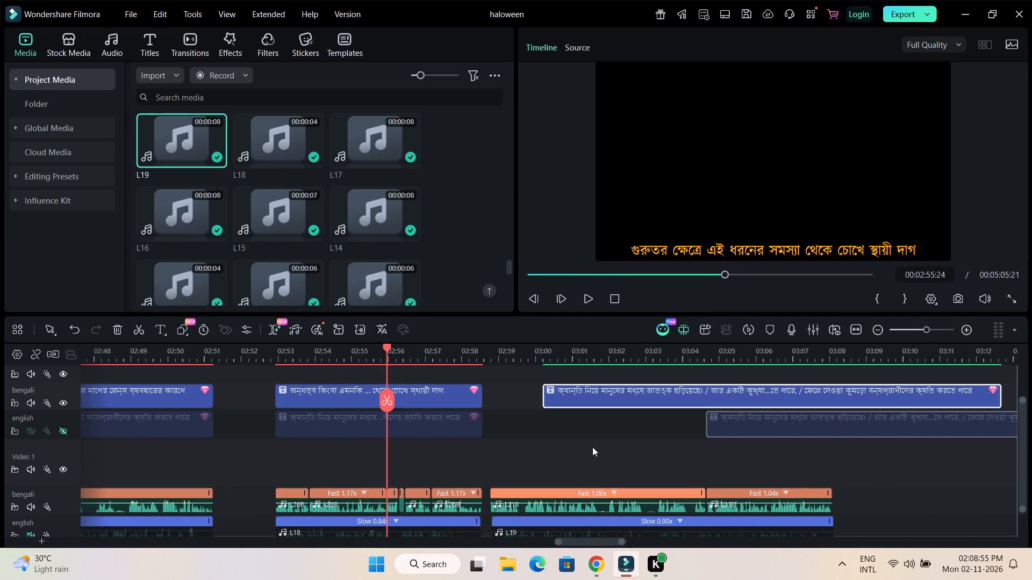
{"action": "left_click", "coordinate": [700, 445]}
{"action": "left_click_drag", "start_coordinate": [742, 426], "coordinate": [582, 424]}
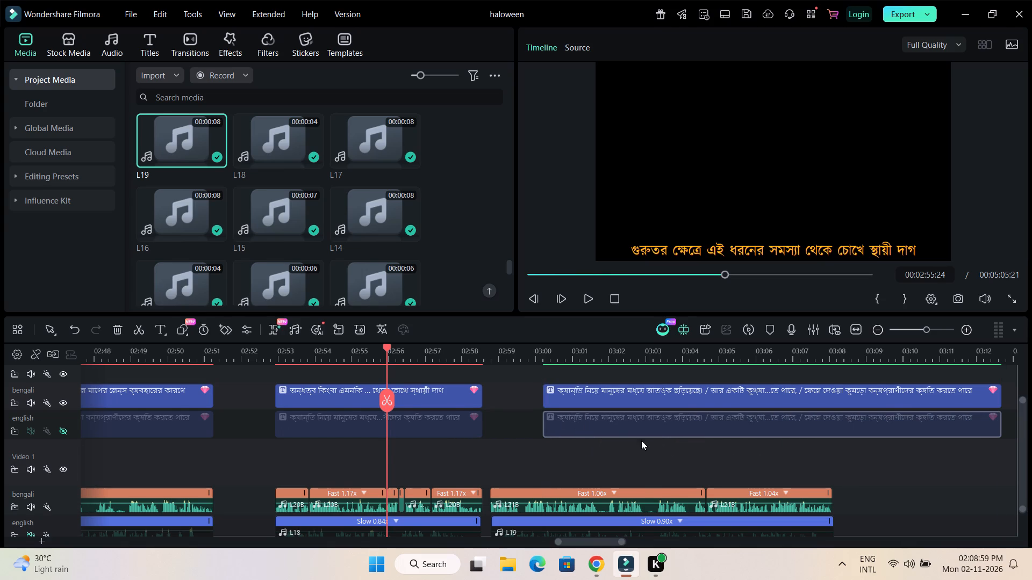
Move both L21B clips and the L19 clip together so they start in line with the titles at about 03:00.
{"action": "scroll", "coordinate": [657, 447], "scroll_direction": "down", "scroll_amount": 1}
{"action": "left_click_drag", "start_coordinate": [570, 532], "coordinate": [808, 441]}
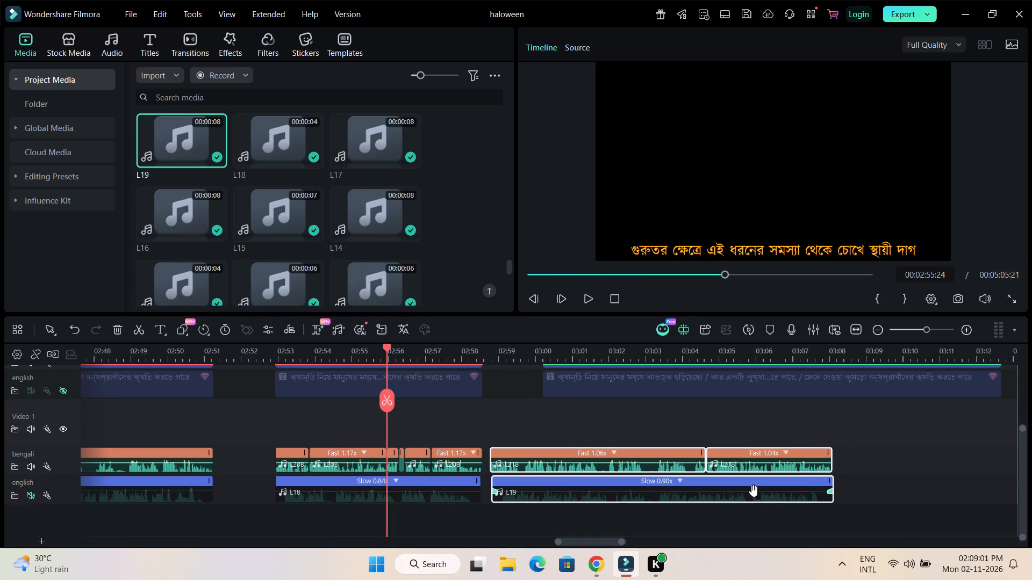
{"action": "left_click_drag", "start_coordinate": [749, 496], "coordinate": [804, 488]}
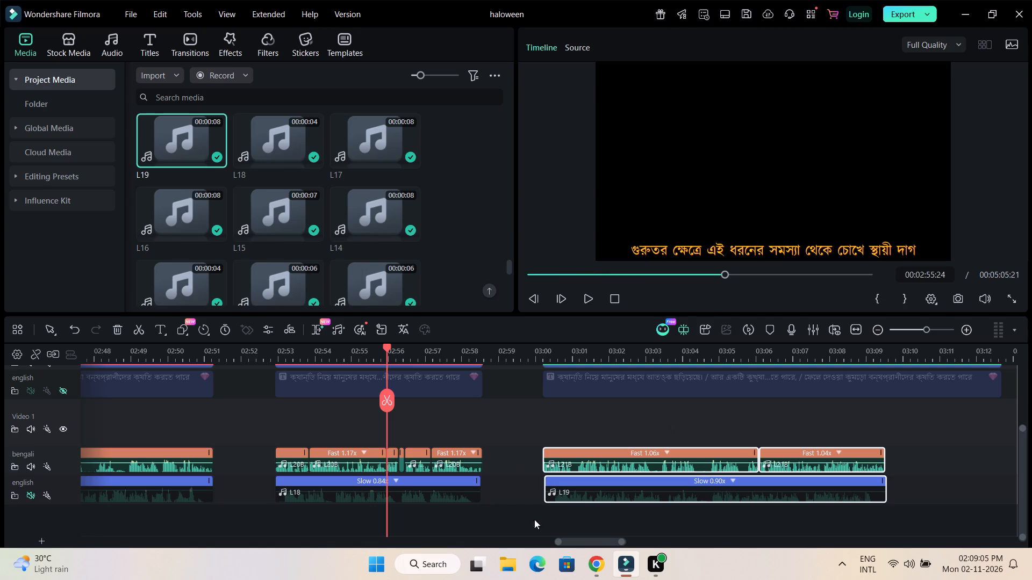
{"action": "left_click", "coordinate": [667, 522]}
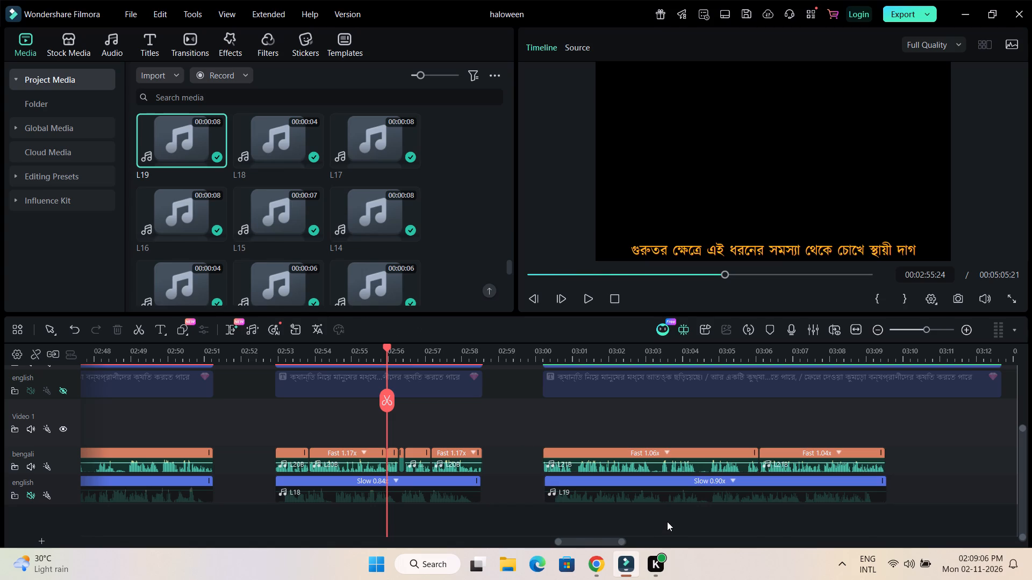
Trim the ends of the bengali and english titles together to about 03:09:14, matching the end of the audio clips.
{"action": "scroll", "coordinate": [667, 521], "scroll_direction": "up", "scroll_amount": 1}
{"action": "left_click_drag", "start_coordinate": [990, 440], "coordinate": [1003, 384]}
{"action": "left_click_drag", "start_coordinate": [1001, 396], "coordinate": [889, 402]}
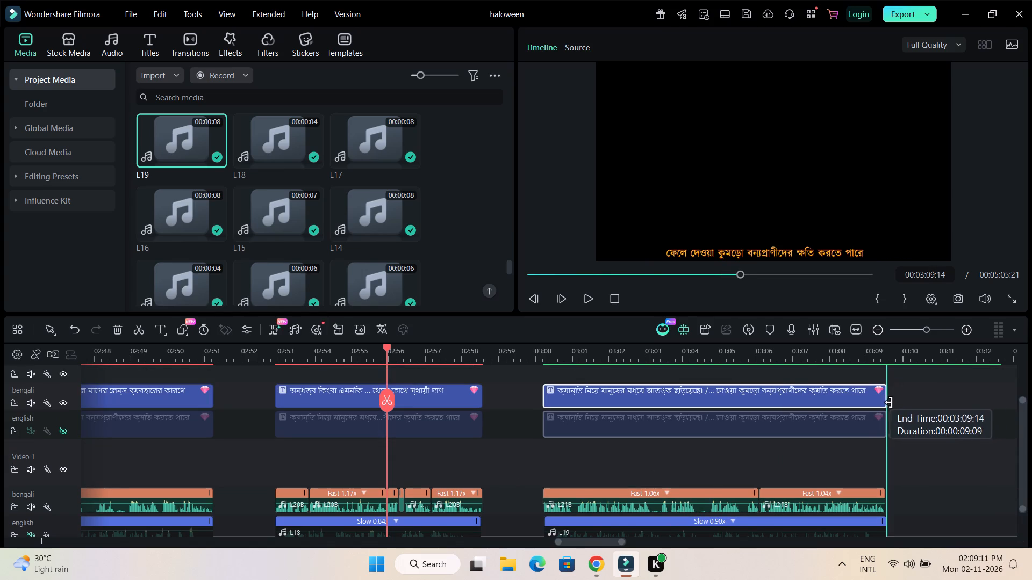
{"action": "left_click_drag", "start_coordinate": [889, 402], "coordinate": [888, 402]}
{"action": "scroll", "coordinate": [948, 425], "scroll_direction": "down", "scroll_amount": 1}
{"action": "scroll", "coordinate": [948, 425], "scroll_direction": "up", "scroll_amount": 1}
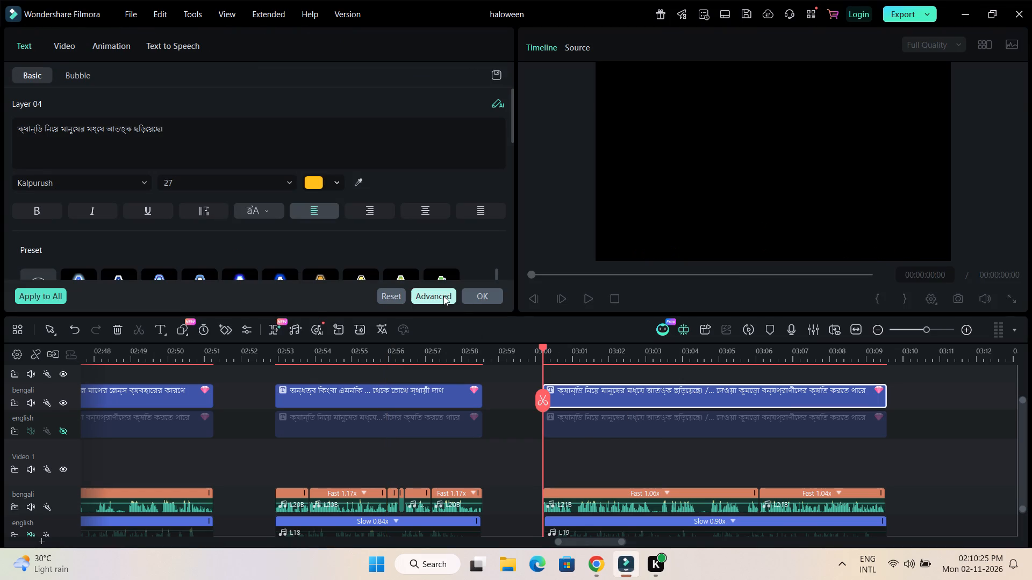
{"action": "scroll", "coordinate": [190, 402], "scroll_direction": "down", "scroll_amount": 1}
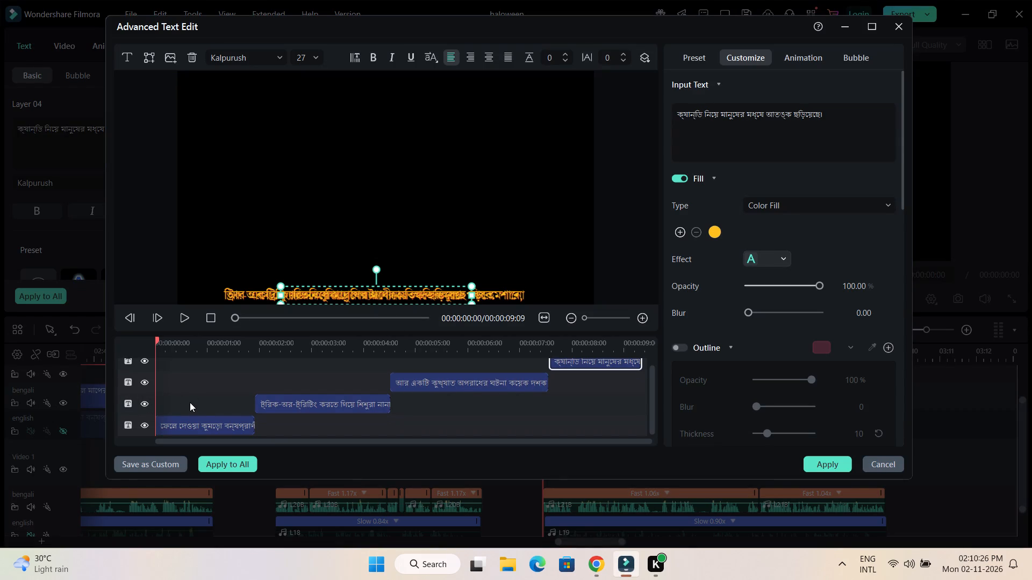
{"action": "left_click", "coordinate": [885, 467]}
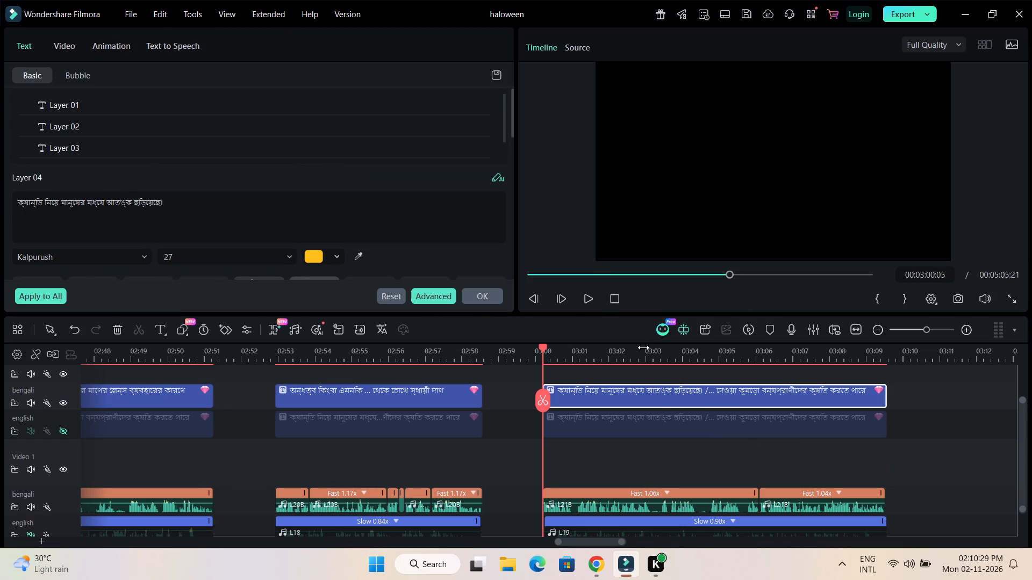
Play the narration from 03:00 to about 03:04:17 and, in advanced text editing, extend the title's first caption layer to the playhead at 00:00:04:12.
{"action": "left_click", "coordinate": [589, 302]}
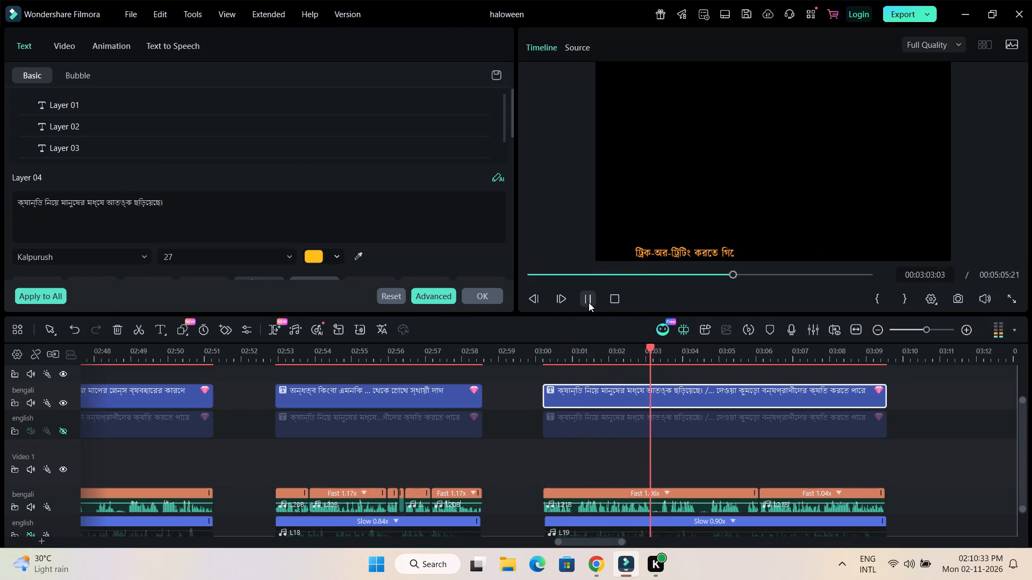
{"action": "left_click", "coordinate": [589, 302]}
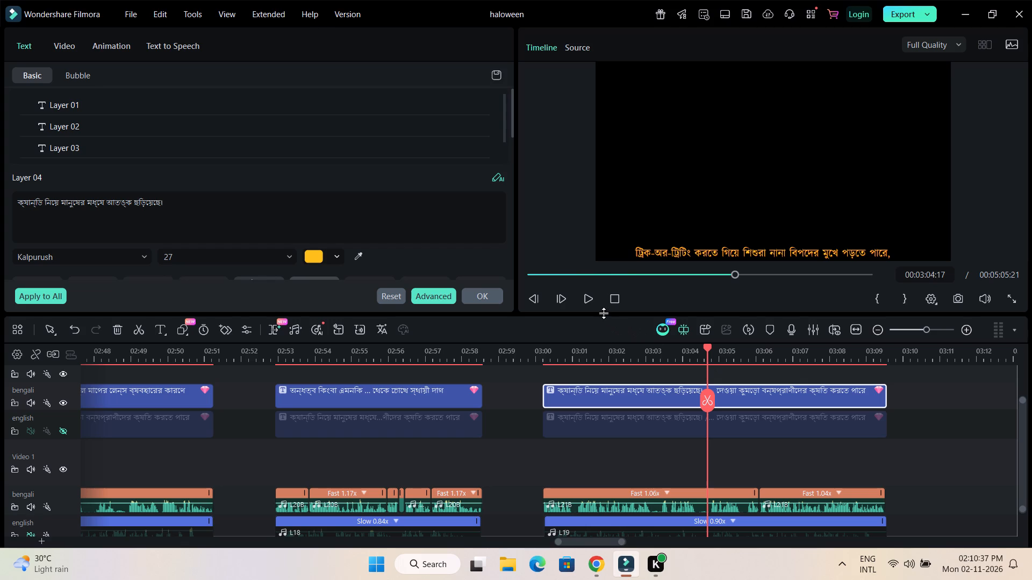
{"action": "left_click", "coordinate": [426, 298]}
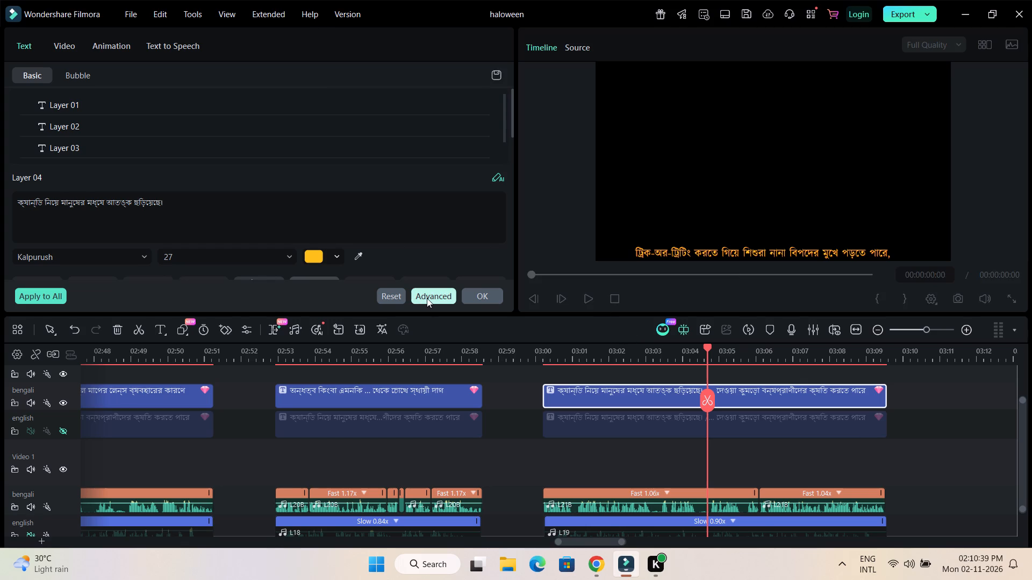
{"action": "scroll", "coordinate": [265, 394], "scroll_direction": "down", "scroll_amount": 1}
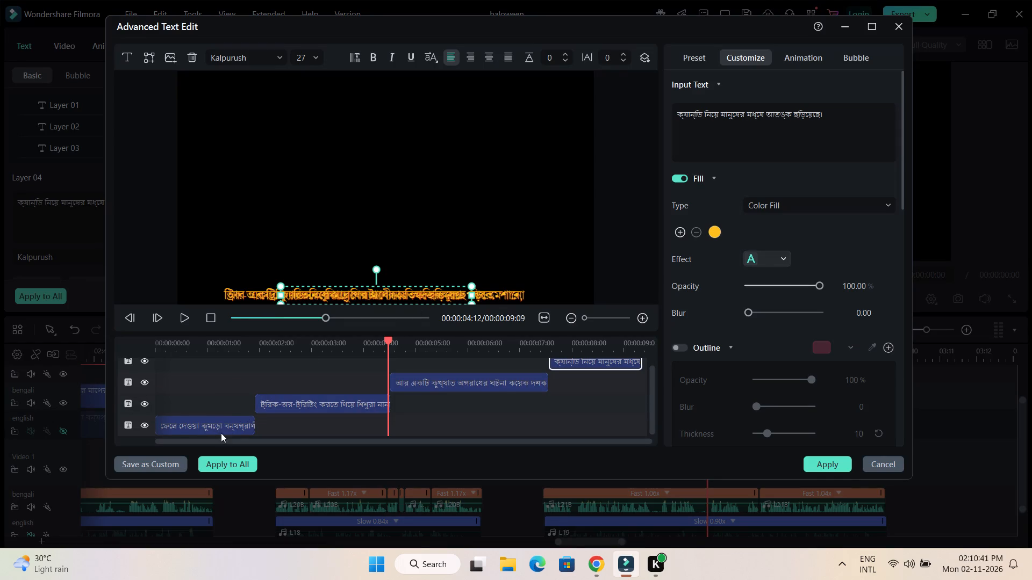
{"action": "scroll", "coordinate": [223, 419], "scroll_direction": "down", "scroll_amount": 1}
{"action": "left_click", "coordinate": [234, 427]}
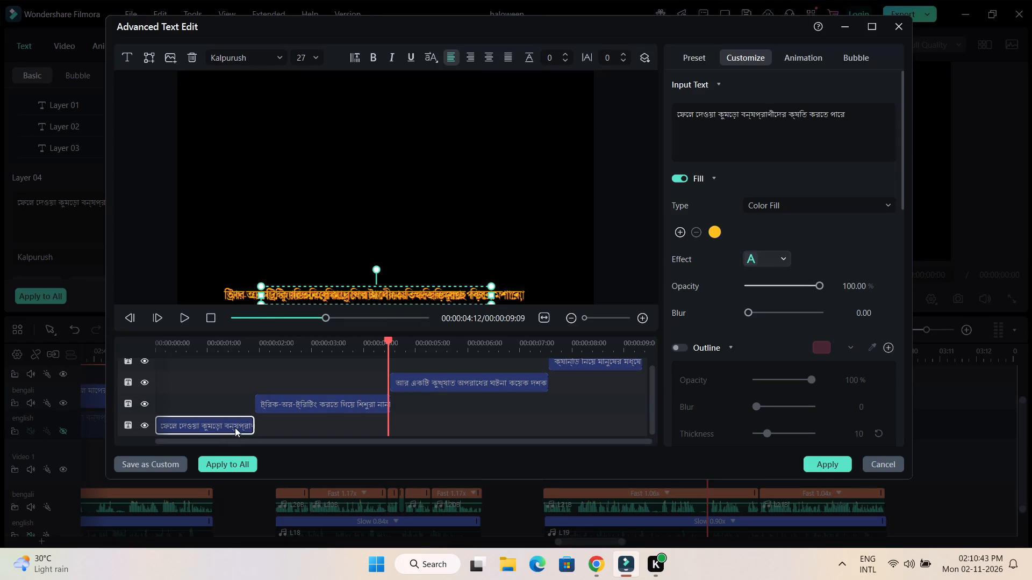
{"action": "left_click_drag", "start_coordinate": [248, 425], "coordinate": [378, 424]}
Hide the three other caption layers and lengthen the first layer's text animation to almost the layer's end.
{"action": "left_click", "coordinate": [144, 403]}
{"action": "left_click", "coordinate": [145, 380]}
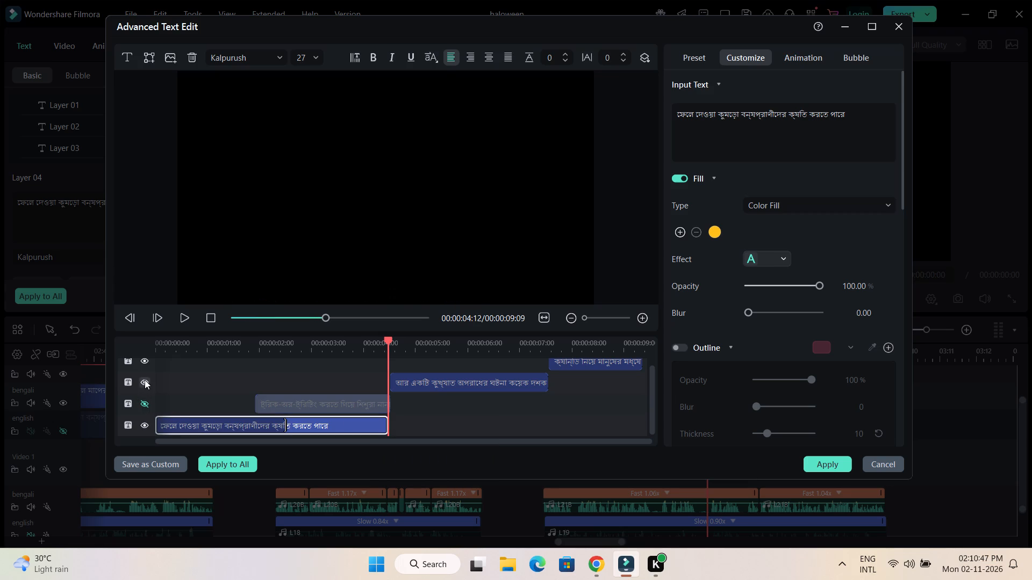
{"action": "left_click", "coordinate": [144, 360]}
{"action": "left_click_drag", "start_coordinate": [285, 426], "coordinate": [377, 425]}
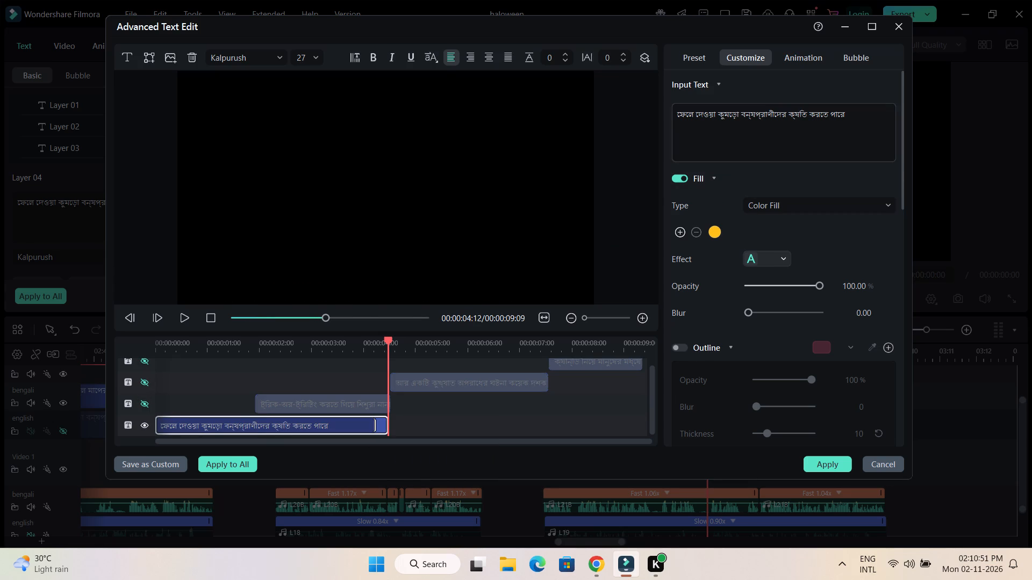
Replace the first layer's text with the copied sentence, trimmed to "তাই সংস্থাটি এই ধরনের কন্টাক্ট লেন্স ব্যবহারের আগে চোখ পরীক্ষা করানো".
{"action": "left_click_drag", "start_coordinate": [857, 116], "coordinate": [676, 118]}
{"action": "key", "text": "ctrl+v"}
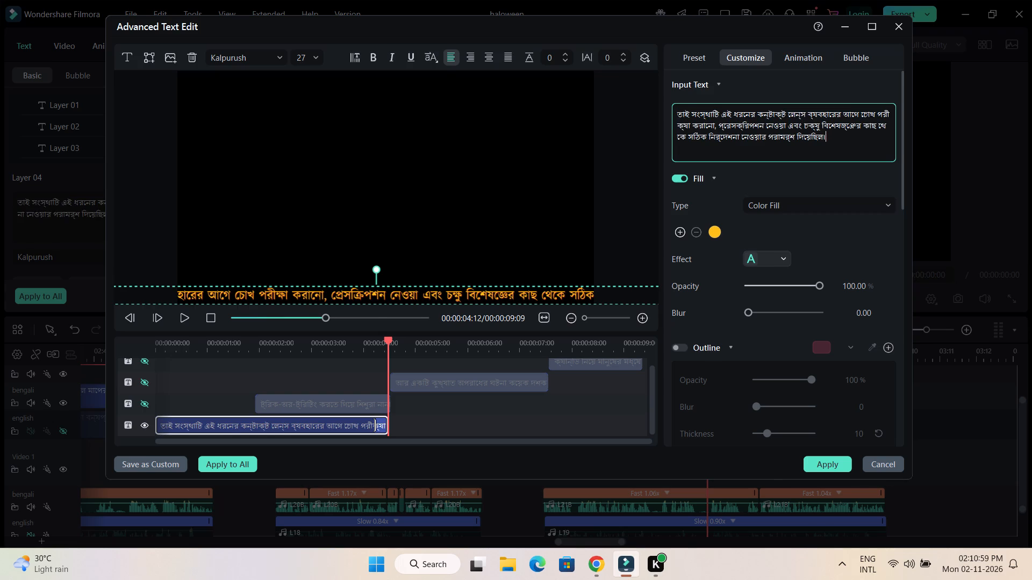
{"action": "left_click_drag", "start_coordinate": [792, 126], "coordinate": [836, 146]}
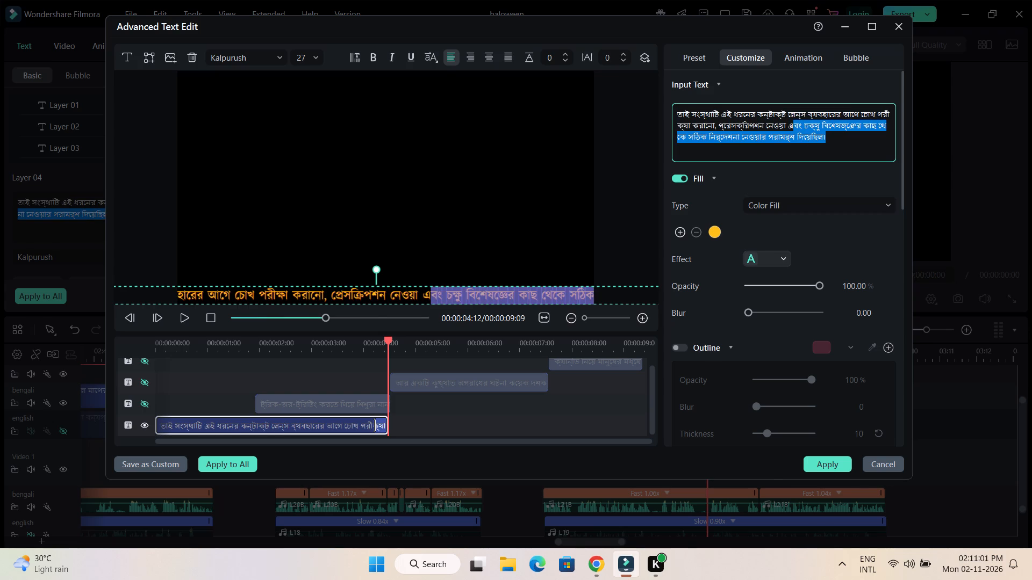
{"action": "key", "text": "BackSpace"}
{"action": "key", "text": "BackSpace"}
{"action": "key", "text": "BackSpace"}
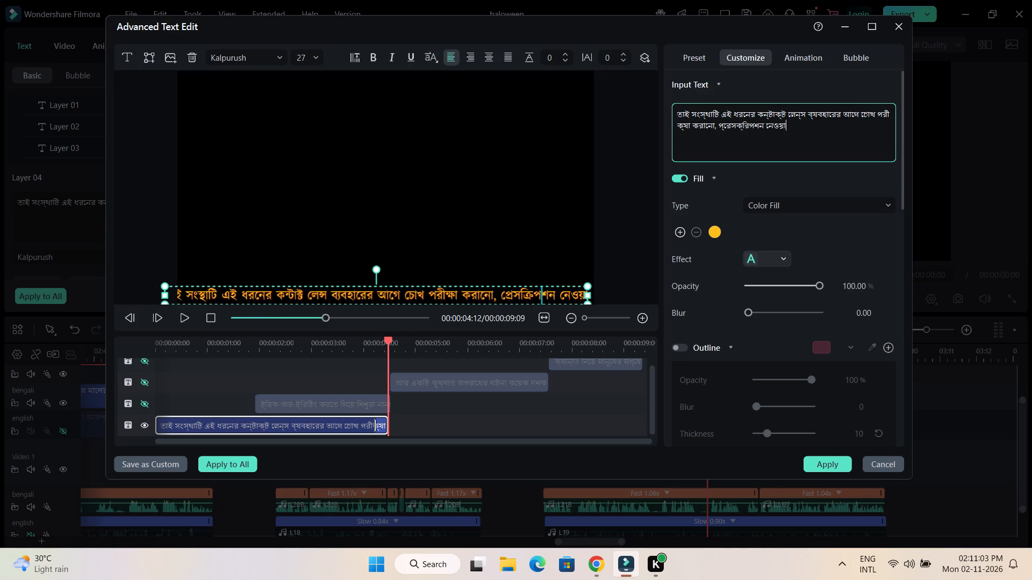
{"action": "key", "text": "BackSpace"}
{"action": "key", "text": "BackSpace"}
{"action": "key", "text": "BackSpace"}
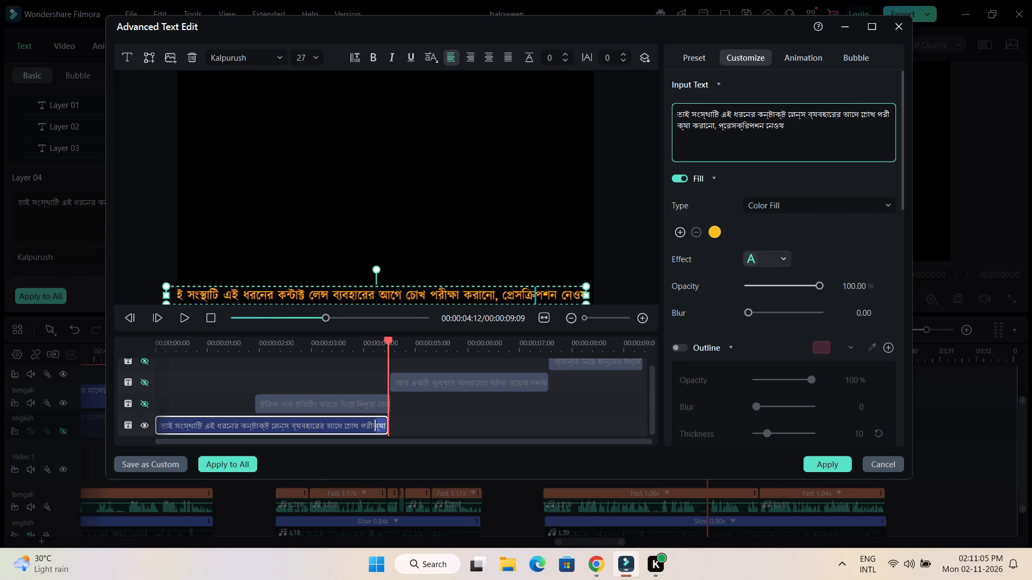
{"action": "key", "text": "BackSpace"}
{"action": "key", "text": "BackSpace"}
{"action": "key", "text": "BackSpace"}
{"action": "key", "text": "BackSpace"}
{"action": "key", "text": "BackSpace"}
{"action": "key", "text": "BackSpace"}
{"action": "key", "text": "BackSpace"}
{"action": "key", "text": "BackSpace"}
{"action": "key", "text": "BackSpace"}
{"action": "key", "text": "BackSpace"}
{"action": "key", "text": "BackSpace"}
{"action": "key", "text": "BackSpace"}
{"action": "key", "text": "BackSpace"}
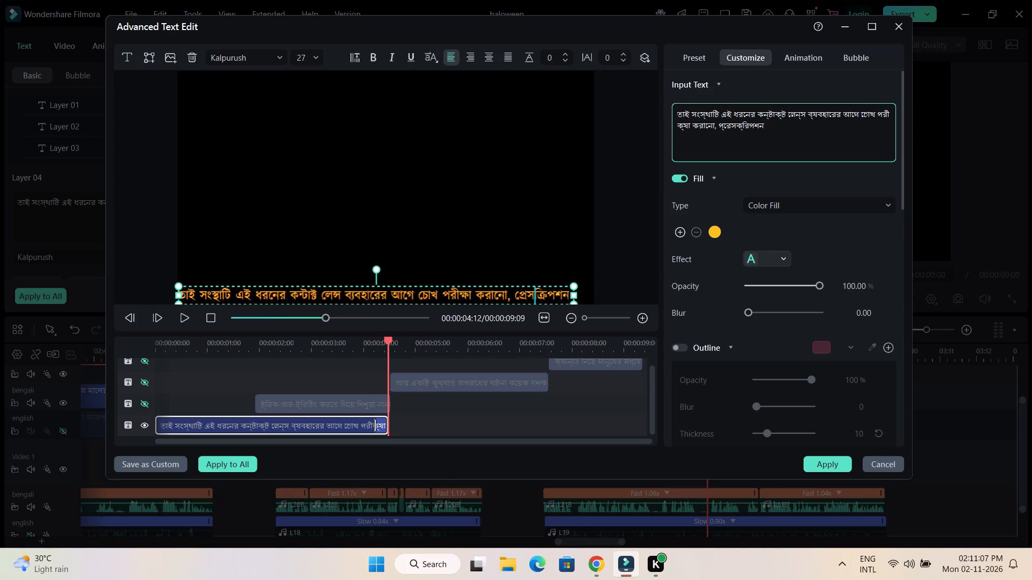
{"action": "key", "text": "BackSpace"}
{"action": "key", "text": "BackSpace"}
{"action": "key", "text": "BackSpace"}
{"action": "key", "text": "BackSpace"}
{"action": "key", "text": "BackSpace"}
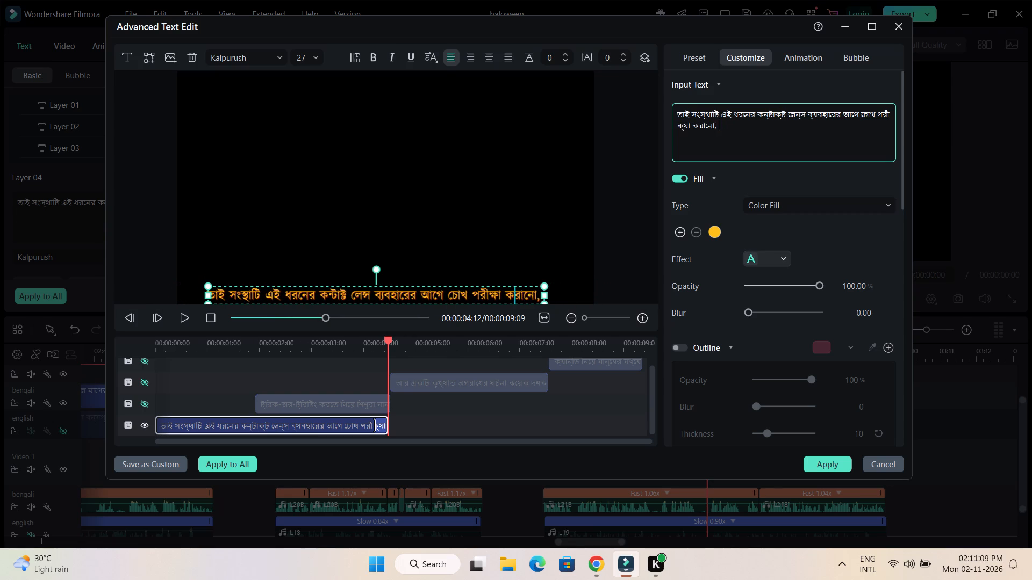
{"action": "key", "text": "BackSpace"}
{"action": "key", "text": "BackSpace"}
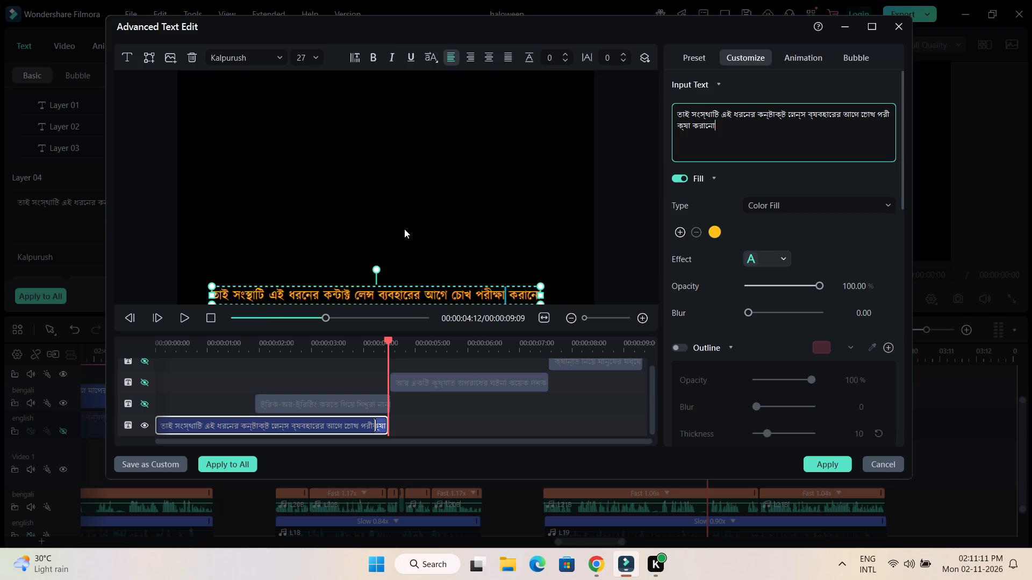
Enlarge the first layer's caption to font size 32 and centre it horizontally near the bottom of the frame.
{"action": "left_click_drag", "start_coordinate": [540, 284], "coordinate": [547, 280]}
{"action": "left_click_drag", "start_coordinate": [528, 293], "coordinate": [515, 294]}
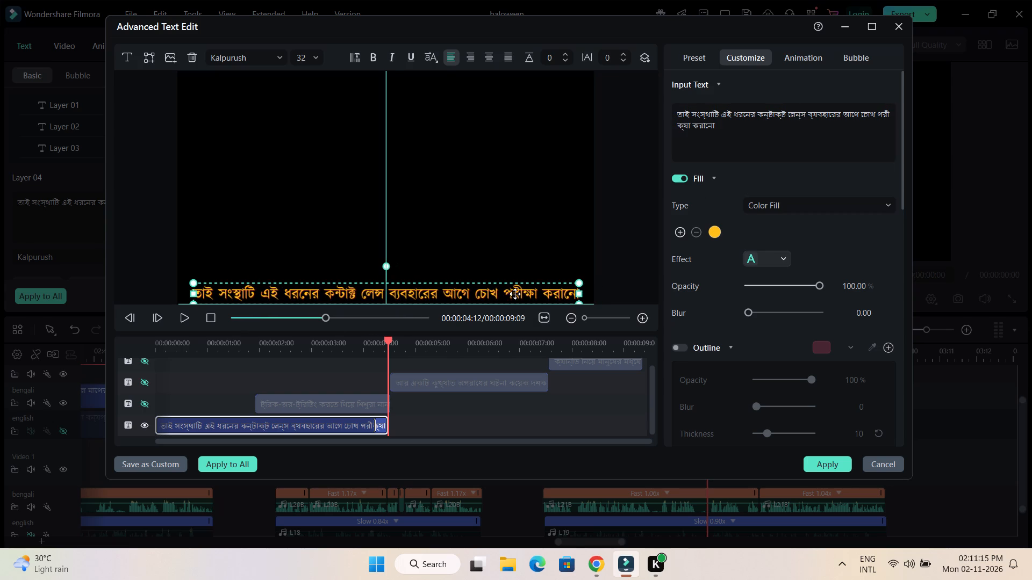
{"action": "left_click_drag", "start_coordinate": [515, 294], "coordinate": [512, 294]}
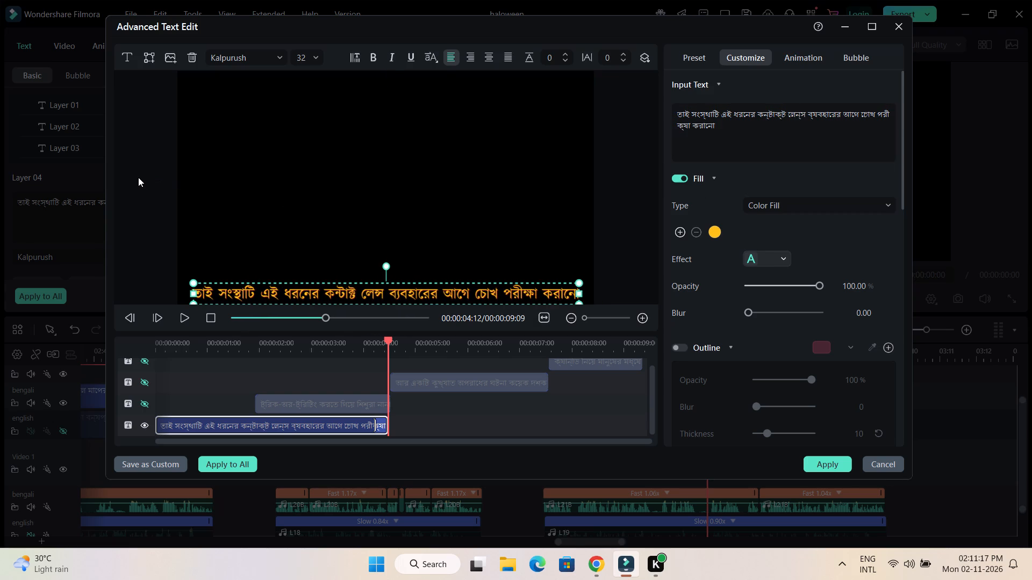
{"action": "left_click", "coordinate": [138, 177]}
Play the title from its start to check the first caption's animation and timing.
{"action": "left_click_drag", "start_coordinate": [388, 343], "coordinate": [284, 343]}
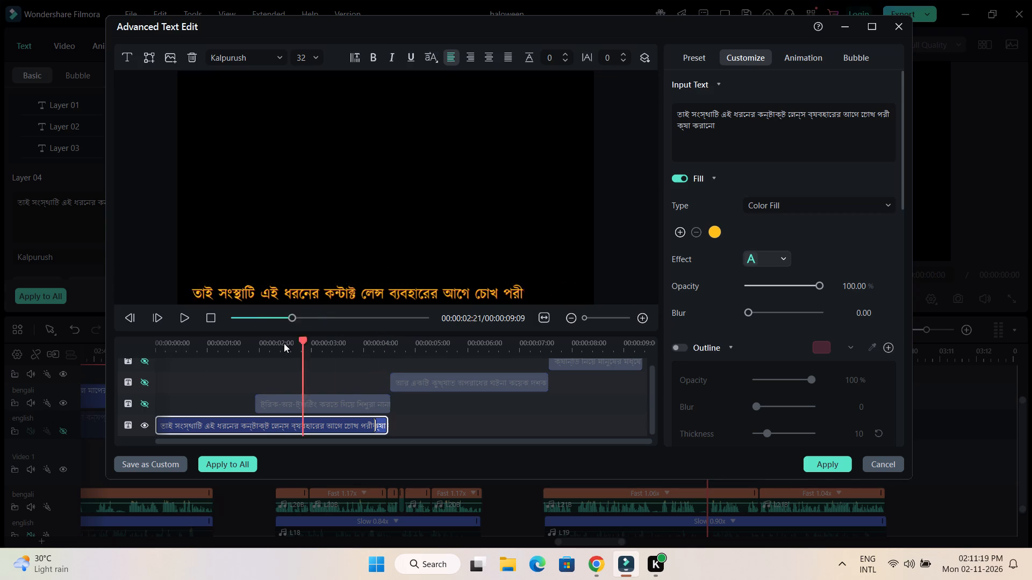
{"action": "left_click_drag", "start_coordinate": [284, 343], "coordinate": [104, 350]}
{"action": "left_click", "coordinate": [184, 319]}
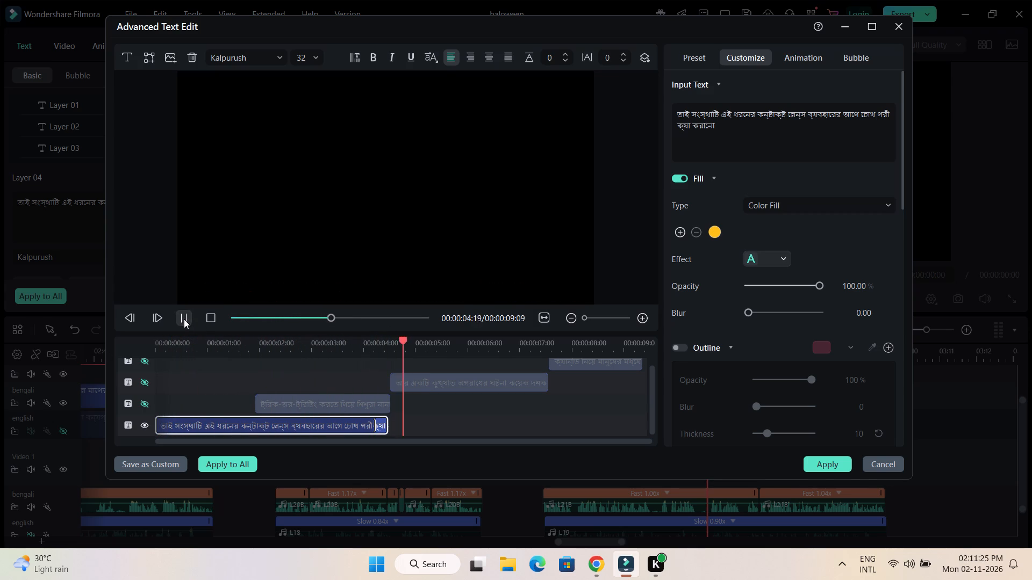
{"action": "left_click", "coordinate": [184, 319]}
{"action": "left_click", "coordinate": [184, 319]}
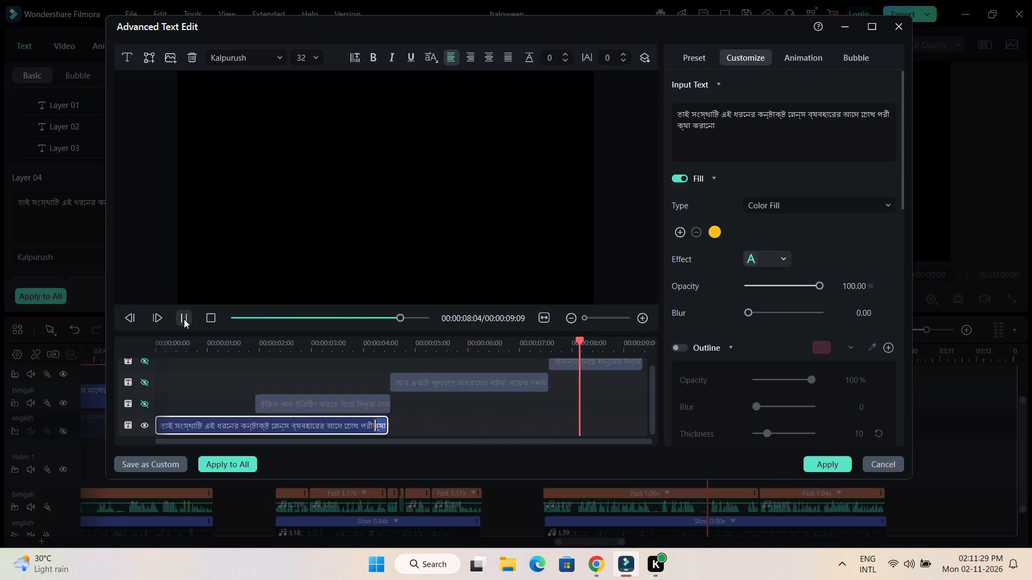
{"action": "left_click", "coordinate": [184, 319]}
Delete the last caption layer, beginning "ক্যান্ডি নিয়ে মানুষের মধ্যে", from the title's layer timeline.
{"action": "scroll", "coordinate": [613, 444], "scroll_direction": "up", "scroll_amount": 1}
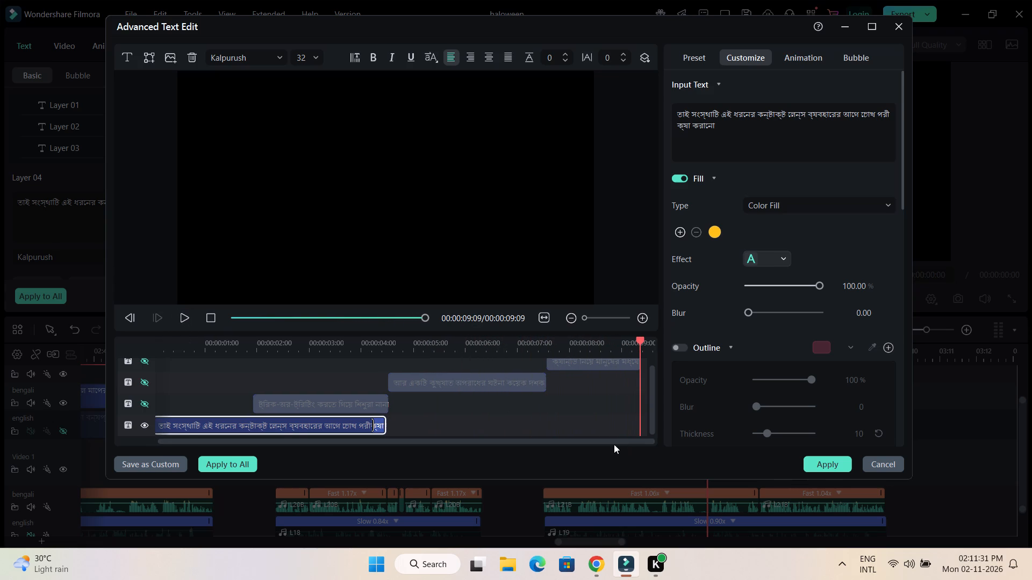
{"action": "scroll", "coordinate": [614, 444], "scroll_direction": "up", "scroll_amount": 1}
{"action": "scroll", "coordinate": [592, 402], "scroll_direction": "up", "scroll_amount": 4}
{"action": "left_click_drag", "start_coordinate": [562, 335], "coordinate": [562, 329]}
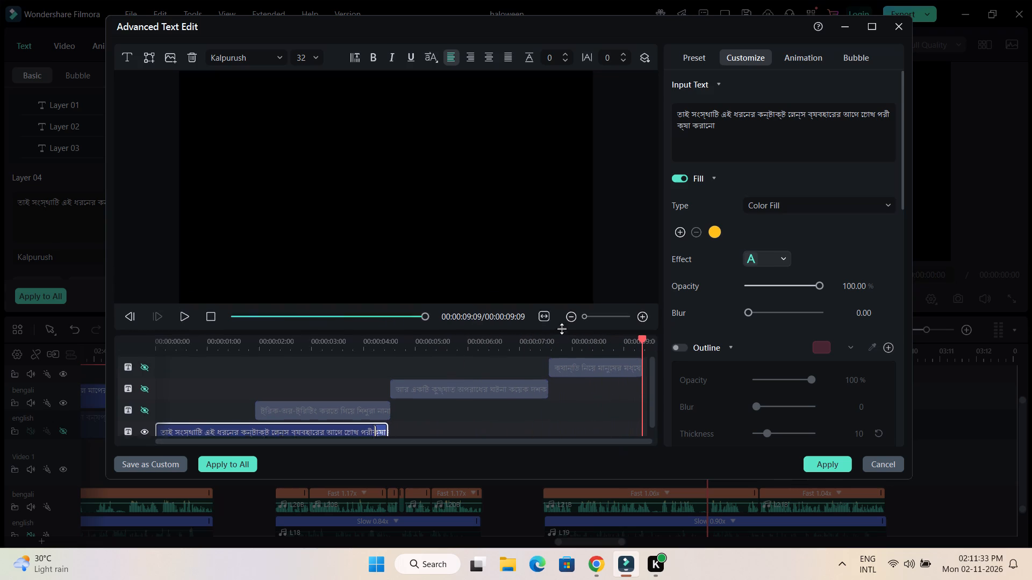
{"action": "left_click_drag", "start_coordinate": [562, 329], "coordinate": [561, 324]}
{"action": "left_click_drag", "start_coordinate": [662, 329], "coordinate": [663, 329]}
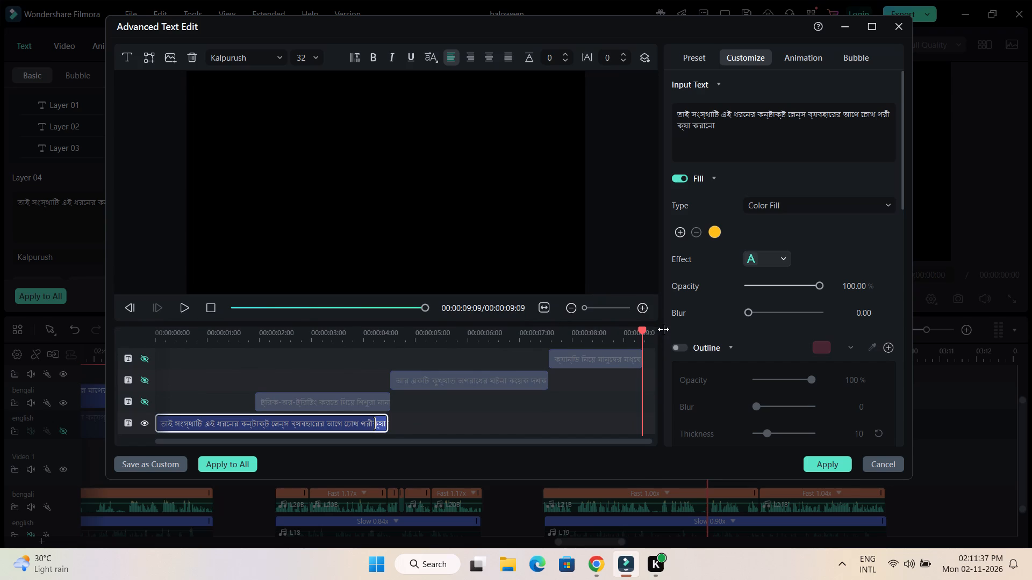
{"action": "left_click_drag", "start_coordinate": [663, 329], "coordinate": [716, 329]}
{"action": "left_click_drag", "start_coordinate": [716, 329], "coordinate": [716, 329]}
{"action": "left_click_drag", "start_coordinate": [663, 184], "coordinate": [671, 184]}
{"action": "left_click", "coordinate": [565, 363]}
{"action": "key", "text": "Delete"}
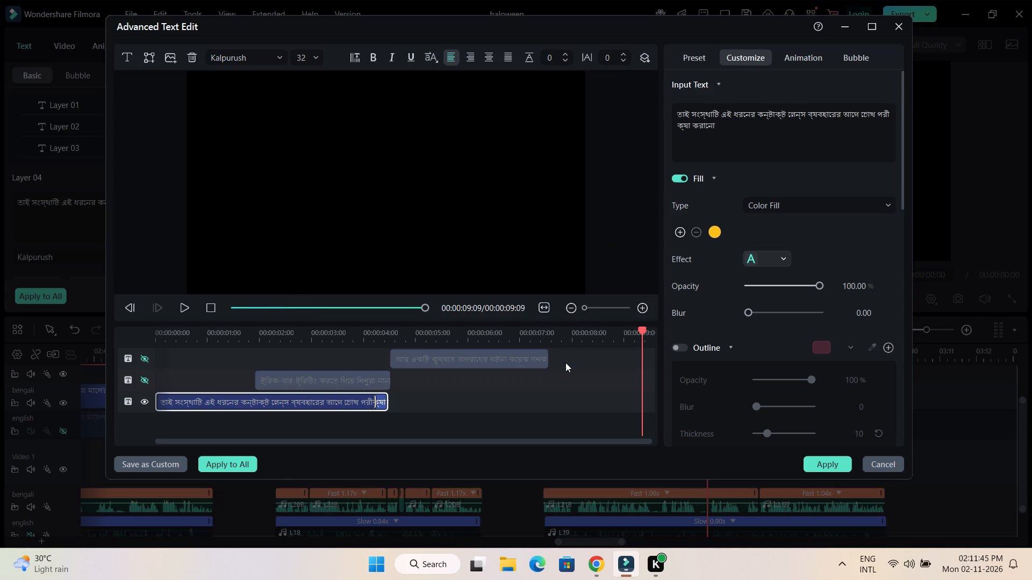
Move the "আর একটি কুখ্যাত" layer to the title's end and the "ট্রিক-অর-ট্রিটিং" layer directly after the first layer, and apply the edits.
{"action": "left_click_drag", "start_coordinate": [507, 359], "coordinate": [619, 359]}
{"action": "left_click_drag", "start_coordinate": [634, 338], "coordinate": [449, 337]}
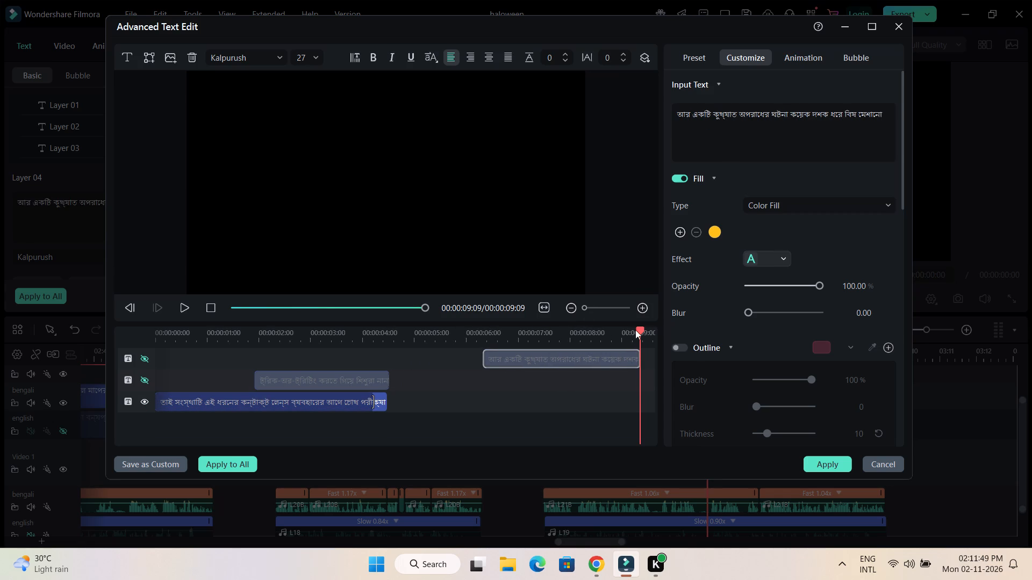
{"action": "left_click_drag", "start_coordinate": [638, 328], "coordinate": [414, 338]}
{"action": "left_click_drag", "start_coordinate": [513, 355], "coordinate": [612, 355]}
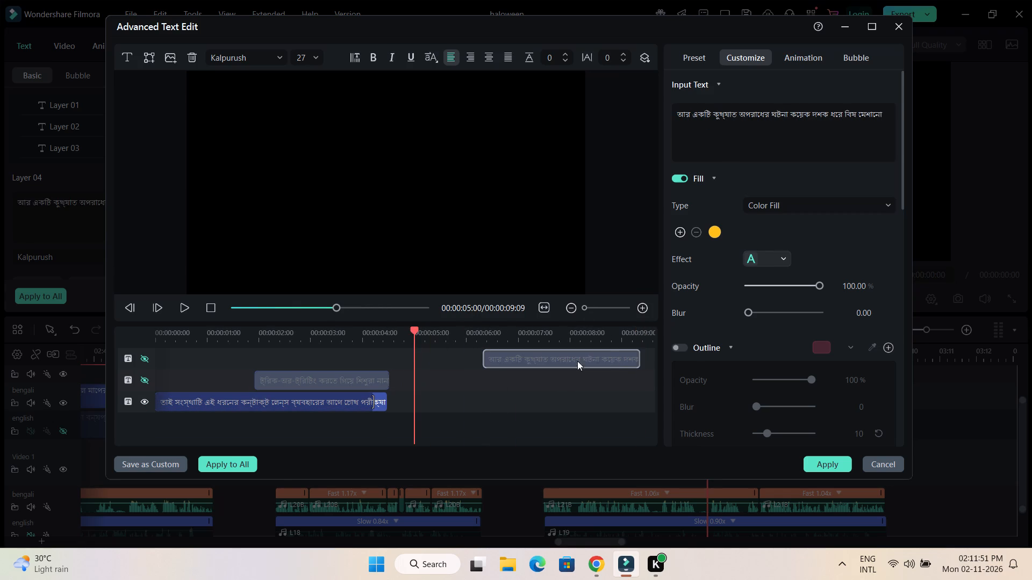
{"action": "left_click_drag", "start_coordinate": [333, 378], "coordinate": [430, 378]}
{"action": "left_click_drag", "start_coordinate": [430, 378], "coordinate": [471, 378]}
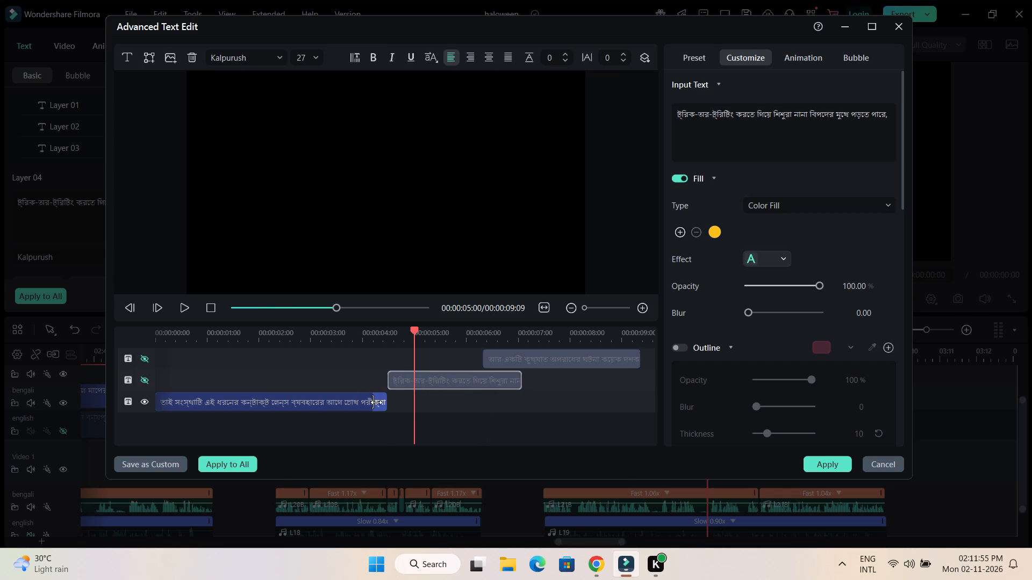
{"action": "double_click", "coordinate": [426, 382]}
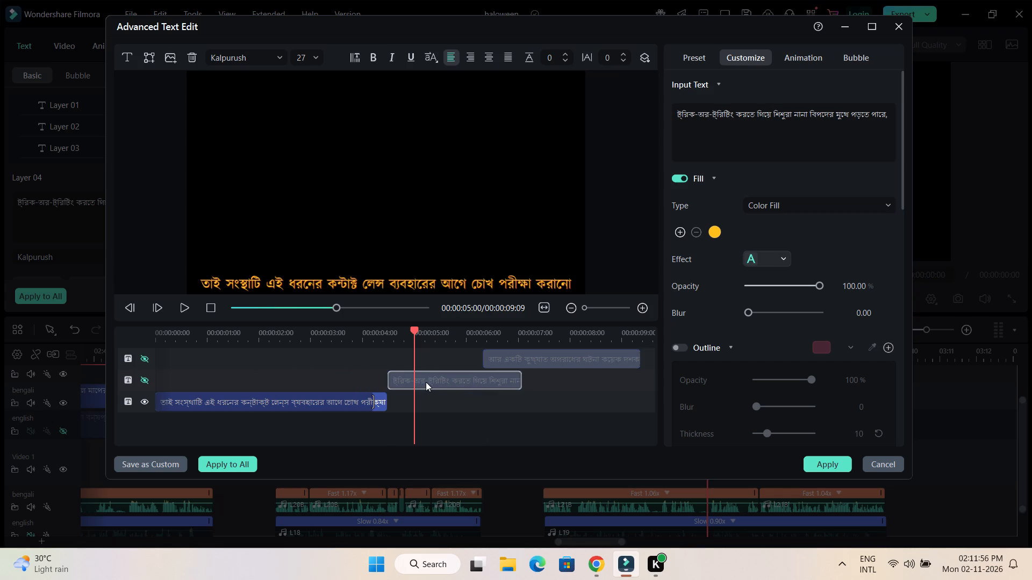
{"action": "left_click", "coordinate": [838, 467]}
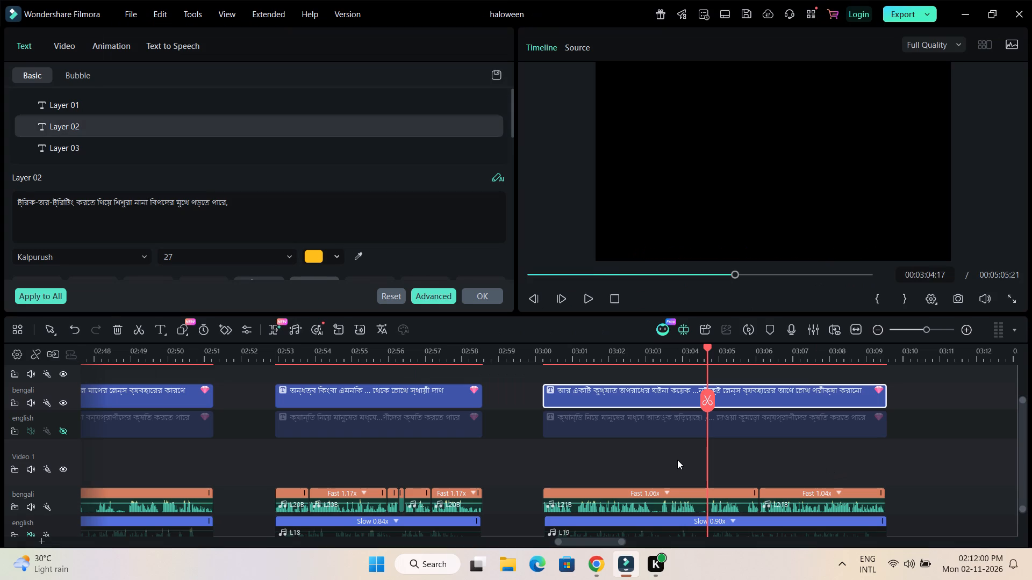
Play the narration from 03:04:17 to the title's end, and replace the second layer's text with the copied sentence from "প্রেসক্রিপশন নেওয়া" onward.
{"action": "left_click", "coordinate": [587, 301]}
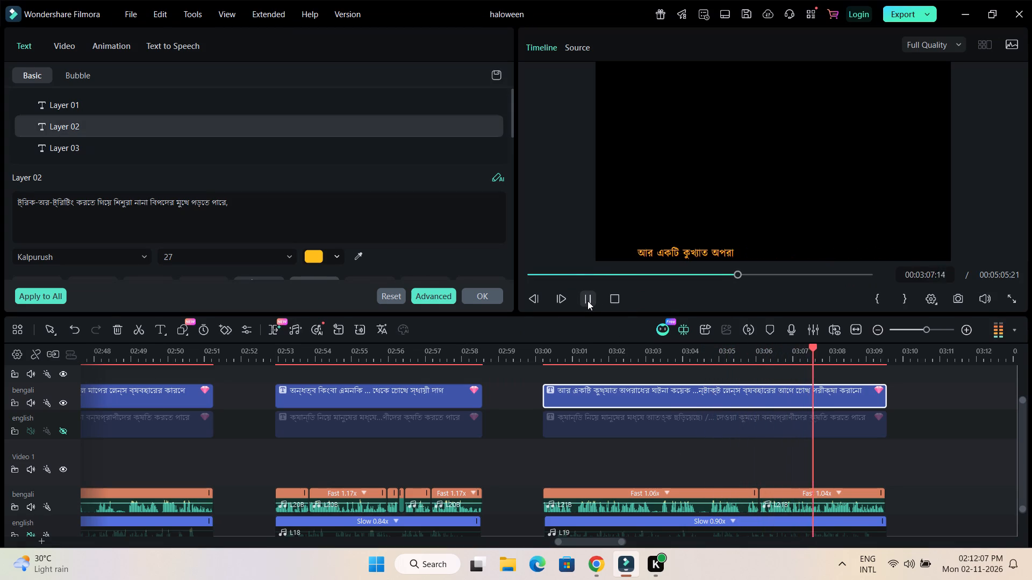
{"action": "left_click", "coordinate": [587, 301]}
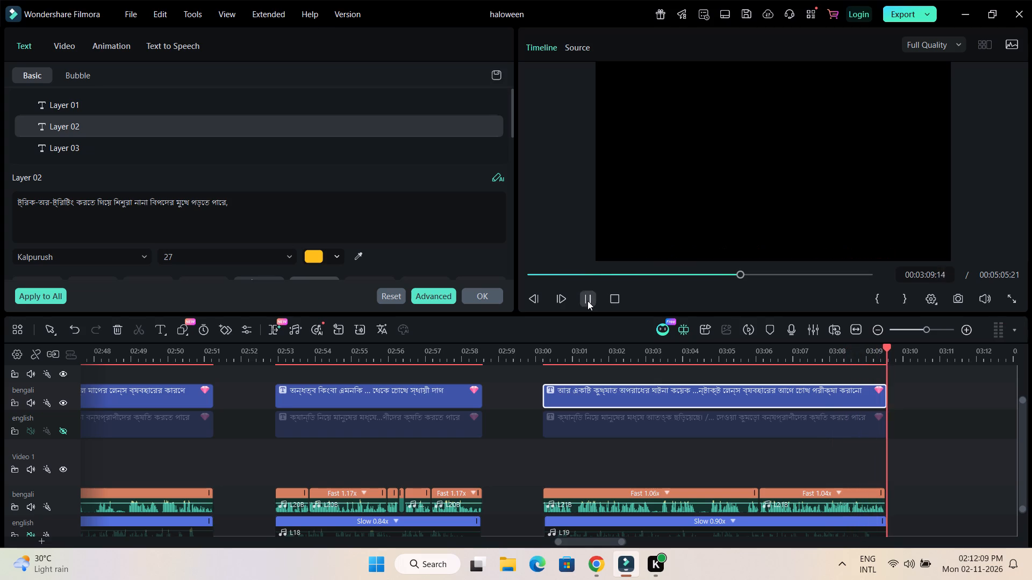
{"action": "left_click", "coordinate": [441, 297]}
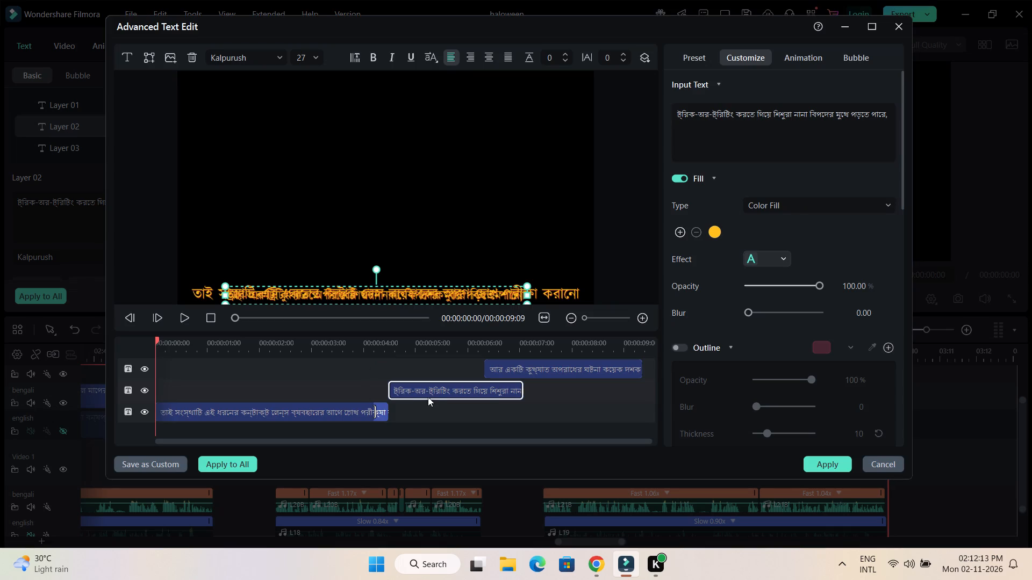
{"action": "double_click", "coordinate": [433, 391]}
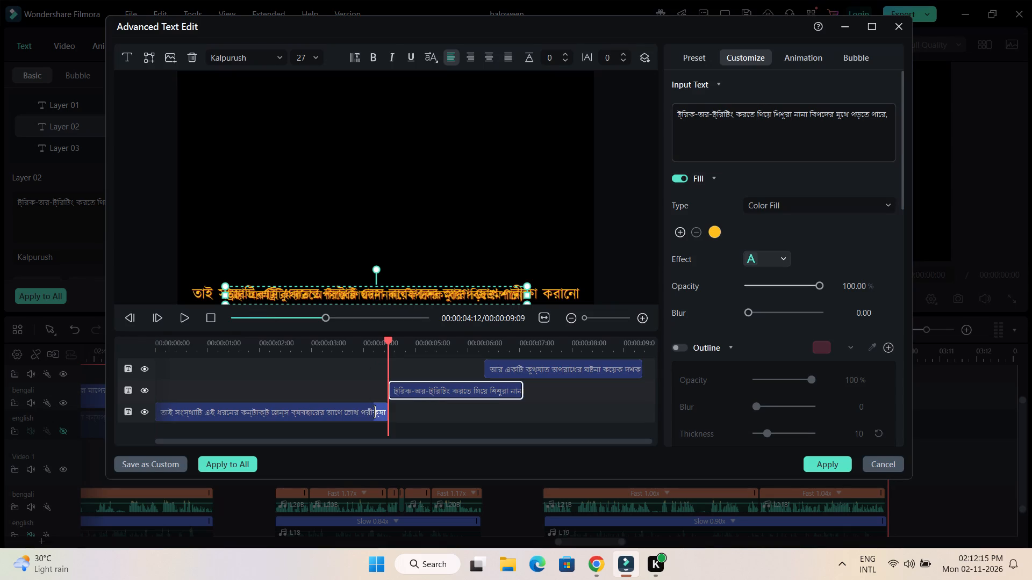
{"action": "left_click_drag", "start_coordinate": [890, 116], "coordinate": [585, 115]}
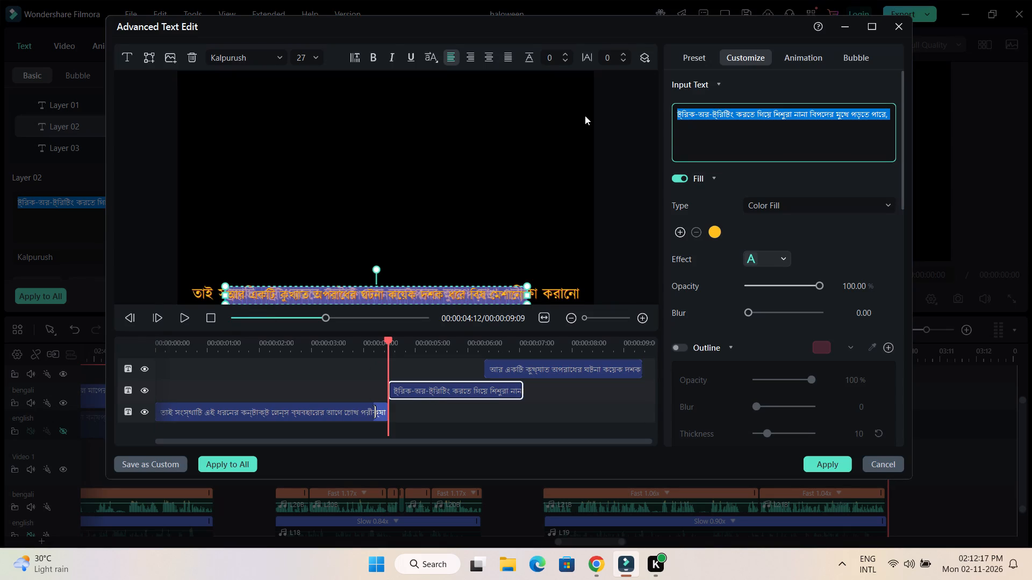
{"action": "key", "text": "ctrl+v"}
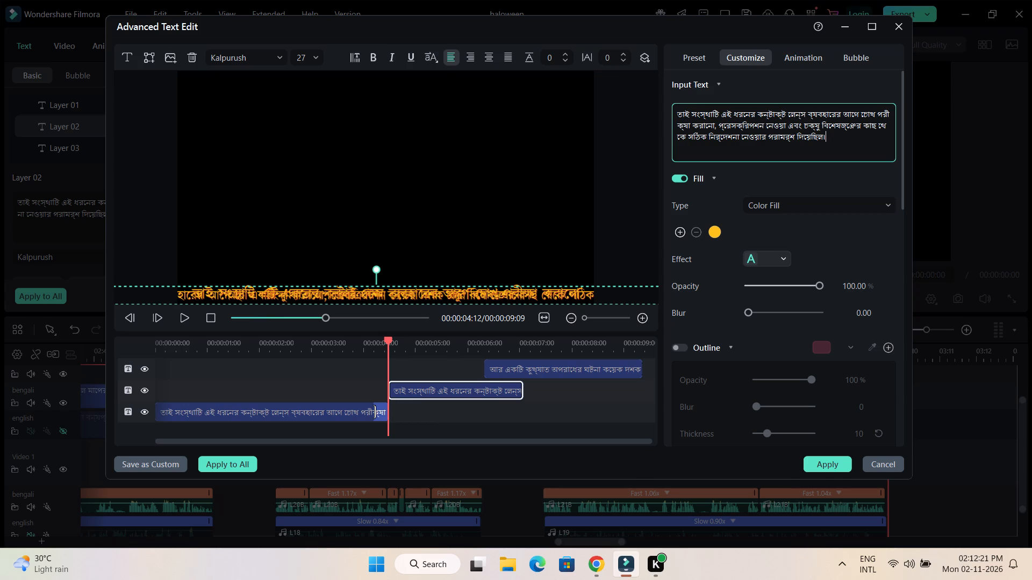
{"action": "left_click_drag", "start_coordinate": [717, 127], "coordinate": [646, 105]}
{"action": "key", "text": "BackSpace"}
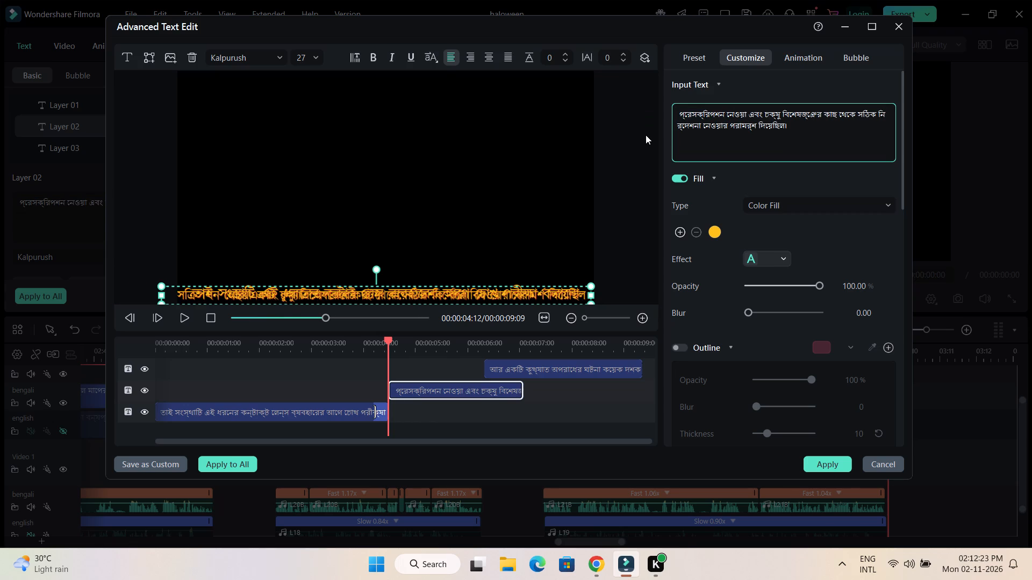
{"action": "key", "text": "Right"}
{"action": "key", "text": "BackSpace"}
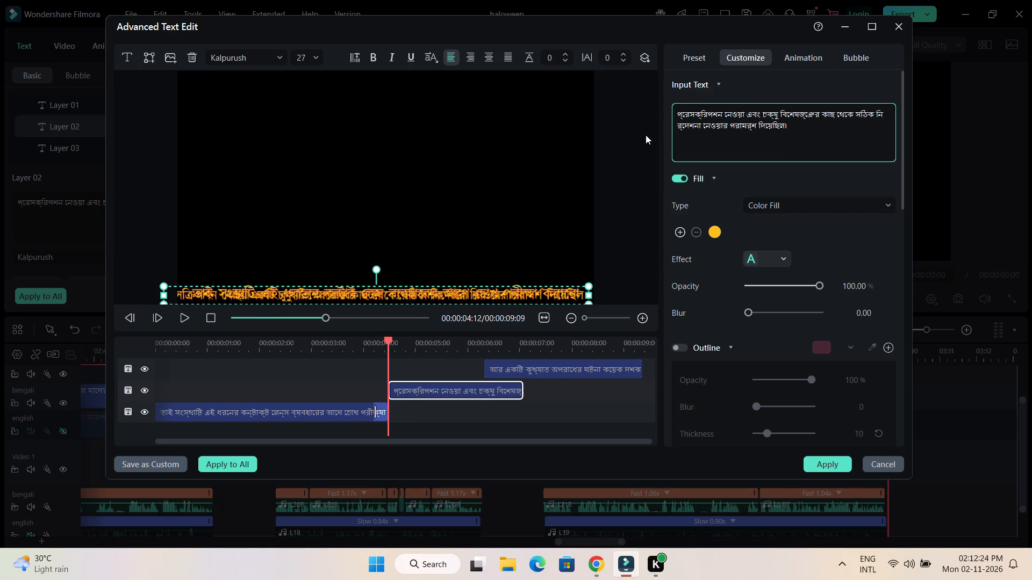
With the first and third caption layers hidden, extend the second layer, "প্রেসক্রিপশন নেওয়া", to the title's end.
{"action": "left_click", "coordinate": [142, 411]}
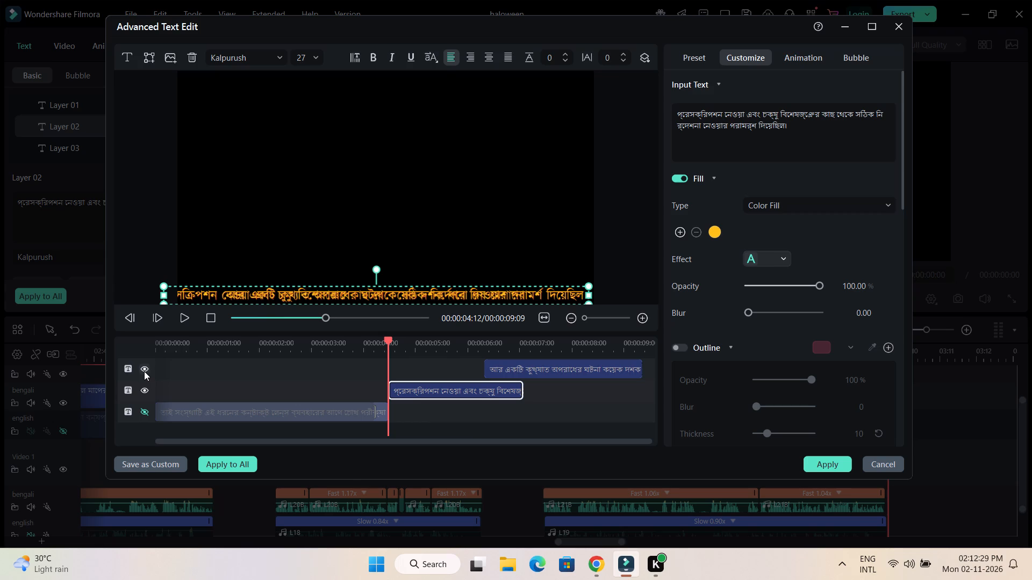
{"action": "left_click", "coordinate": [143, 371]}
{"action": "left_click_drag", "start_coordinate": [520, 388], "coordinate": [653, 388]}
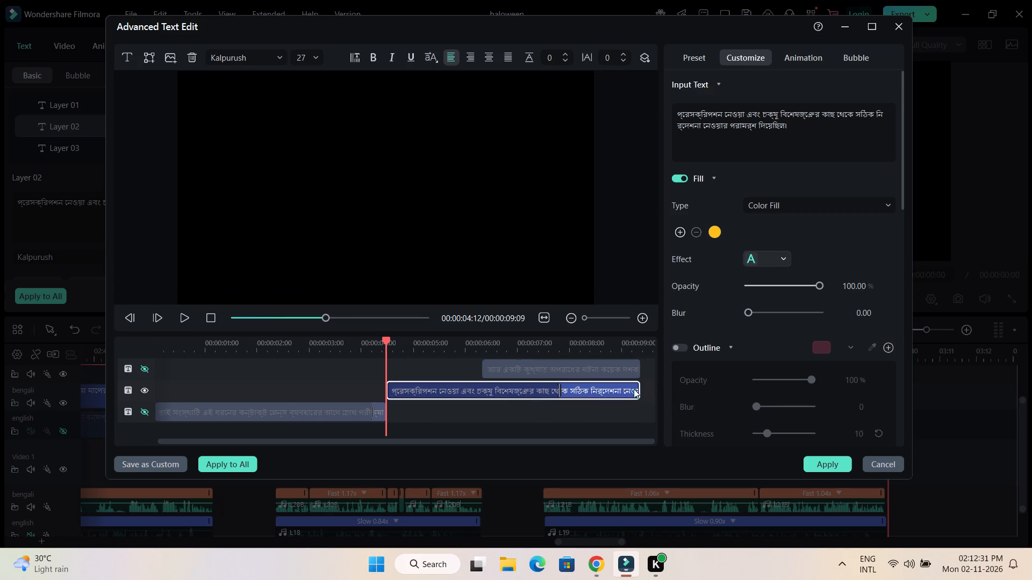
Lengthen the second caption layer's text-reveal animation so that it runs almost to the layer's end.
{"action": "left_click_drag", "start_coordinate": [567, 390], "coordinate": [629, 393]}
{"action": "left_click_drag", "start_coordinate": [629, 393], "coordinate": [636, 393]}
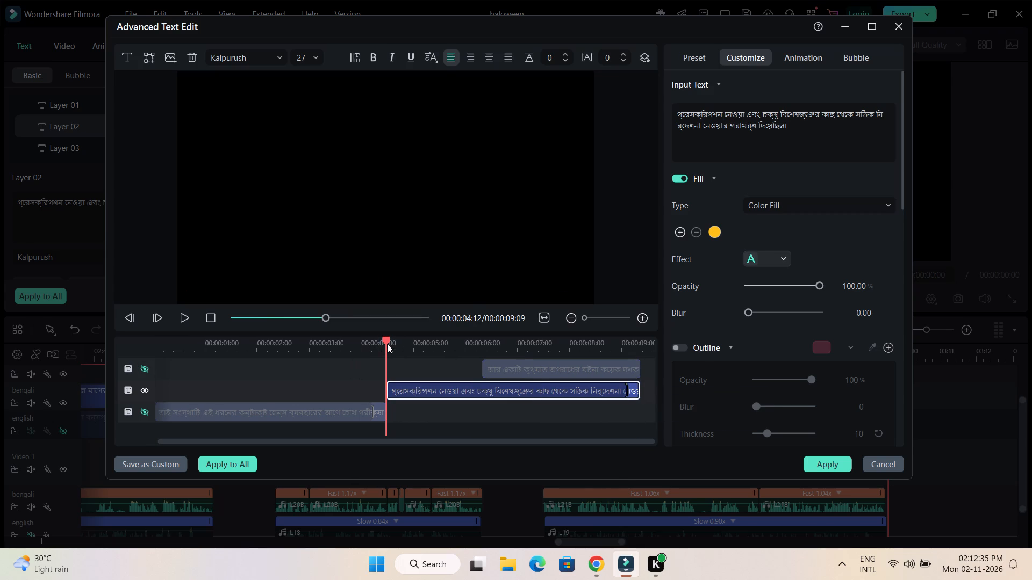
Play the title from its start and scrub through the second layer to check its text reveal and fit in the frame.
{"action": "left_click_drag", "start_coordinate": [387, 343], "coordinate": [85, 356]}
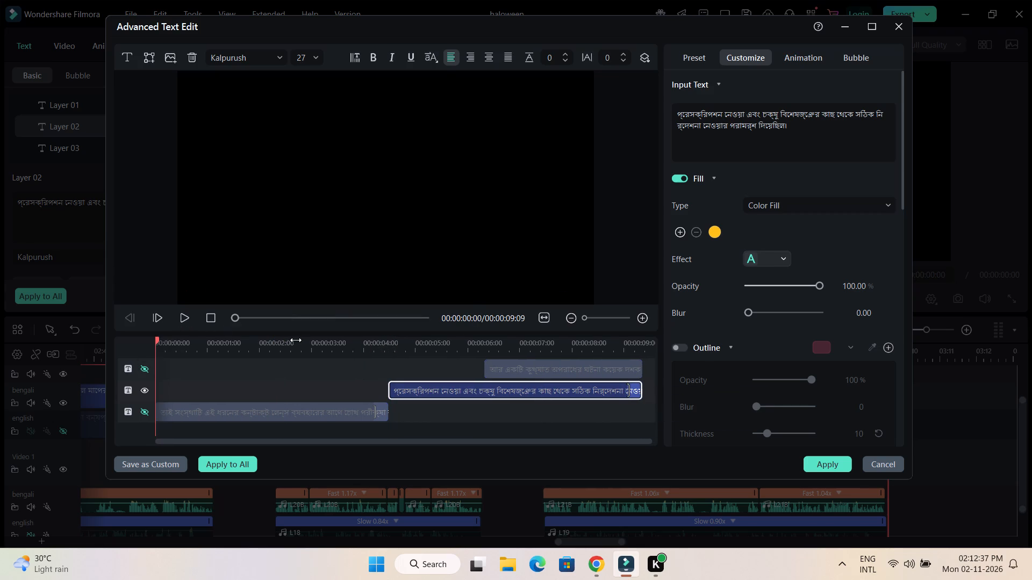
{"action": "left_click_drag", "start_coordinate": [296, 340], "coordinate": [127, 351]}
{"action": "left_click", "coordinate": [182, 318]}
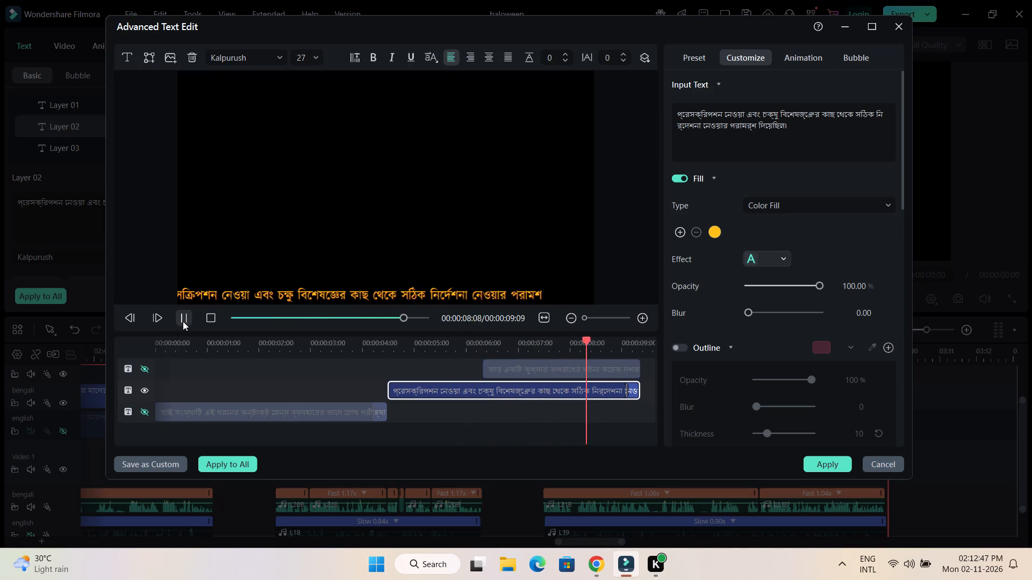
{"action": "left_click", "coordinate": [183, 321]}
{"action": "left_click", "coordinate": [183, 321]}
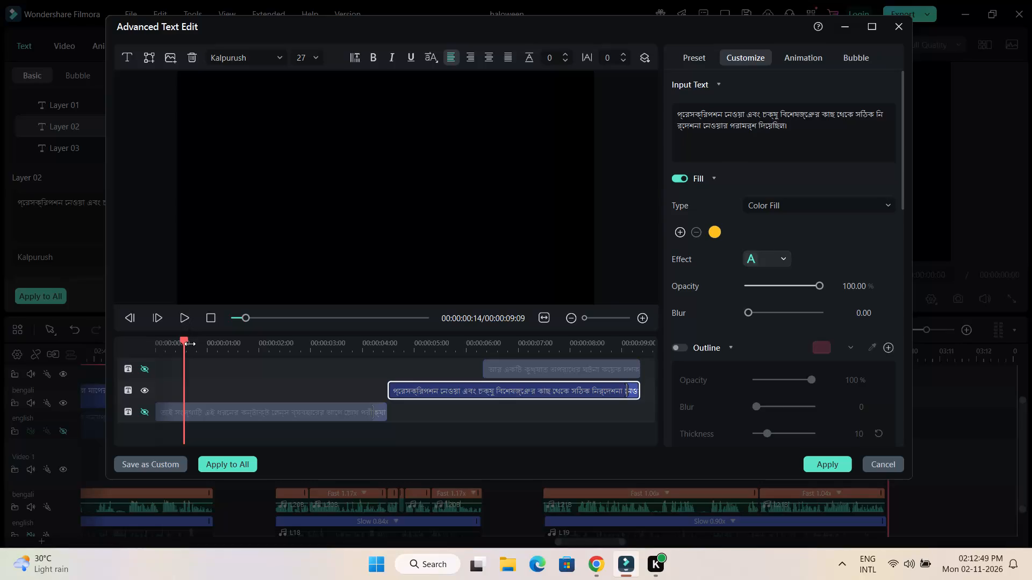
{"action": "left_click_drag", "start_coordinate": [185, 340], "coordinate": [393, 339]}
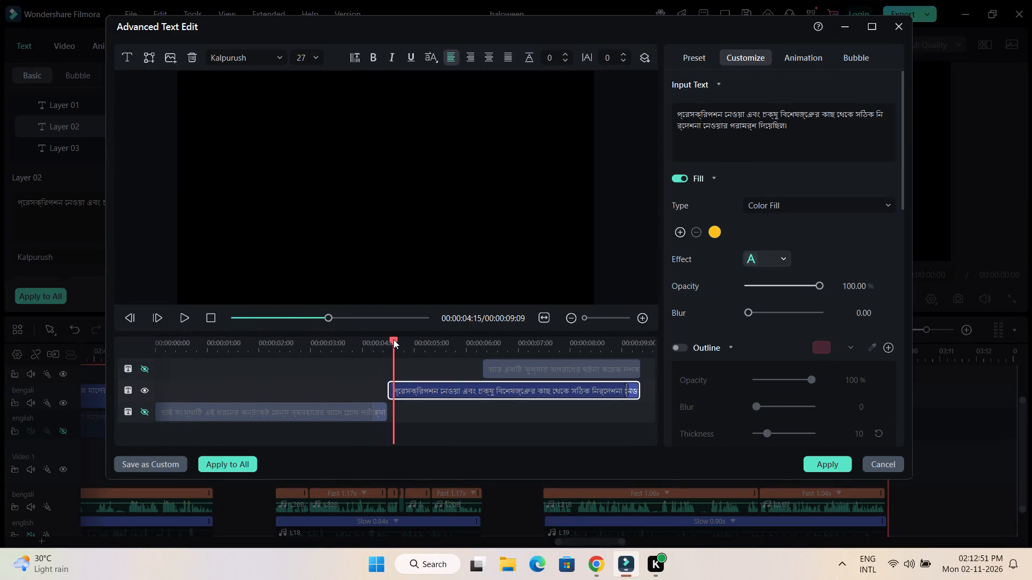
{"action": "left_click_drag", "start_coordinate": [393, 339], "coordinate": [421, 339]}
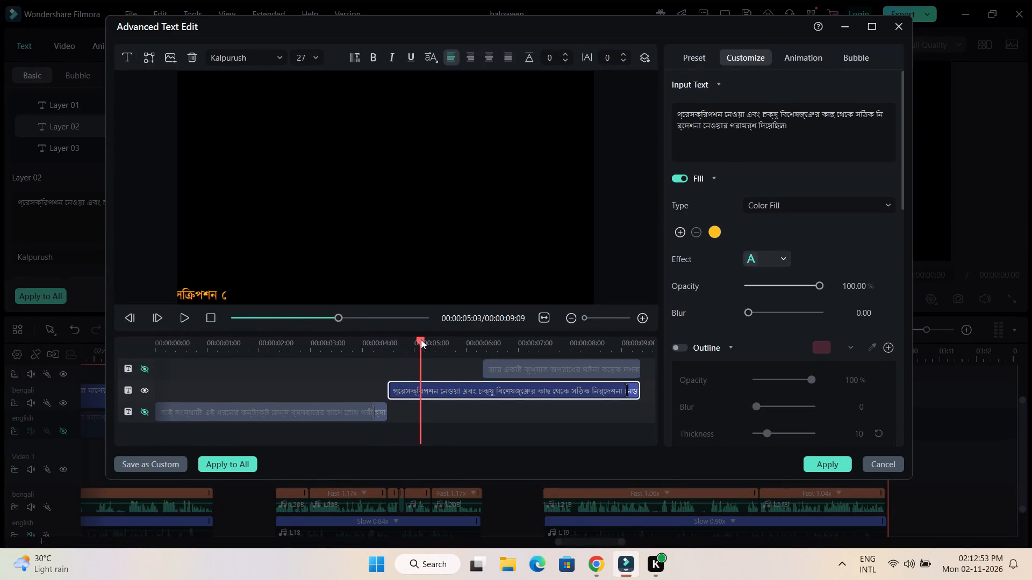
{"action": "left_click_drag", "start_coordinate": [421, 339], "coordinate": [611, 343]}
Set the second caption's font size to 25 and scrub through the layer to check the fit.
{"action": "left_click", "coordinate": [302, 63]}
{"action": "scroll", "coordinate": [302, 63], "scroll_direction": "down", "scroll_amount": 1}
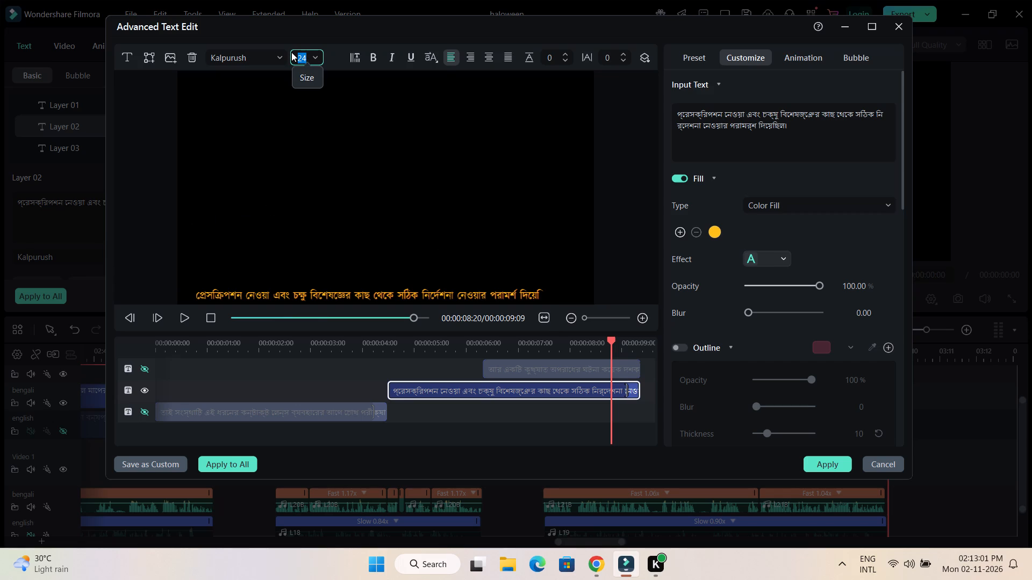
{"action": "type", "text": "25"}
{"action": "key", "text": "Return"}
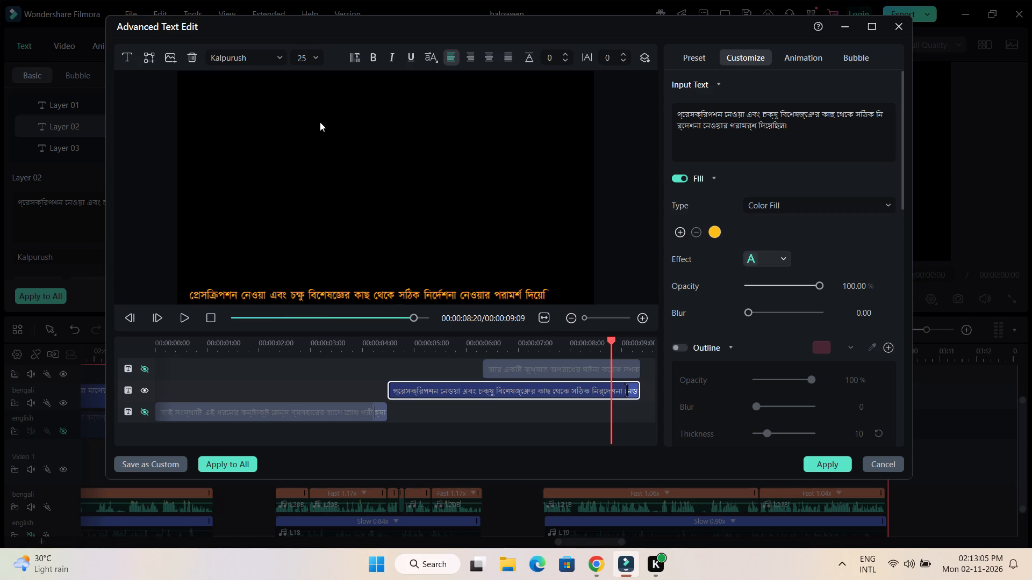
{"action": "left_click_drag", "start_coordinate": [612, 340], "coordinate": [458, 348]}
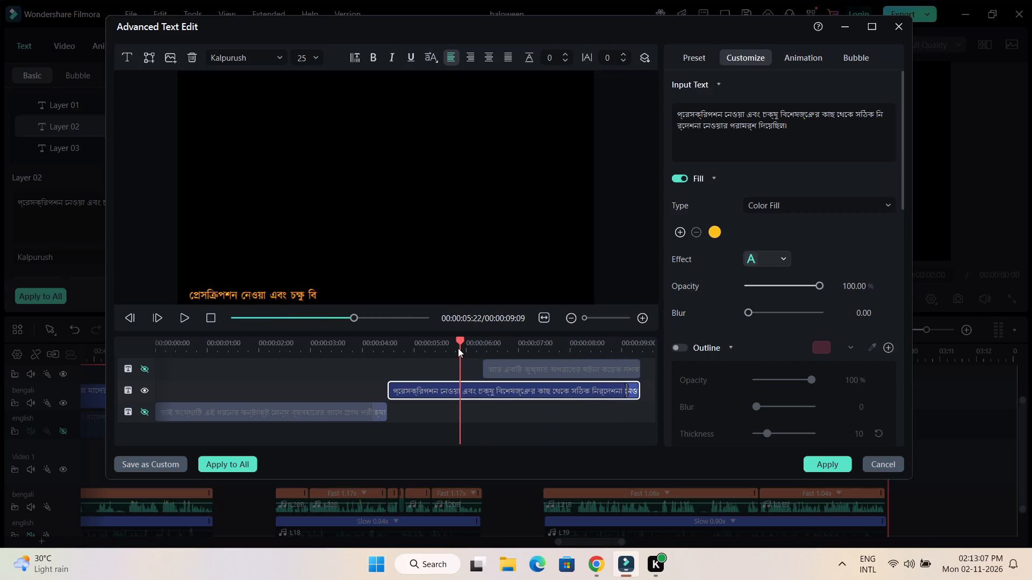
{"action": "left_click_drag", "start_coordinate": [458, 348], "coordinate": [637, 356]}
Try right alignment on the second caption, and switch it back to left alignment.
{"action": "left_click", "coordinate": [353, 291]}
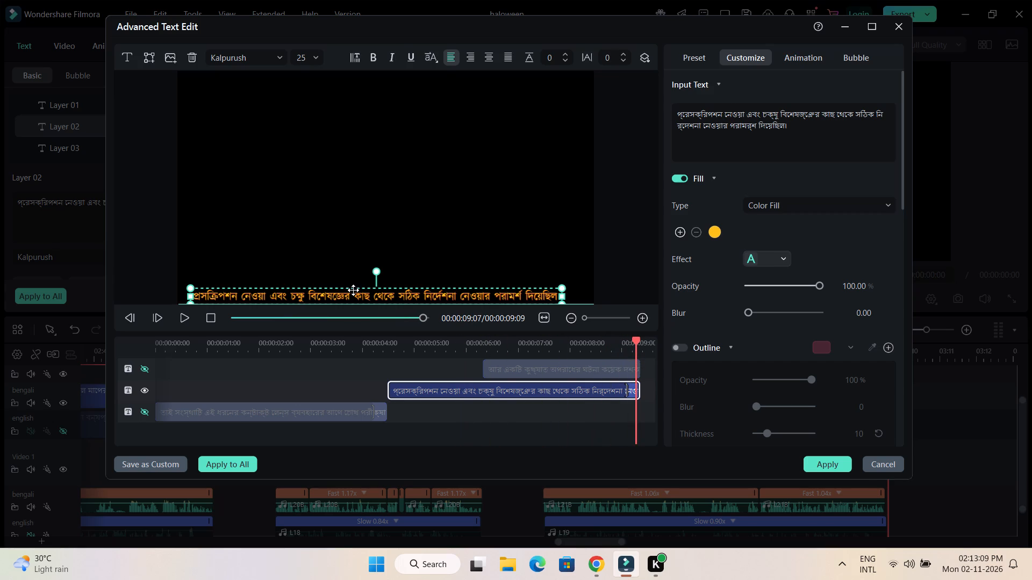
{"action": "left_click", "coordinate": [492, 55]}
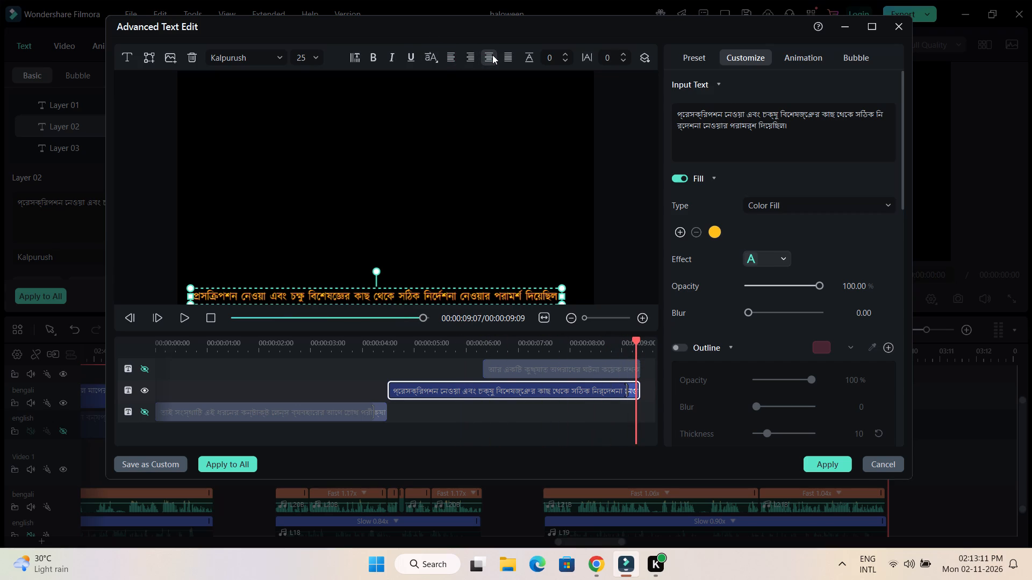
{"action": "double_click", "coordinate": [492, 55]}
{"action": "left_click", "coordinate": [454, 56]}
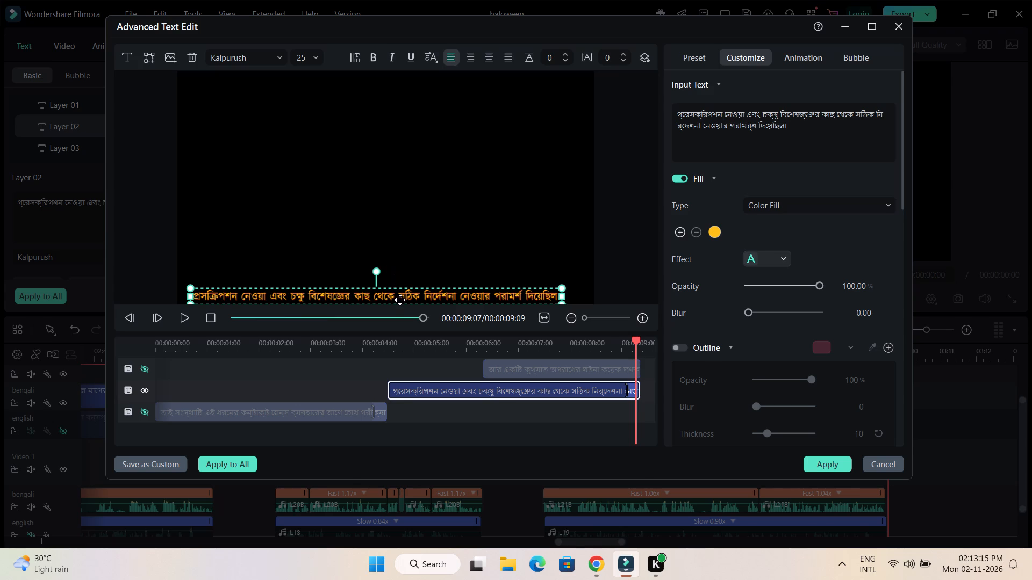
Shift the second caption slightly right within the frame and set its font size to 27.
{"action": "left_click_drag", "start_coordinate": [400, 300], "coordinate": [407, 299]}
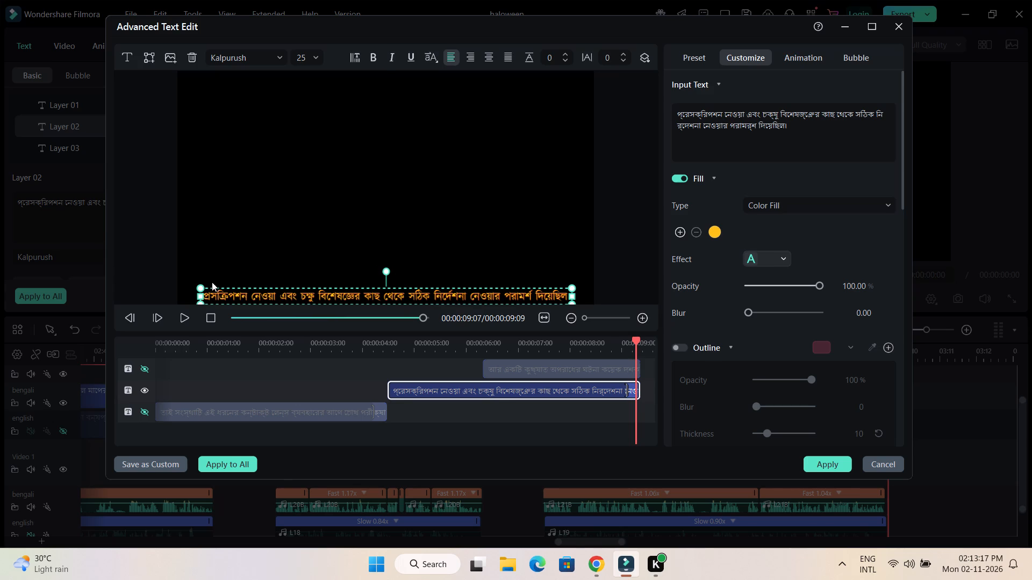
{"action": "left_click_drag", "start_coordinate": [200, 287], "coordinate": [207, 284]}
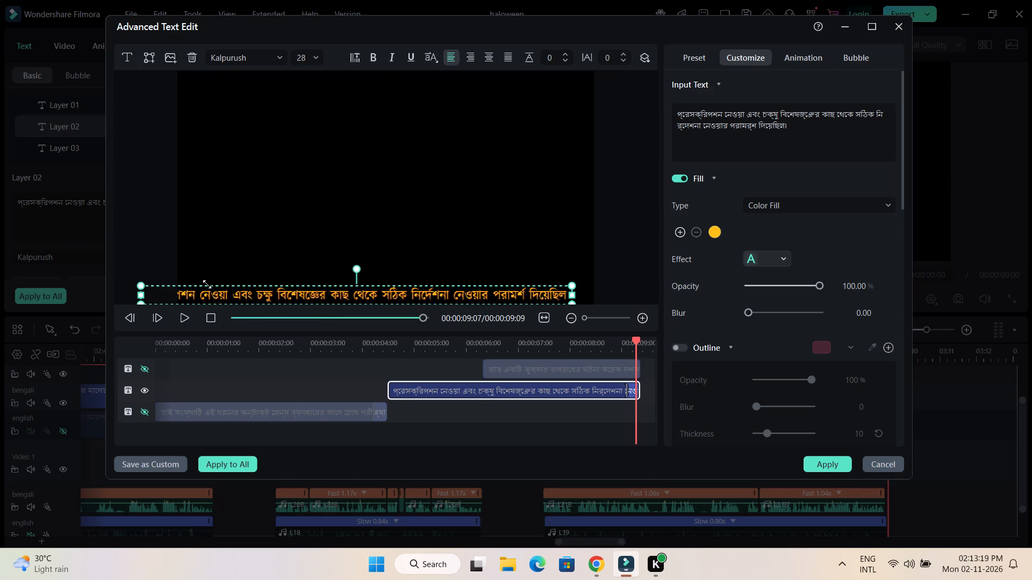
{"action": "left_click_drag", "start_coordinate": [207, 284], "coordinate": [219, 287]}
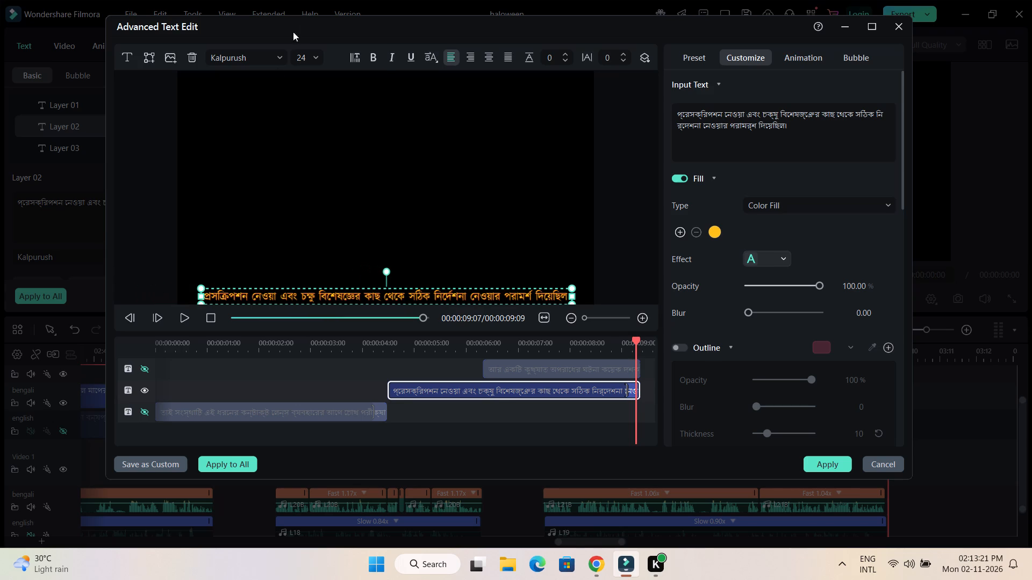
{"action": "left_click", "coordinate": [302, 54]}
{"action": "scroll", "coordinate": [302, 54], "scroll_direction": "up", "scroll_amount": 1}
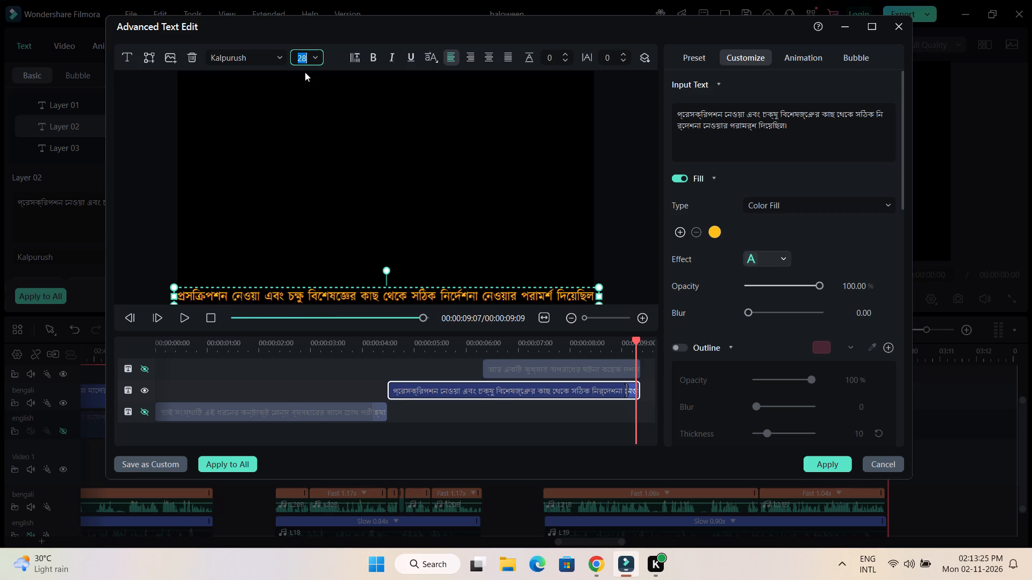
{"action": "type", "text": "27"}
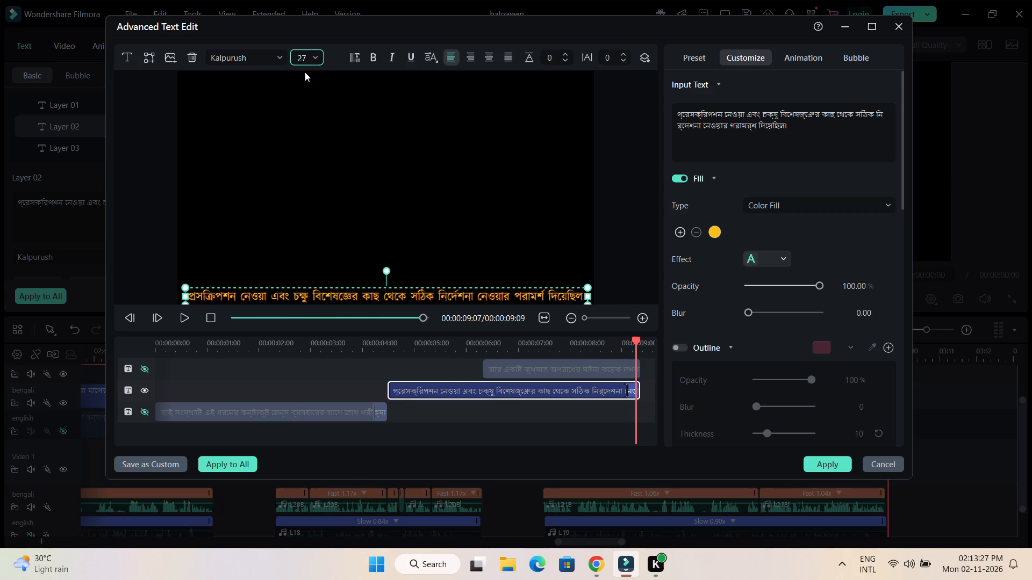
{"action": "left_click", "coordinate": [280, 131]}
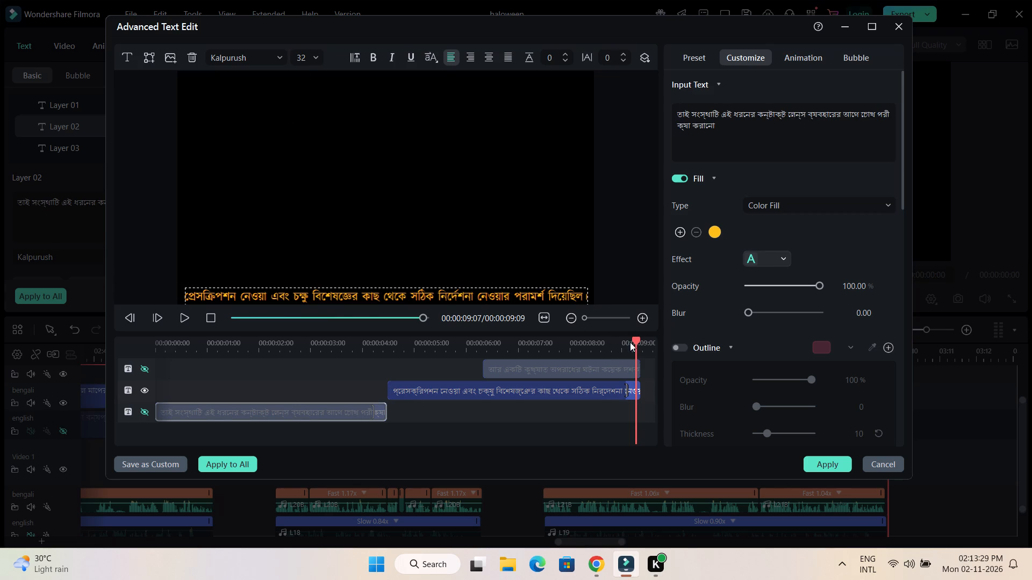
Unhide the first caption layer, play the title from its start to check both captions, and apply the edits.
{"action": "left_click_drag", "start_coordinate": [637, 340], "coordinate": [0, 340]}
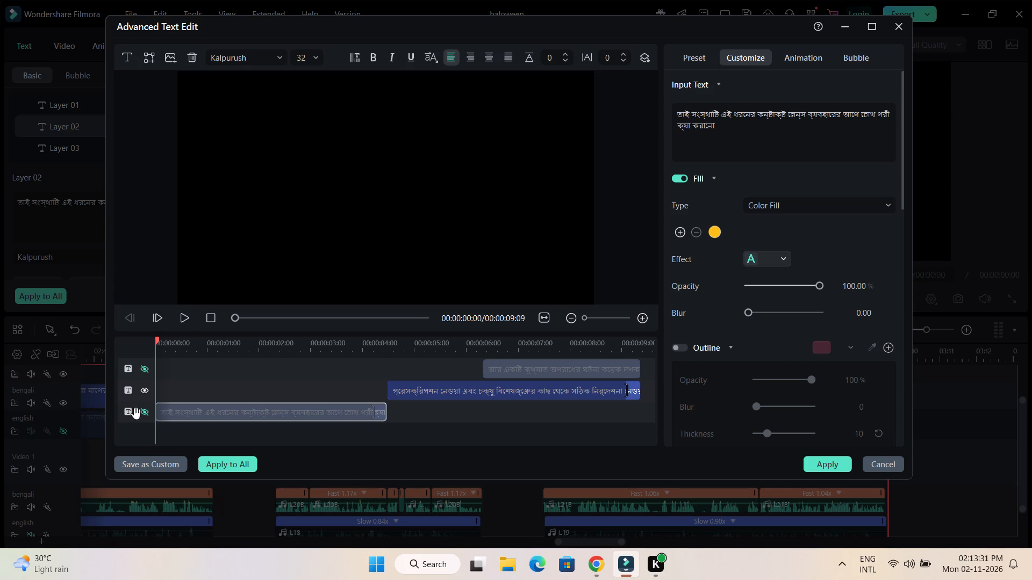
{"action": "left_click", "coordinate": [143, 409]}
{"action": "left_click", "coordinate": [185, 316]}
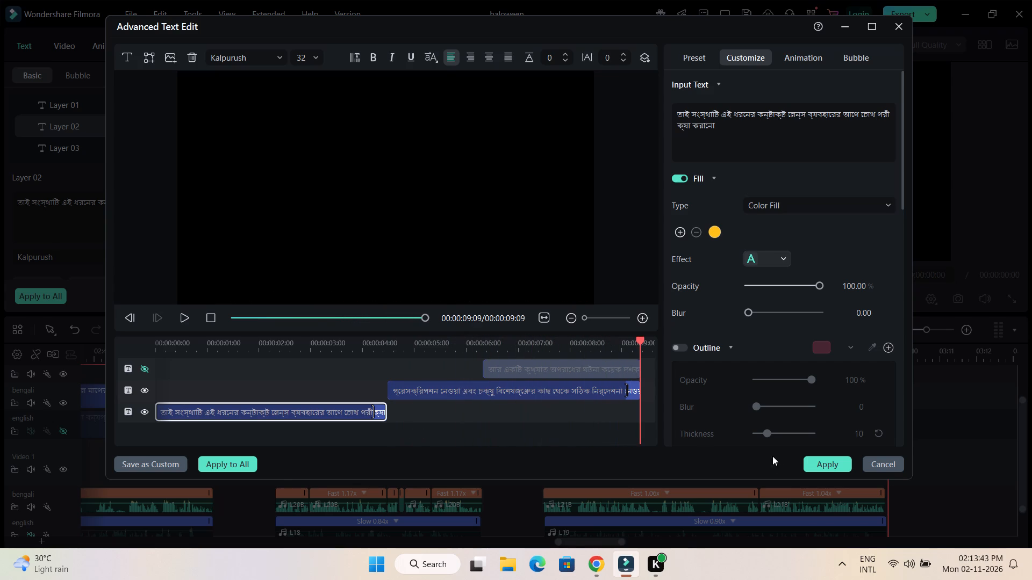
{"action": "left_click", "coordinate": [810, 462]}
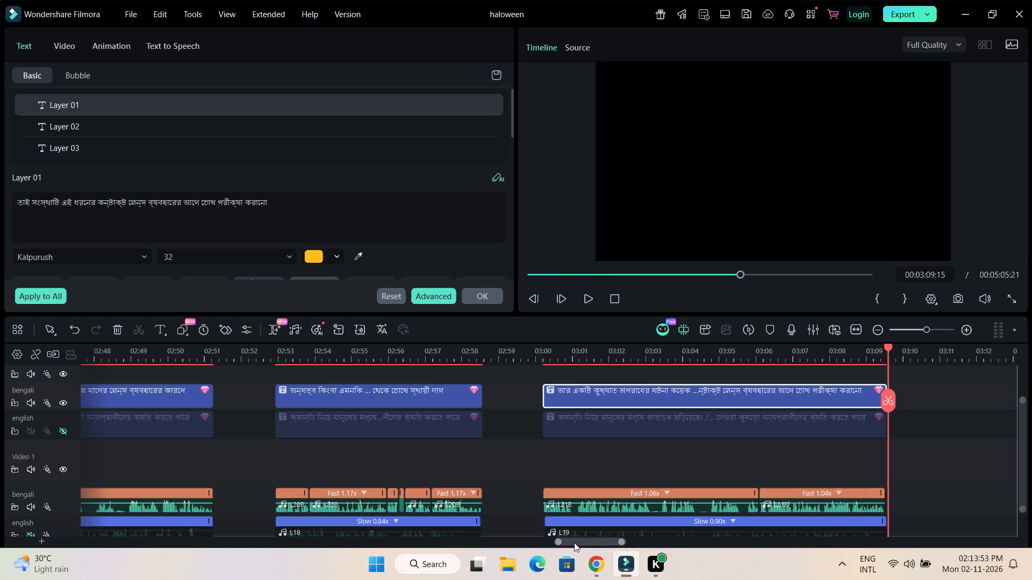
{"action": "left_click_drag", "start_coordinate": [575, 542], "coordinate": [594, 543]}
{"action": "left_click", "coordinate": [494, 300]}
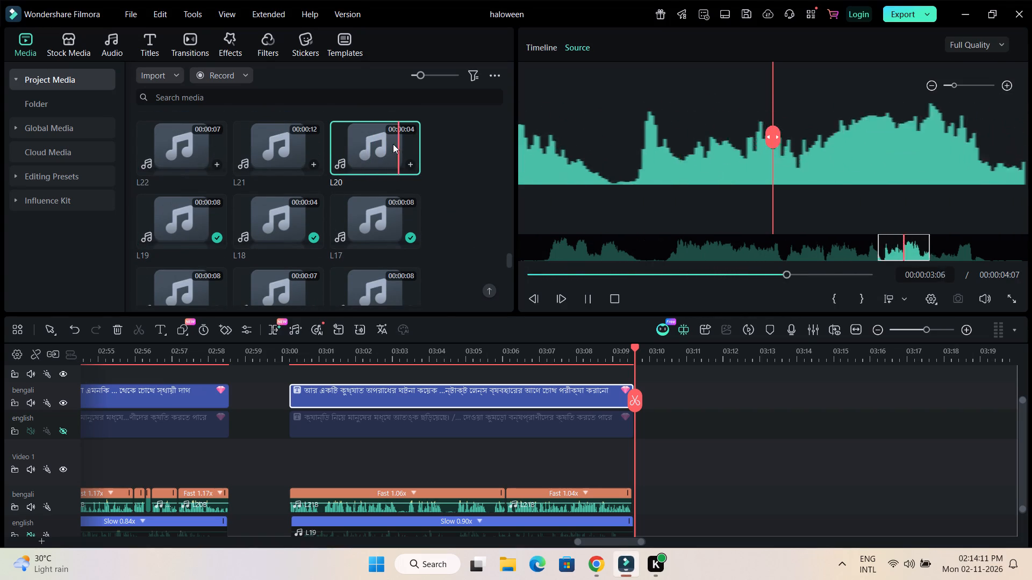
{"action": "left_click", "coordinate": [380, 145]}
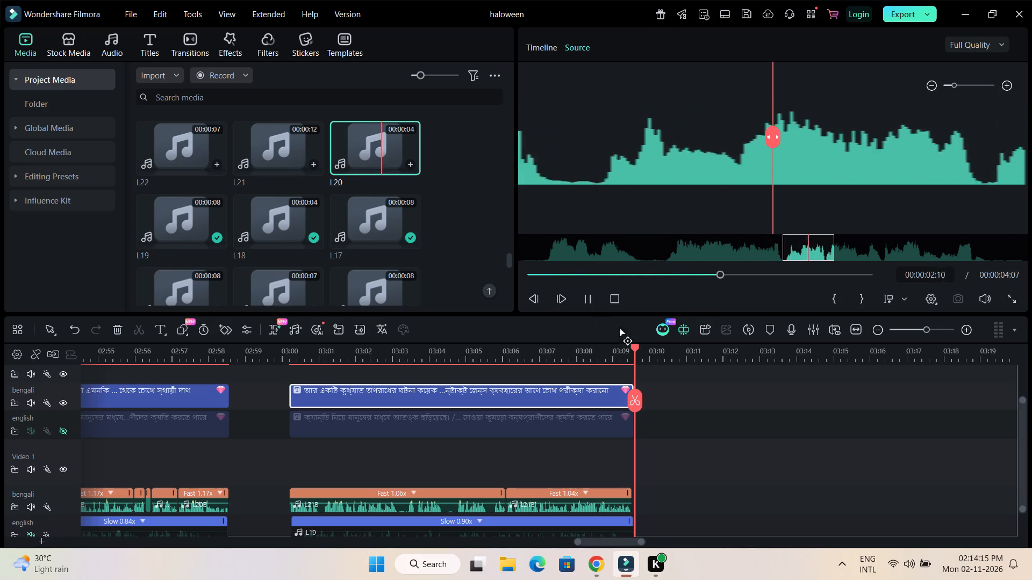
{"action": "left_click_drag", "start_coordinate": [635, 346], "coordinate": [659, 349]}
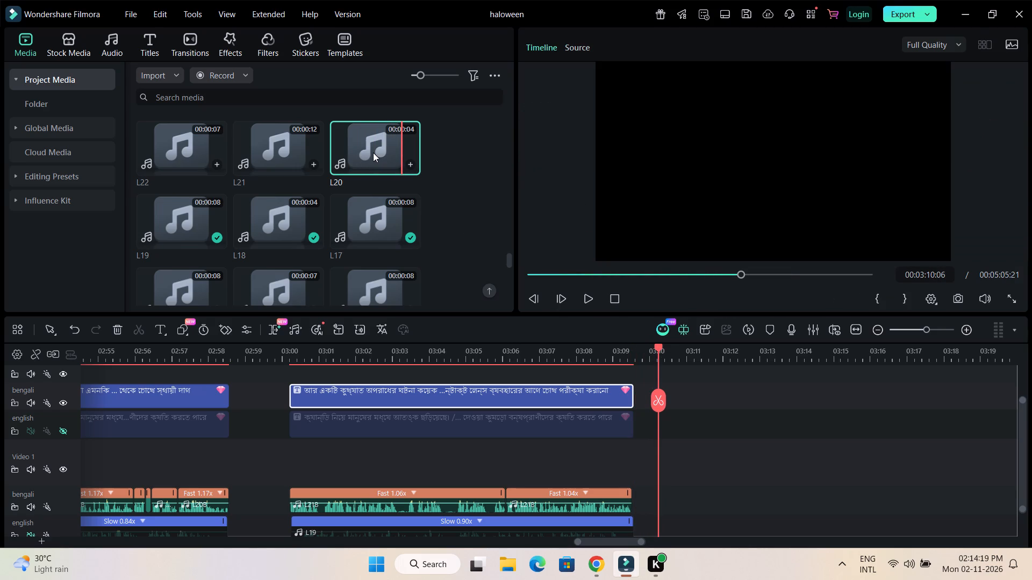
{"action": "left_click_drag", "start_coordinate": [373, 152], "coordinate": [656, 446]}
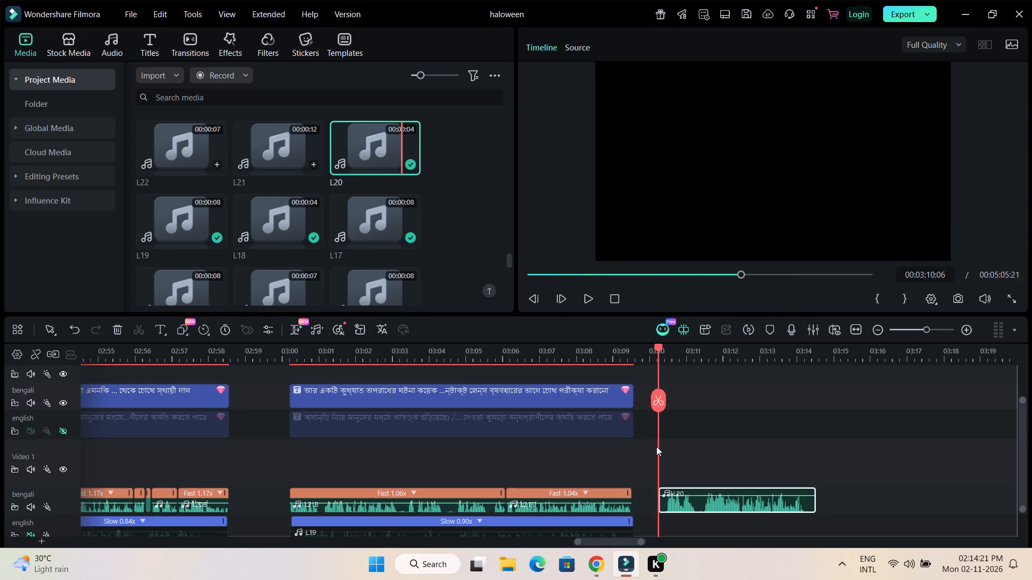
Find and preview clip L22B in the project media, and place it on the bengali audio track just after clip L20.
{"action": "scroll", "coordinate": [455, 244], "scroll_direction": "up", "scroll_amount": 4}
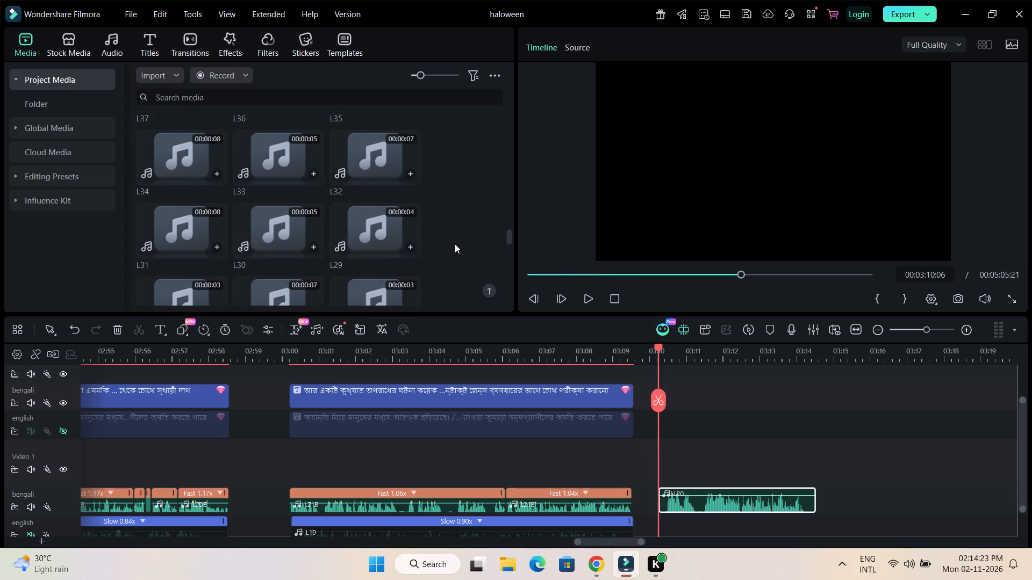
{"action": "scroll", "coordinate": [455, 244], "scroll_direction": "up", "scroll_amount": 8}
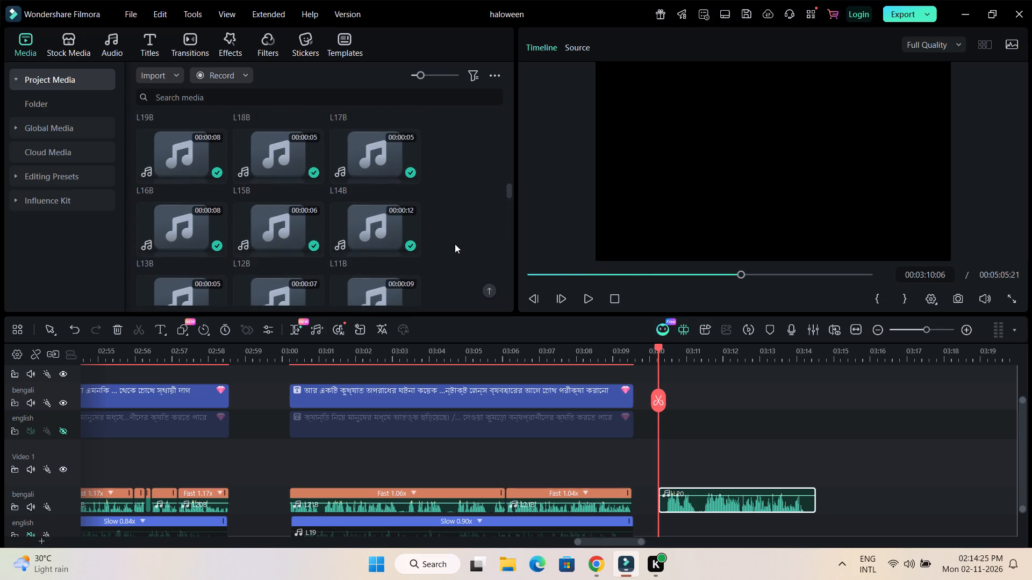
{"action": "scroll", "coordinate": [455, 244], "scroll_direction": "up", "scroll_amount": 1}
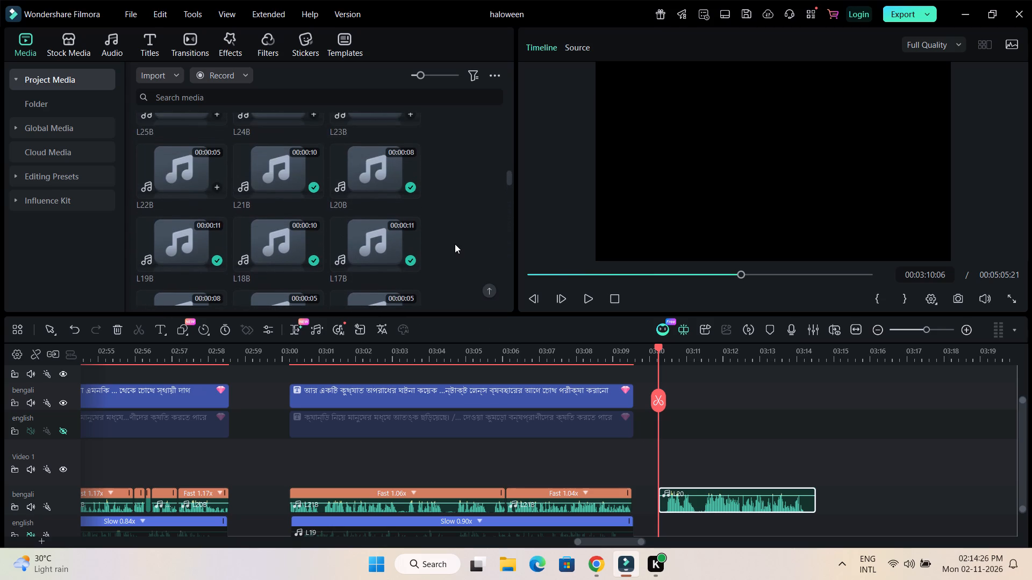
{"action": "left_click", "coordinate": [190, 171]}
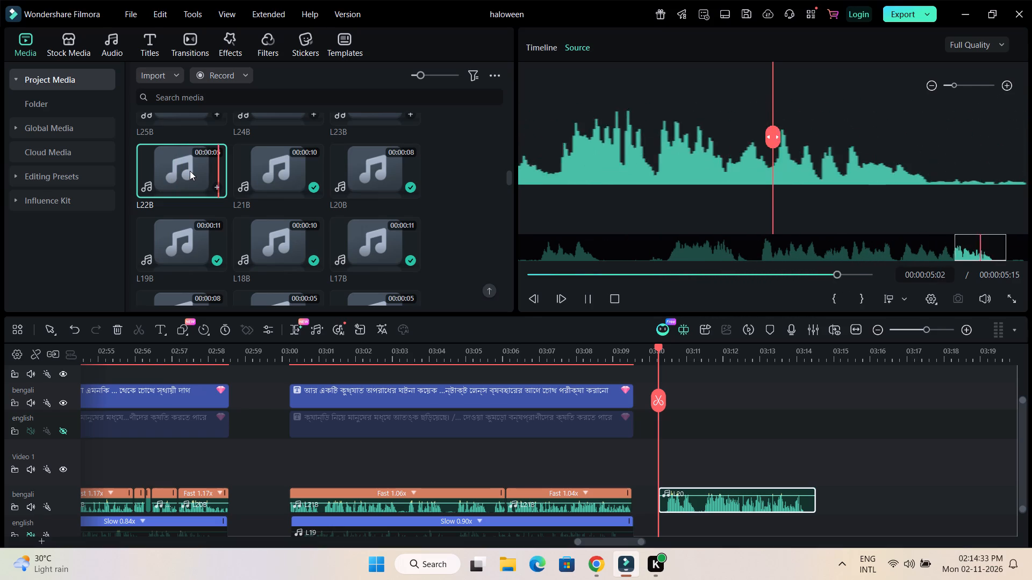
{"action": "left_click_drag", "start_coordinate": [185, 171], "coordinate": [737, 512]}
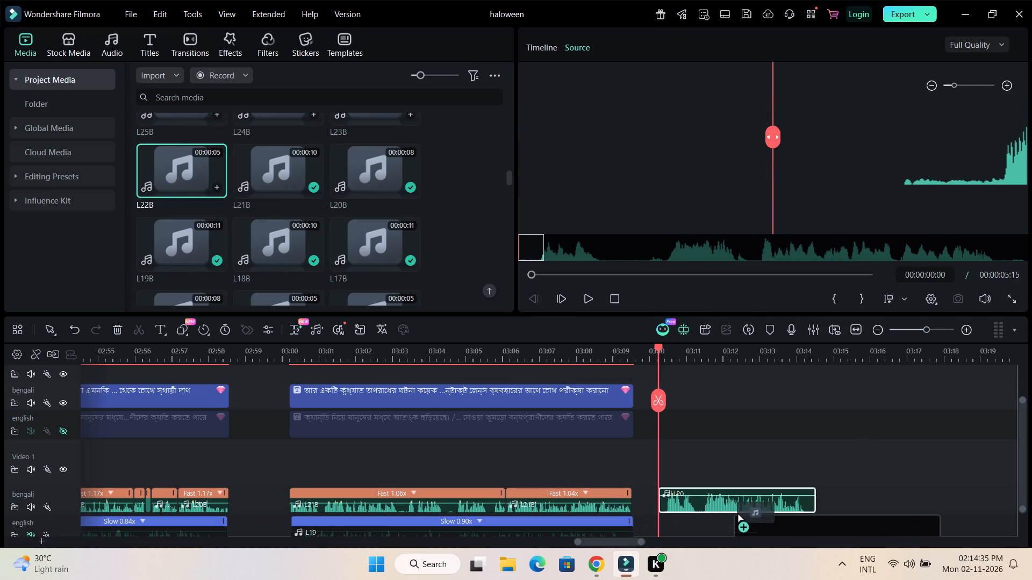
{"action": "left_click_drag", "start_coordinate": [737, 512], "coordinate": [826, 495]}
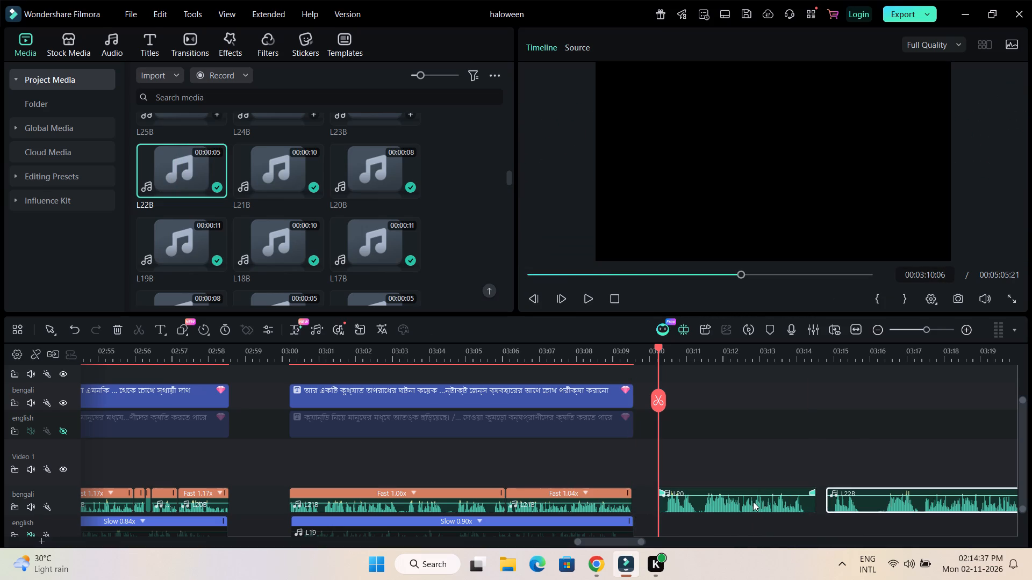
Move clip L20 down to the english audio track and shift clip L22B back on the bengali track to start at 03:10:06.
{"action": "left_click_drag", "start_coordinate": [753, 502], "coordinate": [754, 516]}
{"action": "left_click_drag", "start_coordinate": [864, 505], "coordinate": [697, 503]}
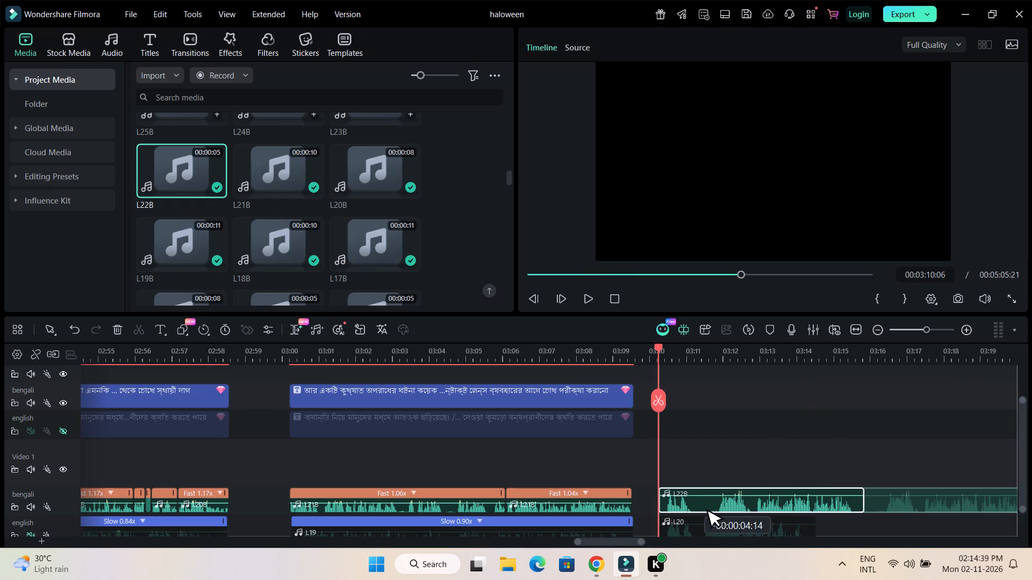
{"action": "left_click_drag", "start_coordinate": [697, 503], "coordinate": [697, 503]}
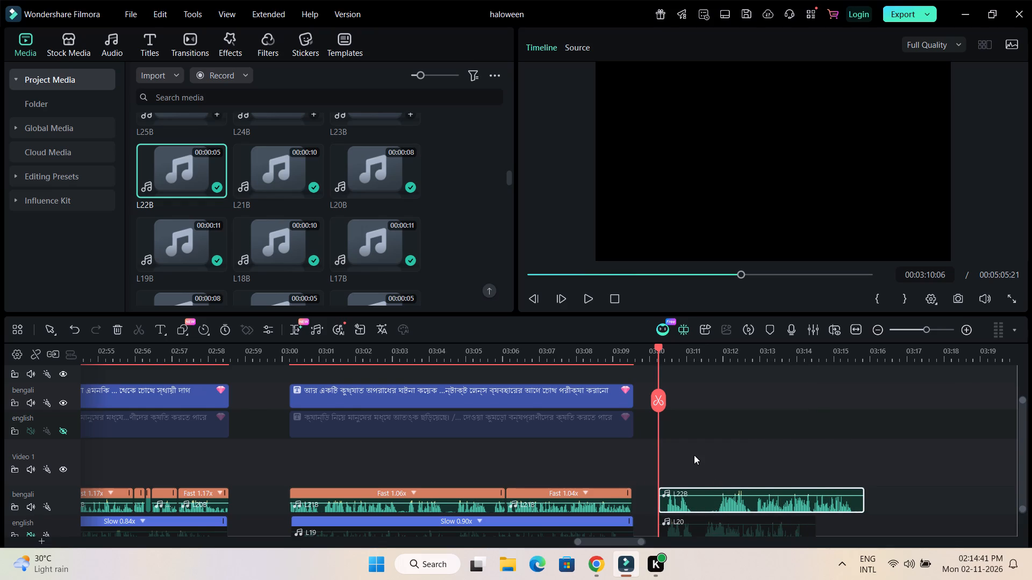
Trim the silence off both ends of clip L22B to a duration of 00:00:05:03, with its start kept at 03:10:06.
{"action": "scroll", "coordinate": [694, 455], "scroll_direction": "down", "scroll_amount": 1}
{"action": "left_click_drag", "start_coordinate": [622, 543], "coordinate": [648, 543]}
{"action": "left_click_drag", "start_coordinate": [376, 358], "coordinate": [598, 358]}
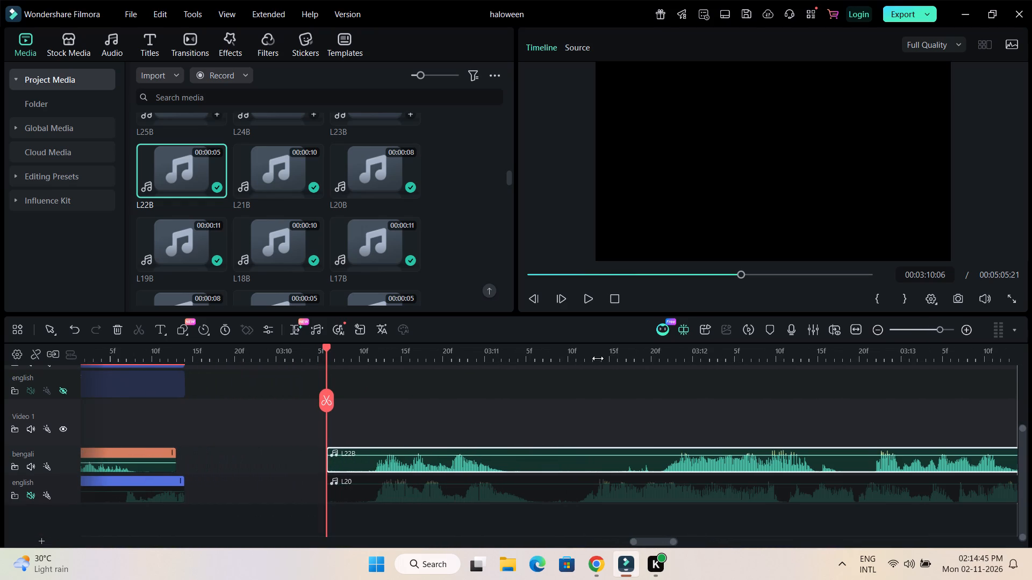
{"action": "left_click_drag", "start_coordinate": [598, 358], "coordinate": [594, 358]}
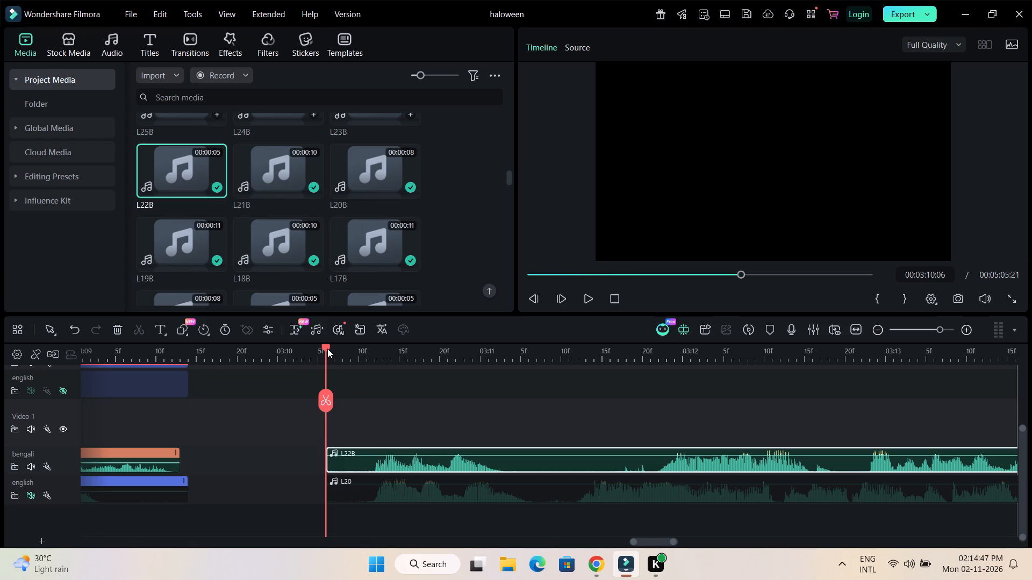
{"action": "left_click_drag", "start_coordinate": [327, 349], "coordinate": [234, 353]}
{"action": "left_click_drag", "start_coordinate": [328, 466], "coordinate": [334, 466]}
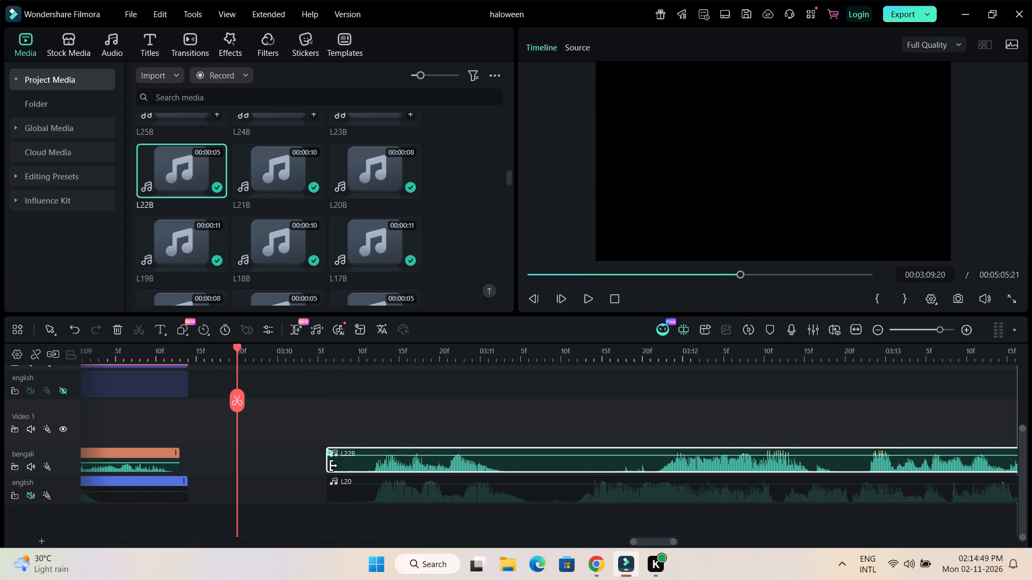
{"action": "left_click_drag", "start_coordinate": [334, 466], "coordinate": [365, 466]}
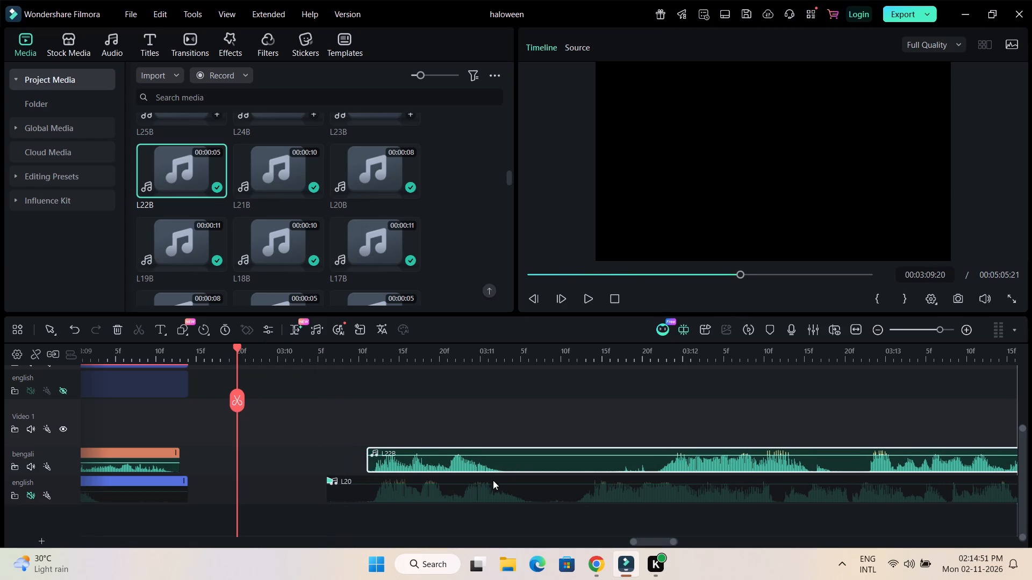
{"action": "left_click_drag", "start_coordinate": [526, 463], "coordinate": [484, 464]}
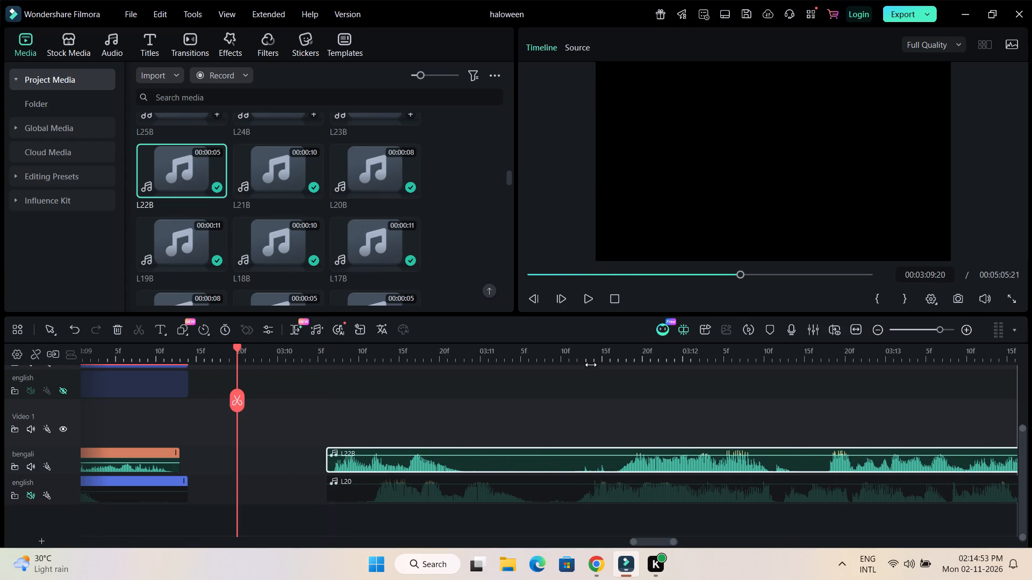
{"action": "left_click_drag", "start_coordinate": [492, 361], "coordinate": [380, 358]}
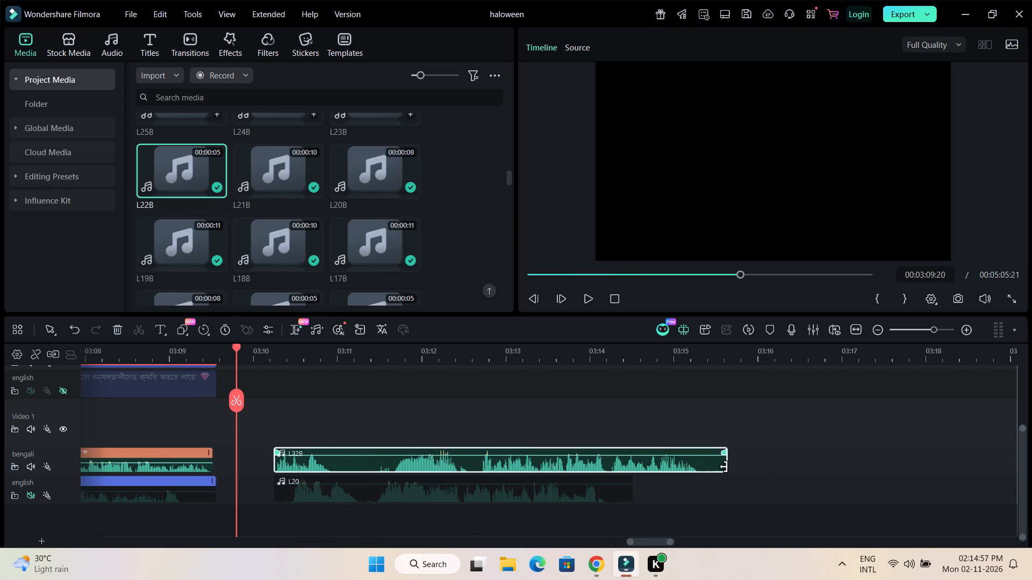
{"action": "left_click_drag", "start_coordinate": [726, 466], "coordinate": [701, 470]}
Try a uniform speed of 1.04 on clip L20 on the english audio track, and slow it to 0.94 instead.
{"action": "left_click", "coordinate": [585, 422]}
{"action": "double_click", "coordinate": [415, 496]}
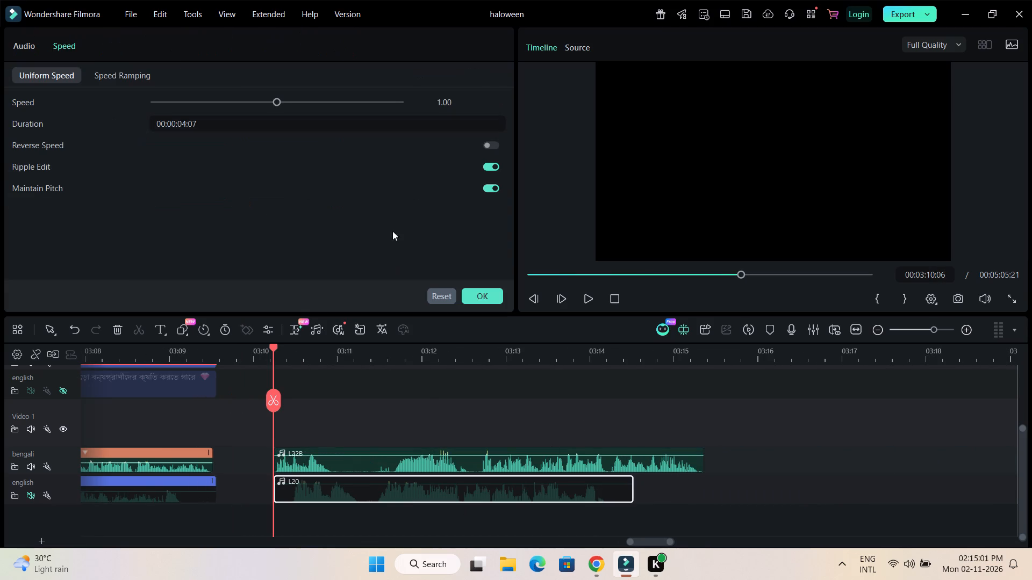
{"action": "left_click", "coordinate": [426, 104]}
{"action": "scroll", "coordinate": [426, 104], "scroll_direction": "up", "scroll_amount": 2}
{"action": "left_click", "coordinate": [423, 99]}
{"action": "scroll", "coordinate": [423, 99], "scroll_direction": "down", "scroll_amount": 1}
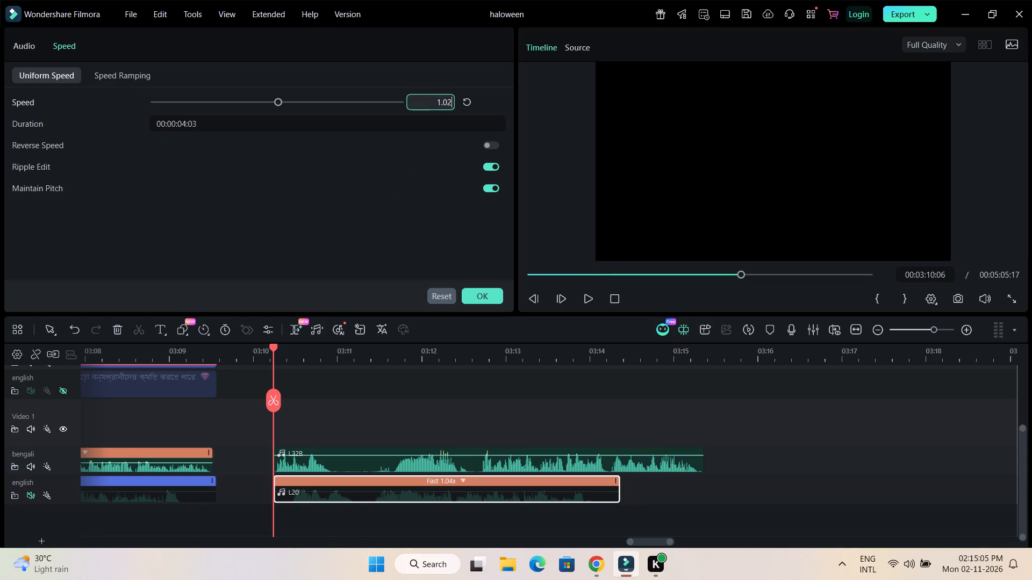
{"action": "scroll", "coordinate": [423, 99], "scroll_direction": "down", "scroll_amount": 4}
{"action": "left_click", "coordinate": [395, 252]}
Try uniform speeds of 1.06 and 1.11 on clip L22B on the bengali track, and settle on 1.08.
{"action": "double_click", "coordinate": [611, 463]}
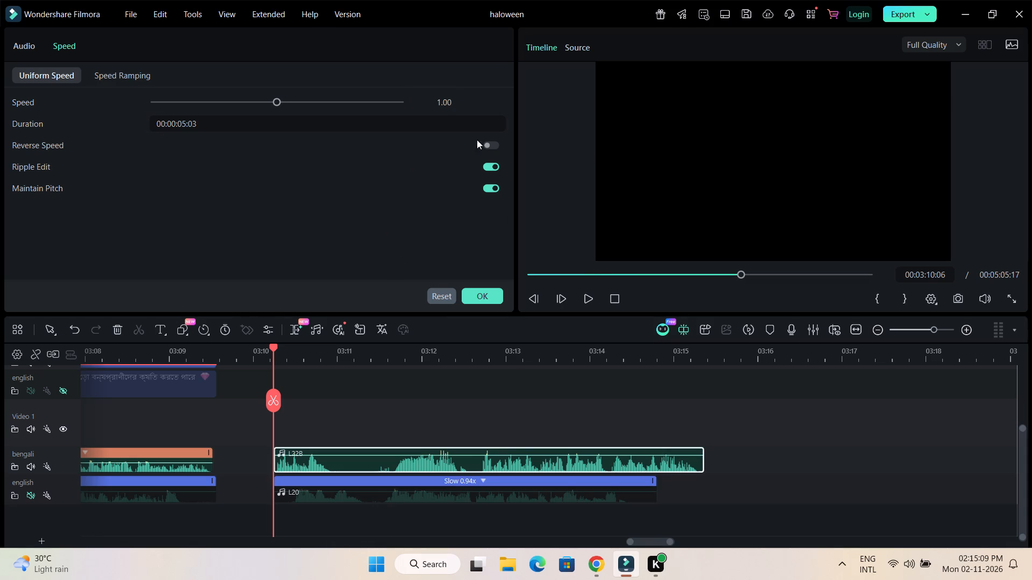
{"action": "left_click", "coordinate": [443, 102]}
{"action": "scroll", "coordinate": [443, 102], "scroll_direction": "up", "scroll_amount": 3}
{"action": "left_click", "coordinate": [361, 243]}
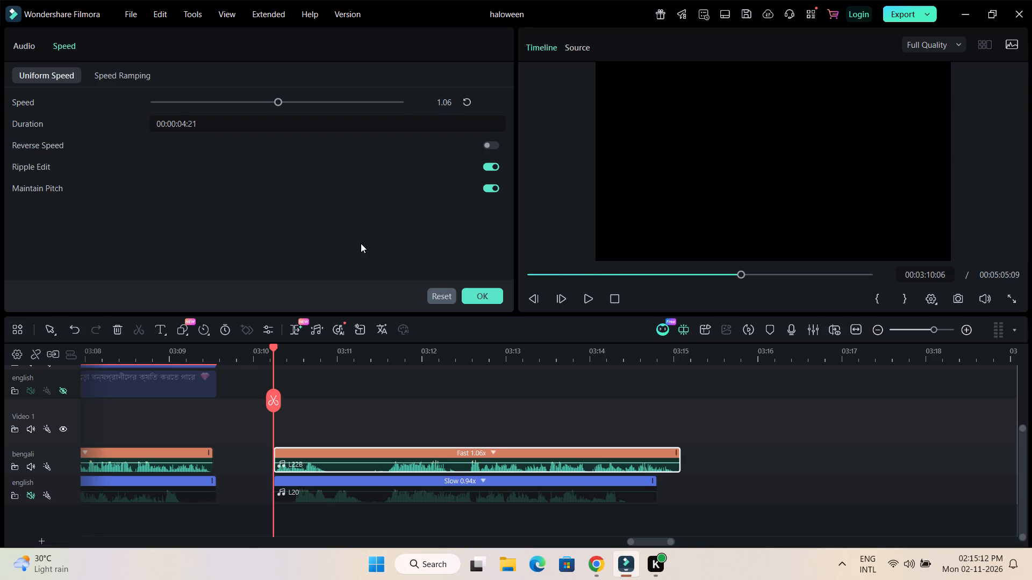
{"action": "left_click", "coordinate": [424, 101]}
{"action": "scroll", "coordinate": [424, 101], "scroll_direction": "up", "scroll_amount": 3}
{"action": "scroll", "coordinate": [424, 101], "scroll_direction": "down", "scroll_amount": 1}
{"action": "left_click", "coordinate": [410, 235]}
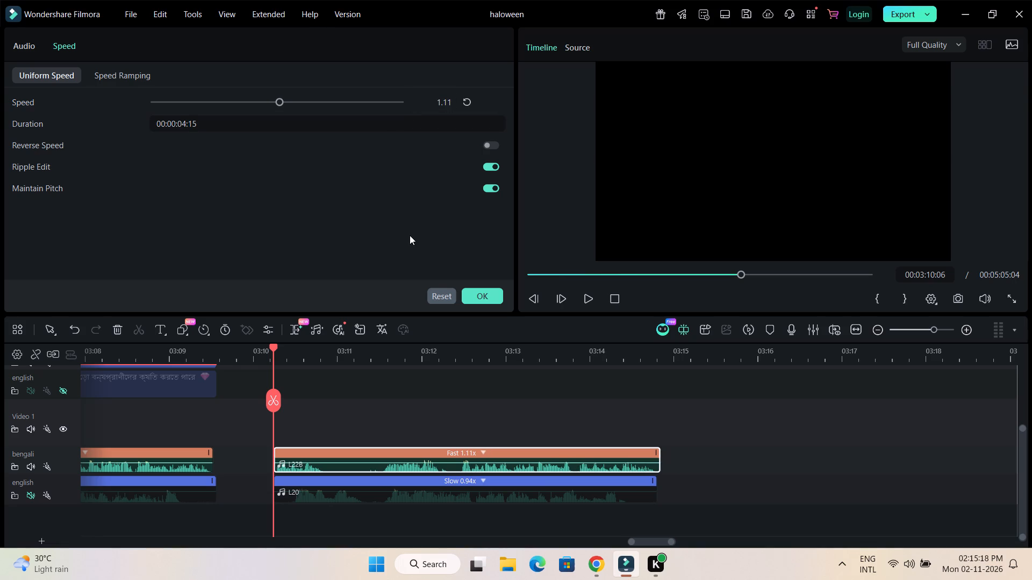
{"action": "left_click", "coordinate": [434, 98]}
{"action": "scroll", "coordinate": [434, 98], "scroll_direction": "down", "scroll_amount": 1}
{"action": "left_click", "coordinate": [424, 219]}
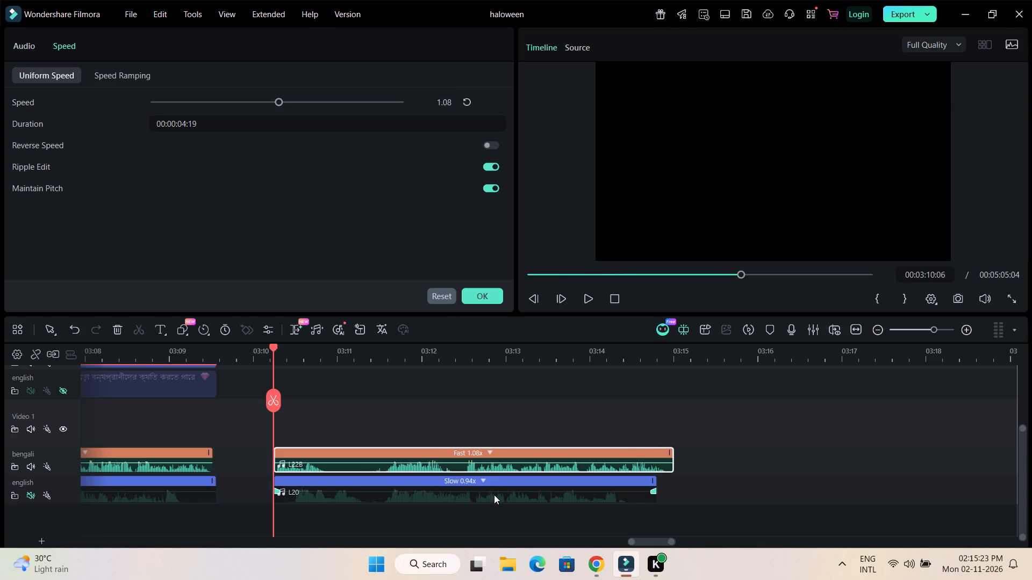
Set the uniform speed of clip L20 on the english audio track to 0.92 and apply the speed settings.
{"action": "double_click", "coordinate": [494, 495]}
{"action": "left_click", "coordinate": [435, 101]}
{"action": "scroll", "coordinate": [435, 100], "scroll_direction": "down", "scroll_amount": 1}
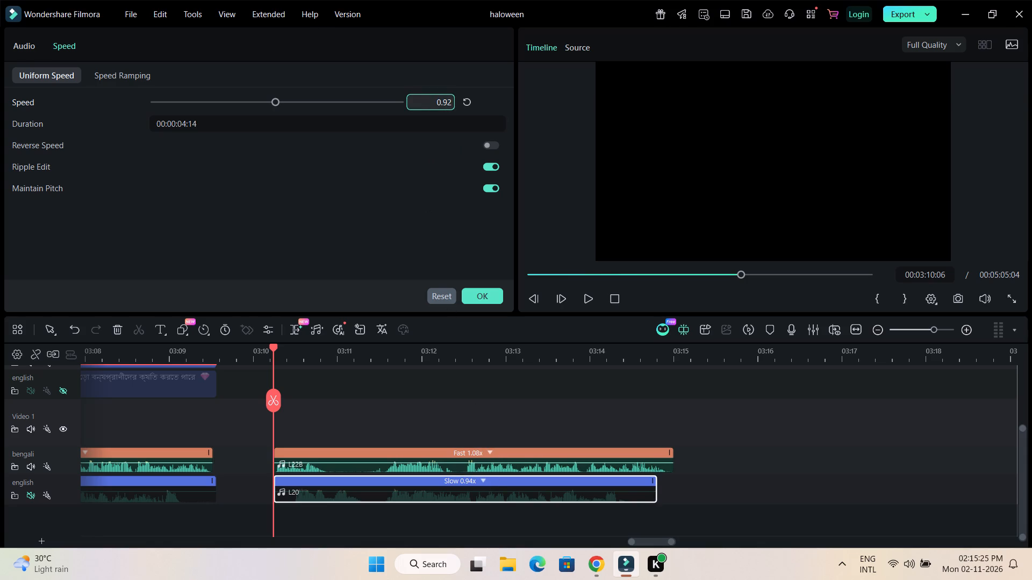
{"action": "left_click", "coordinate": [411, 247]}
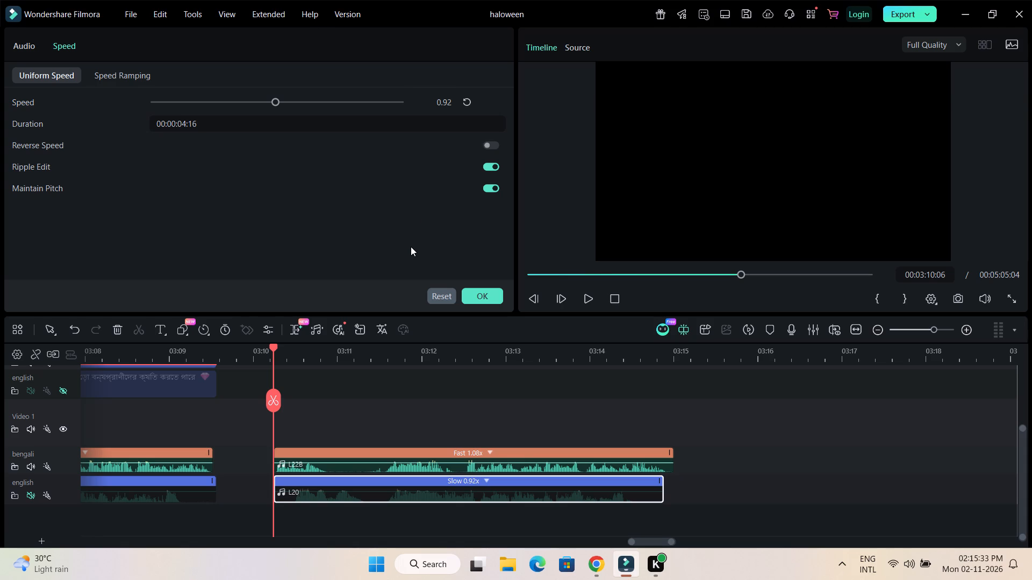
{"action": "left_click", "coordinate": [478, 293]}
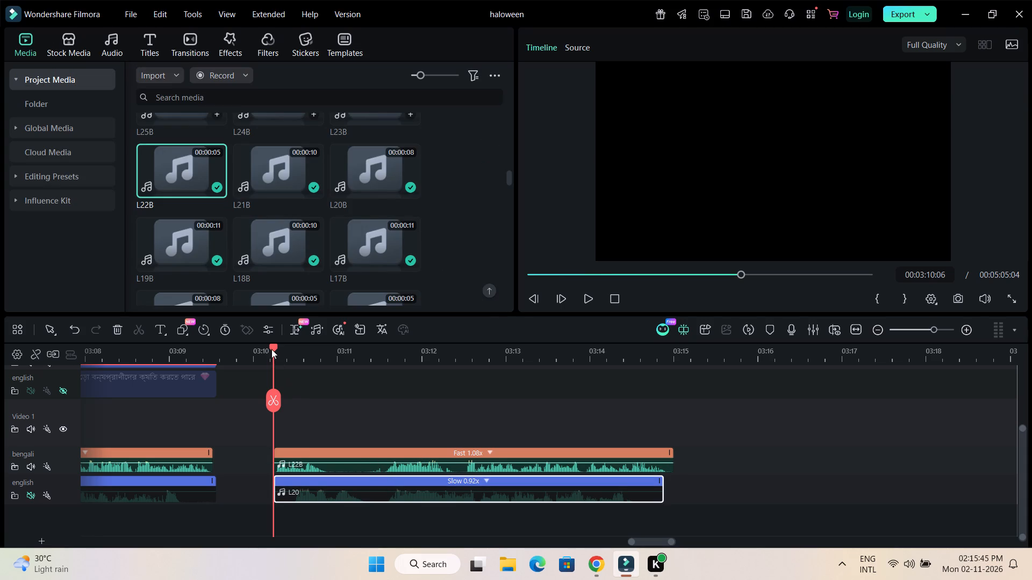
Split clip L22B on the bengali track at 03:11:09 and shift its second part earlier to 03:11:02, over the silent pause.
{"action": "left_click_drag", "start_coordinate": [272, 347], "coordinate": [367, 357]}
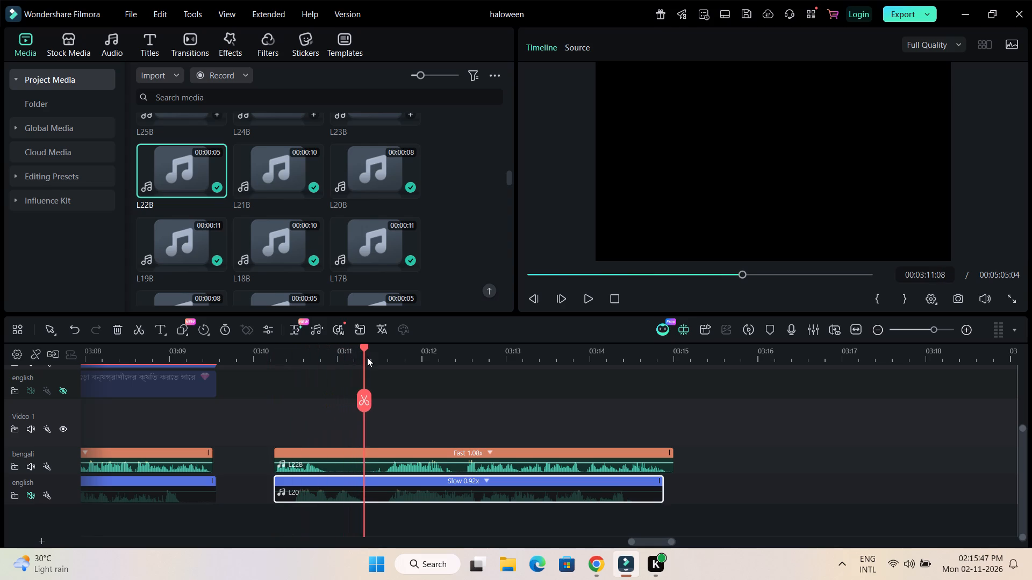
{"action": "left_click_drag", "start_coordinate": [367, 357], "coordinate": [370, 361]}
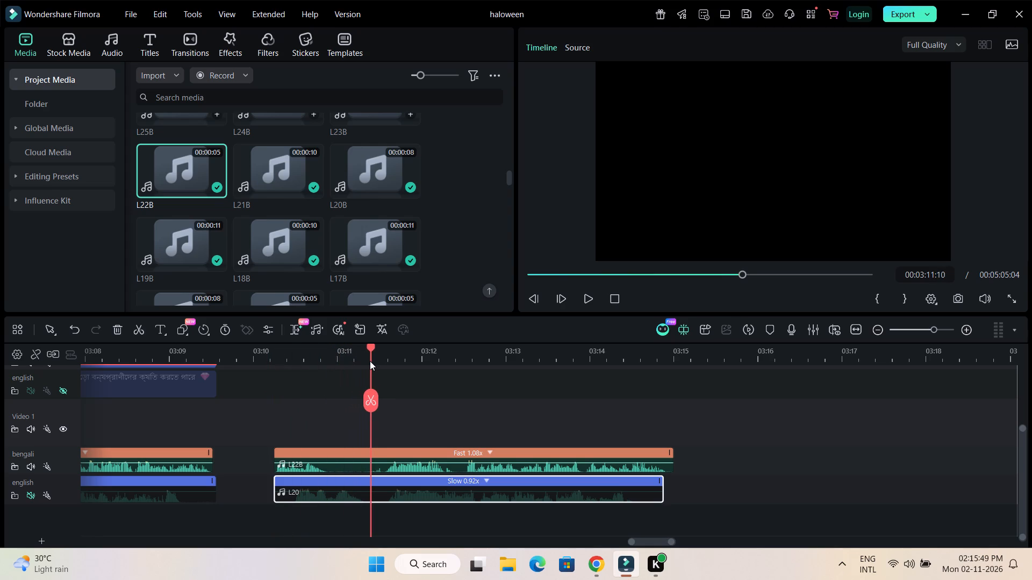
{"action": "left_click_drag", "start_coordinate": [370, 361], "coordinate": [369, 361]}
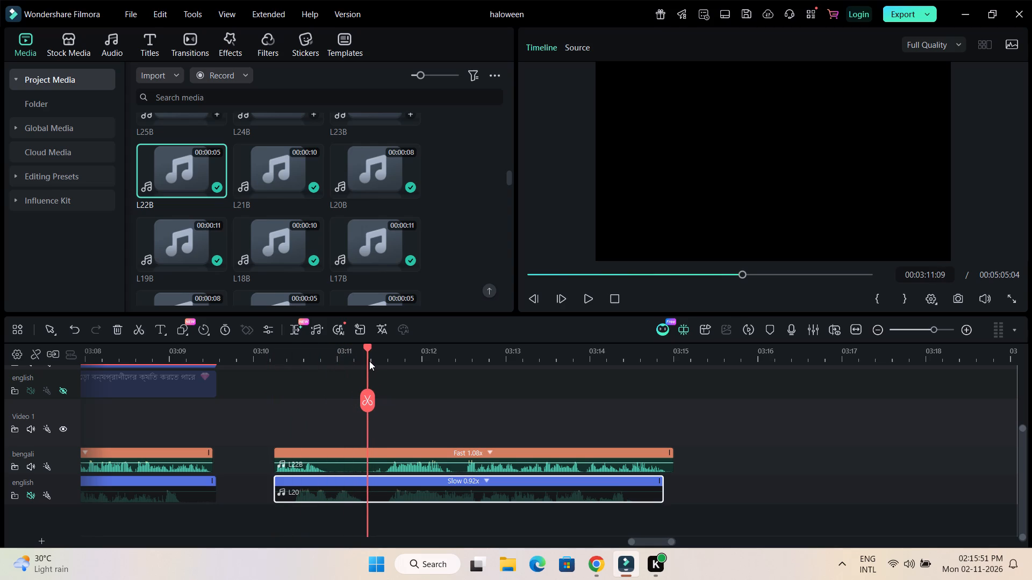
{"action": "left_click_drag", "start_coordinate": [369, 361], "coordinate": [367, 361]}
{"action": "left_click", "coordinate": [405, 467]}
{"action": "left_click", "coordinate": [360, 397]}
{"action": "left_click", "coordinate": [384, 429]}
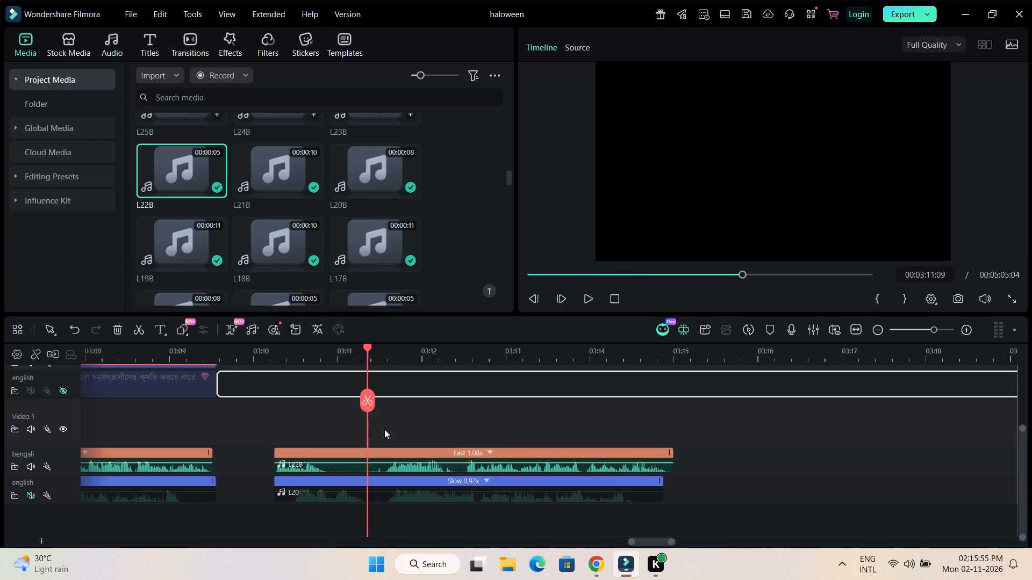
{"action": "left_click", "coordinate": [388, 470]}
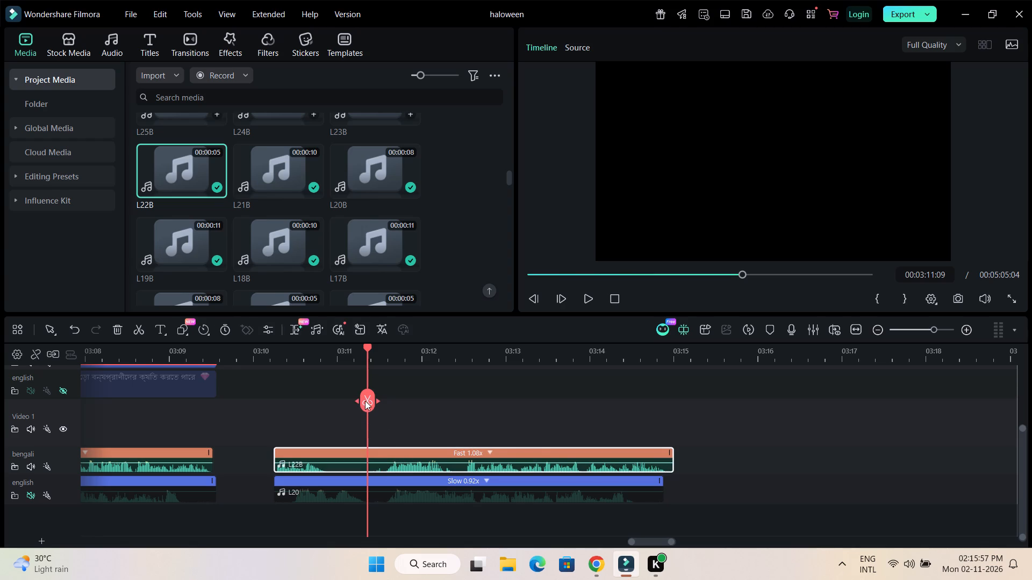
{"action": "left_click", "coordinate": [365, 401]}
{"action": "left_click_drag", "start_coordinate": [418, 465], "coordinate": [411, 463]}
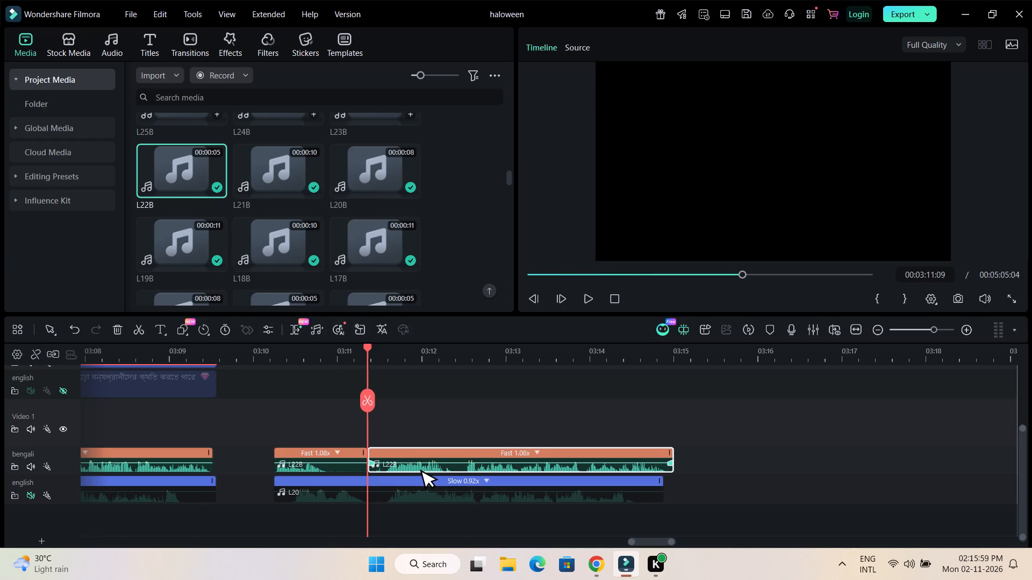
{"action": "left_click_drag", "start_coordinate": [411, 463], "coordinate": [393, 463]}
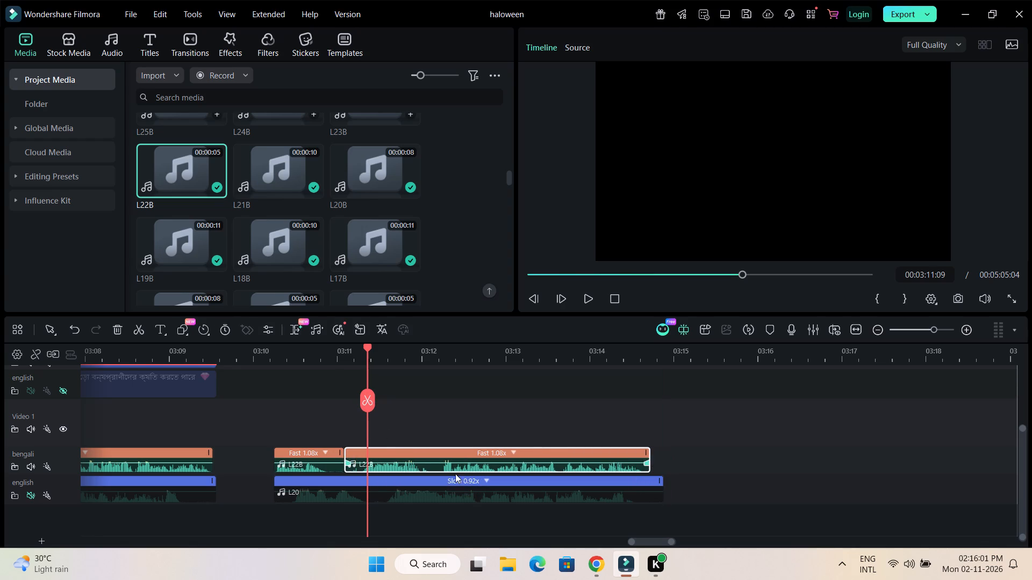
Trim the end of clip L20 on the english audio track to match the end of the second L22B part.
{"action": "left_click_drag", "start_coordinate": [659, 498], "coordinate": [644, 495]}
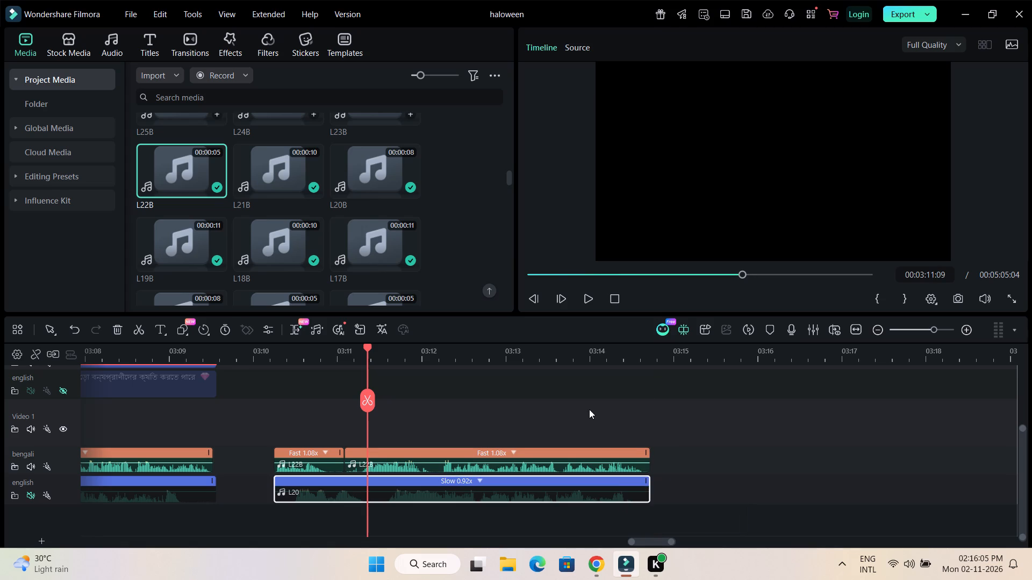
{"action": "left_click", "coordinate": [588, 403]}
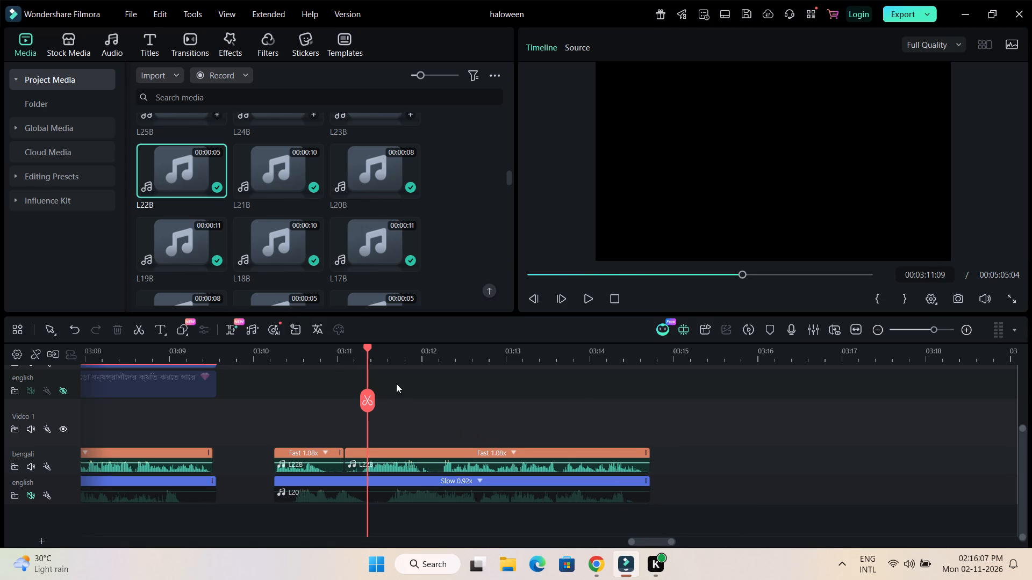
Play back the L22B segment from 03:10:06 to check the pacing, and return the playhead to 03:10:06.
{"action": "left_click_drag", "start_coordinate": [368, 346], "coordinate": [275, 353]}
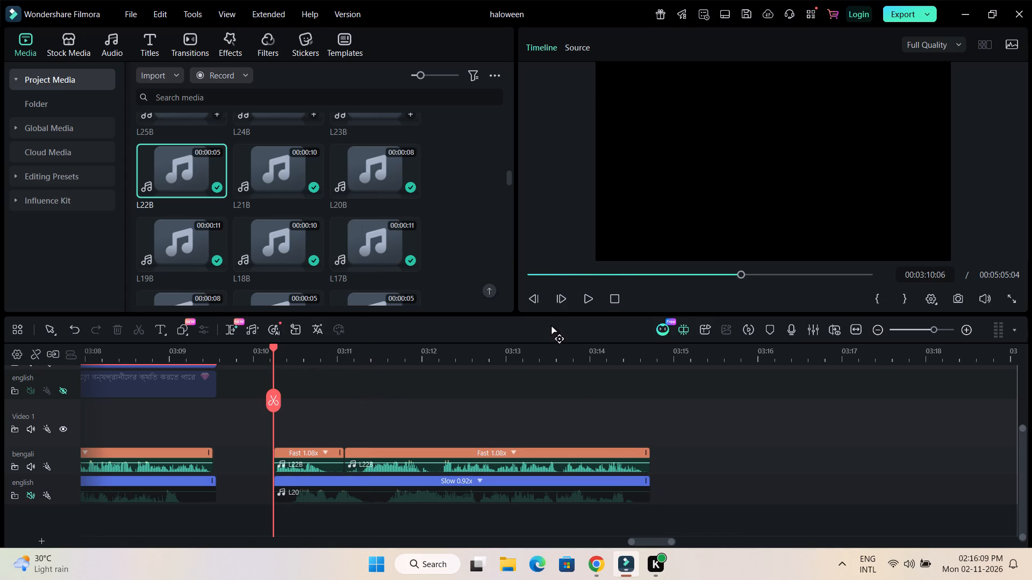
{"action": "left_click", "coordinate": [598, 294]}
{"action": "left_click", "coordinate": [589, 296]}
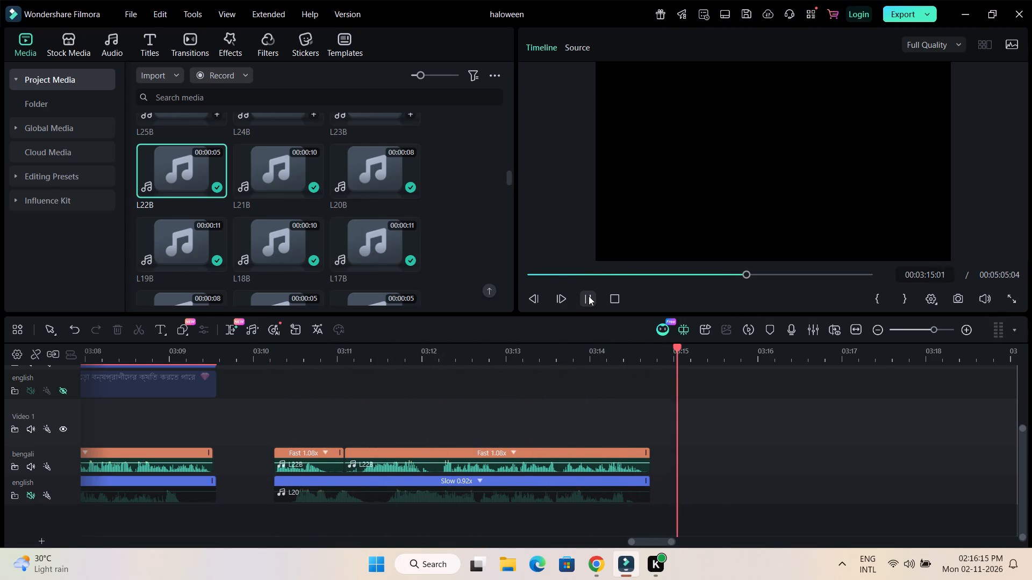
{"action": "left_click", "coordinate": [589, 297]}
{"action": "left_click_drag", "start_coordinate": [726, 346], "coordinate": [469, 346]}
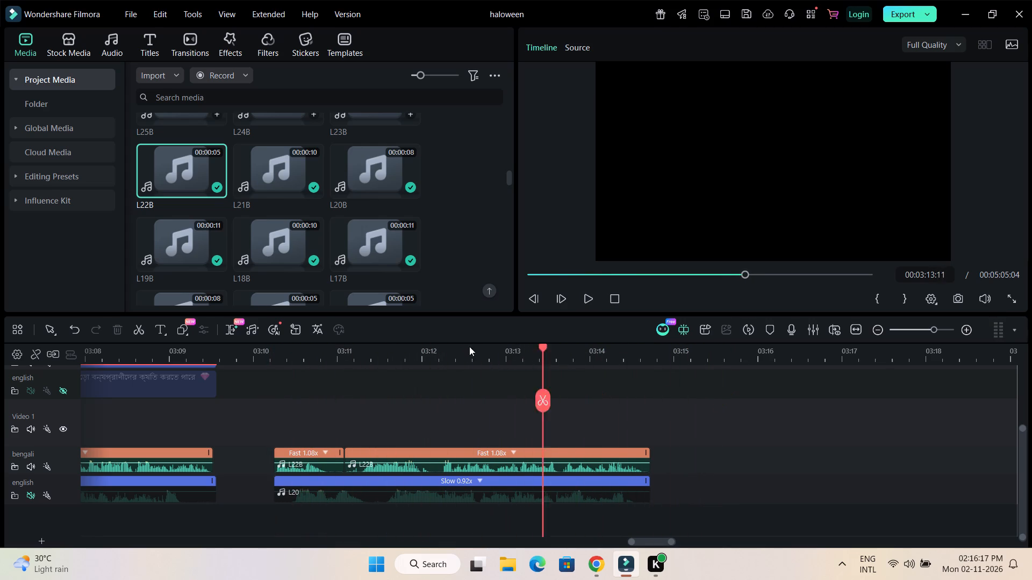
{"action": "left_click_drag", "start_coordinate": [469, 346], "coordinate": [342, 352]}
{"action": "left_click_drag", "start_coordinate": [461, 353], "coordinate": [294, 356]}
{"action": "left_click_drag", "start_coordinate": [342, 347], "coordinate": [342, 348]}
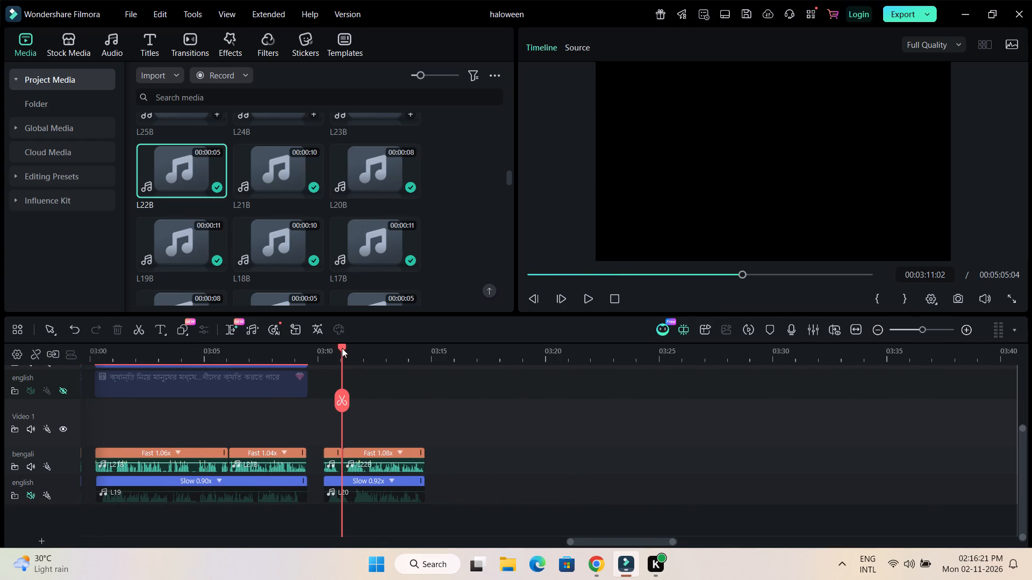
{"action": "left_click_drag", "start_coordinate": [342, 348], "coordinate": [327, 350]}
Move the six remaining Bengali and English title clips together to an earlier position, with the first starting at about 03:22.
{"action": "scroll", "coordinate": [482, 434], "scroll_direction": "up", "scroll_amount": 2}
{"action": "scroll", "coordinate": [482, 434], "scroll_direction": "down", "scroll_amount": 1}
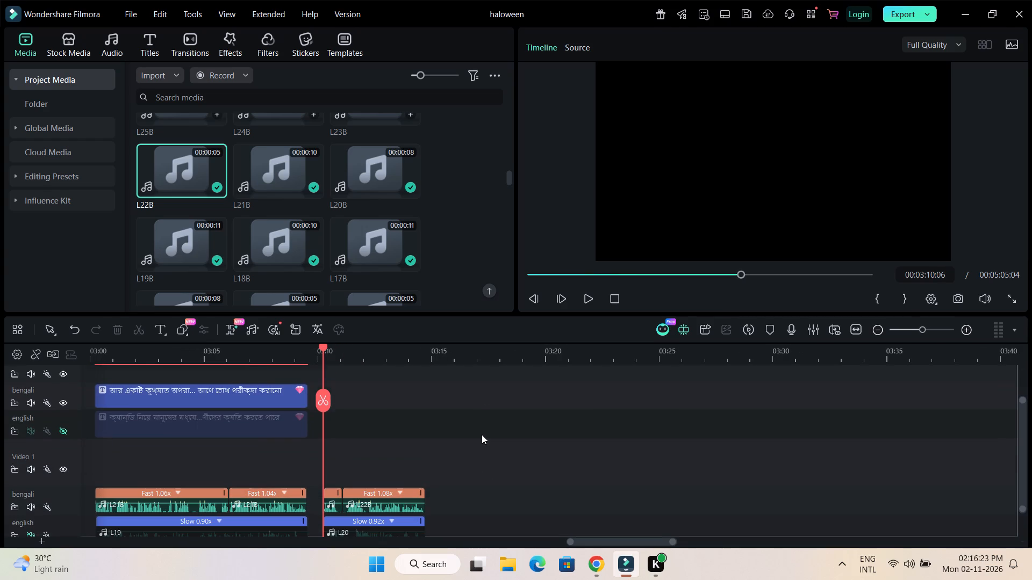
{"action": "left_click_drag", "start_coordinate": [673, 543], "coordinate": [689, 540]}
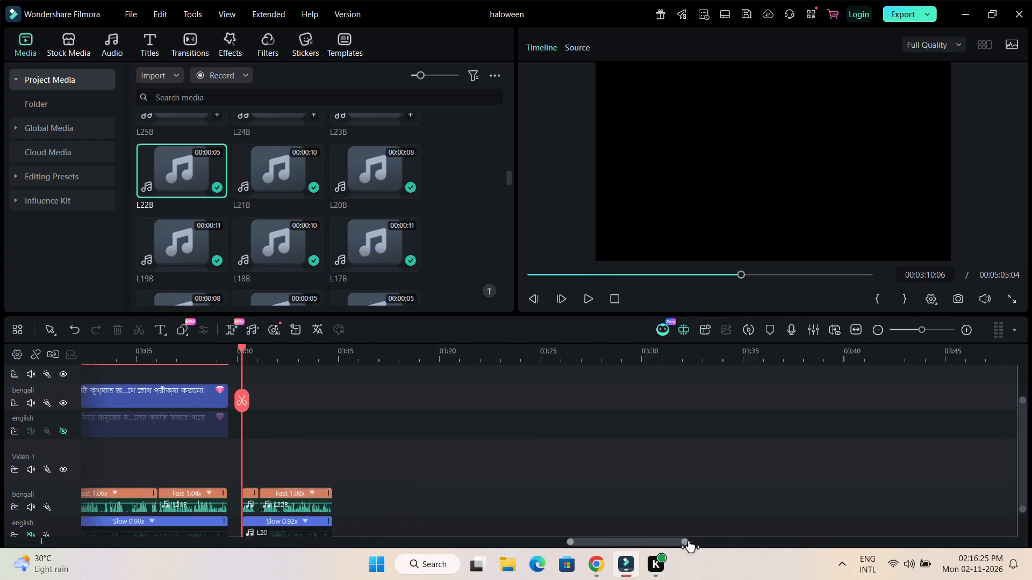
{"action": "left_click_drag", "start_coordinate": [689, 540], "coordinate": [768, 538]}
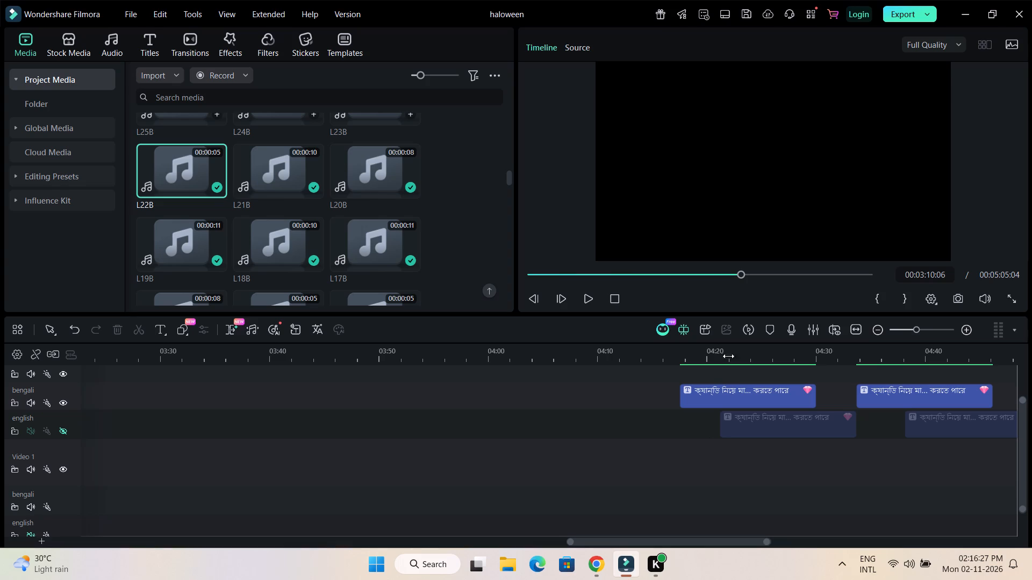
{"action": "left_click", "coordinate": [862, 331]}
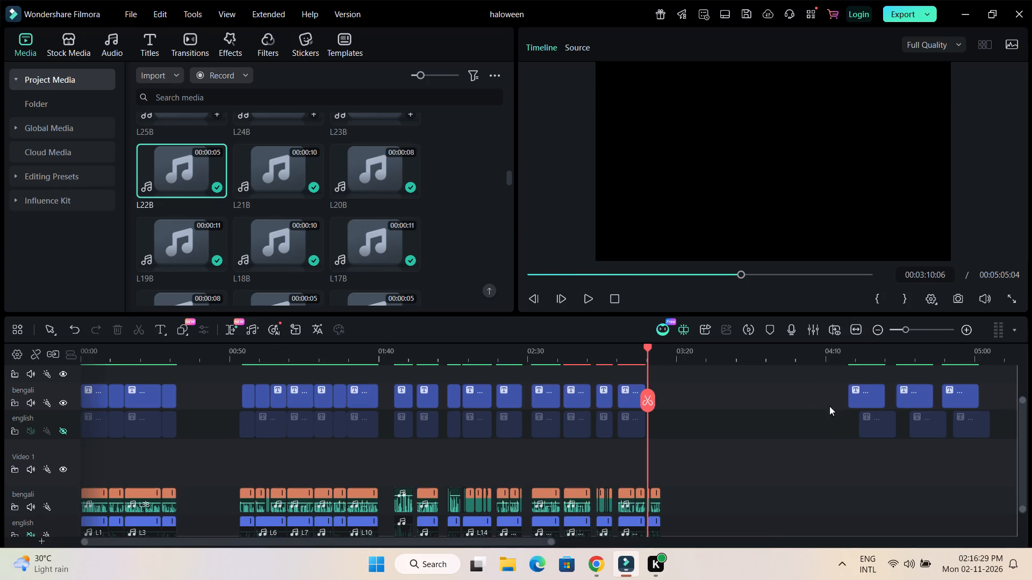
{"action": "left_click_drag", "start_coordinate": [831, 388], "coordinate": [997, 445]}
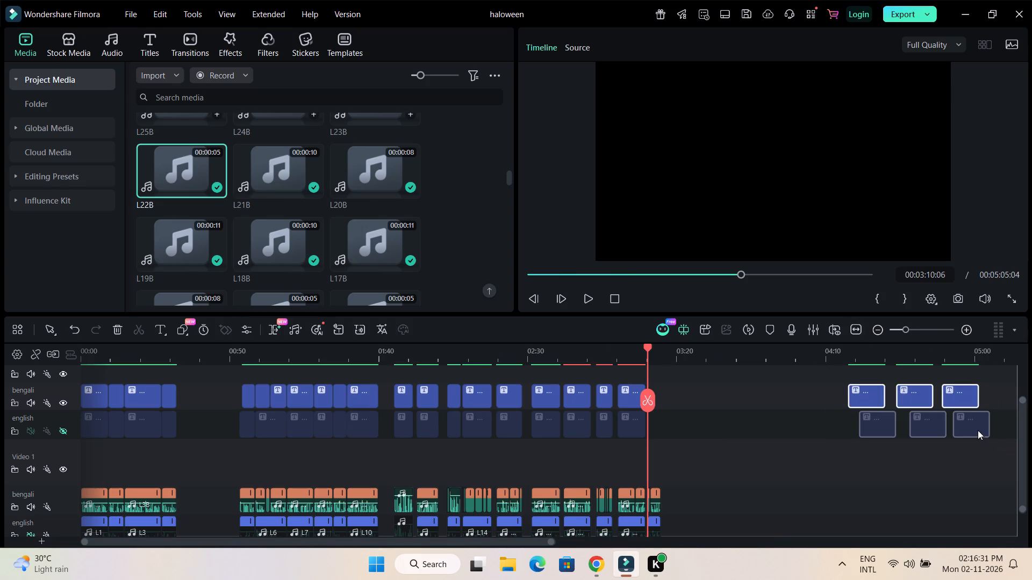
{"action": "left_click_drag", "start_coordinate": [978, 430], "coordinate": [812, 430]}
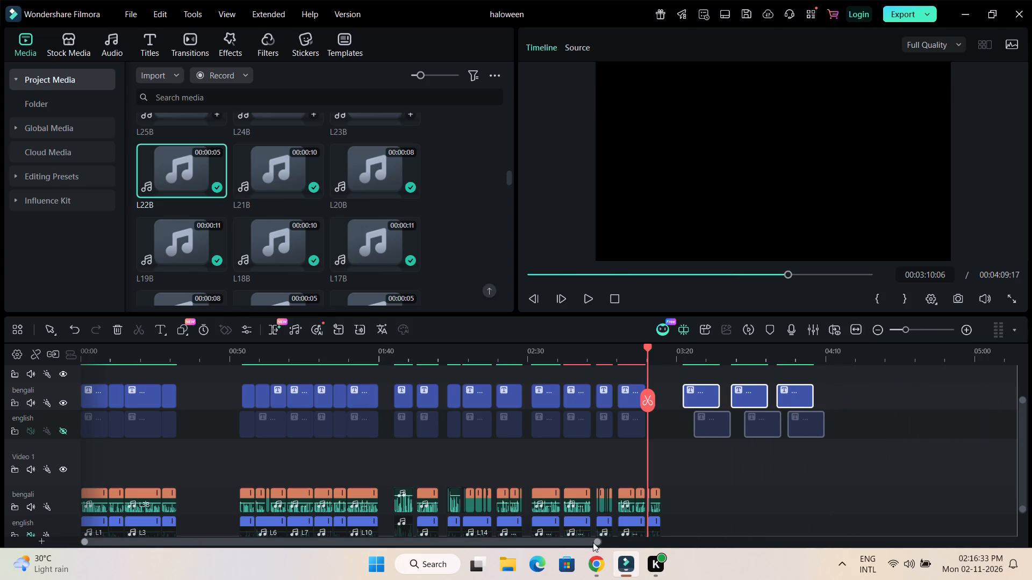
Move only the first Bengali and English title pair of that group earlier, so the Bengali title starts at 03:10:06.
{"action": "left_click_drag", "start_coordinate": [597, 542], "coordinate": [533, 542]}
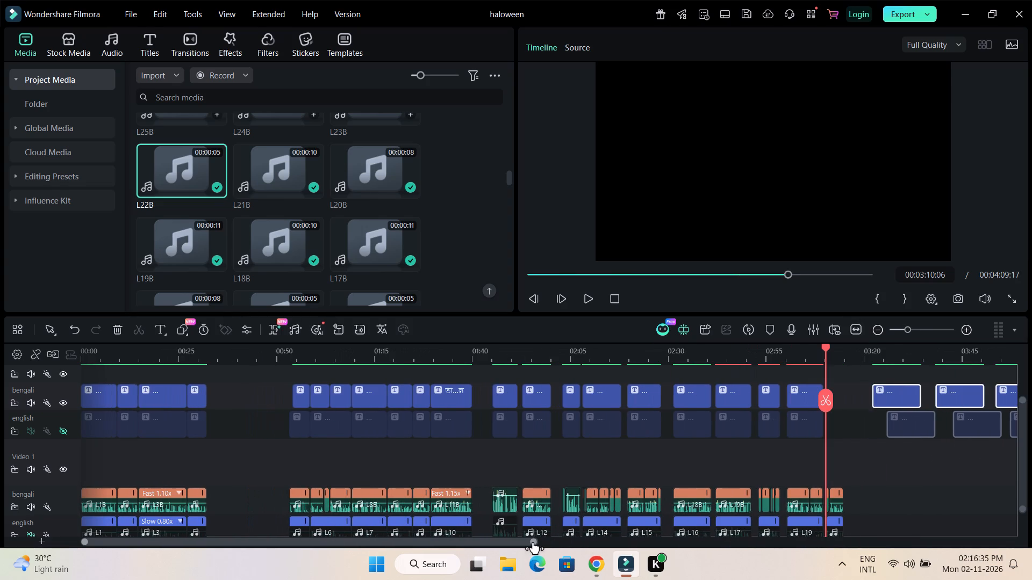
{"action": "left_click_drag", "start_coordinate": [533, 542], "coordinate": [590, 540]}
{"action": "left_click_drag", "start_coordinate": [678, 358], "coordinate": [903, 358]}
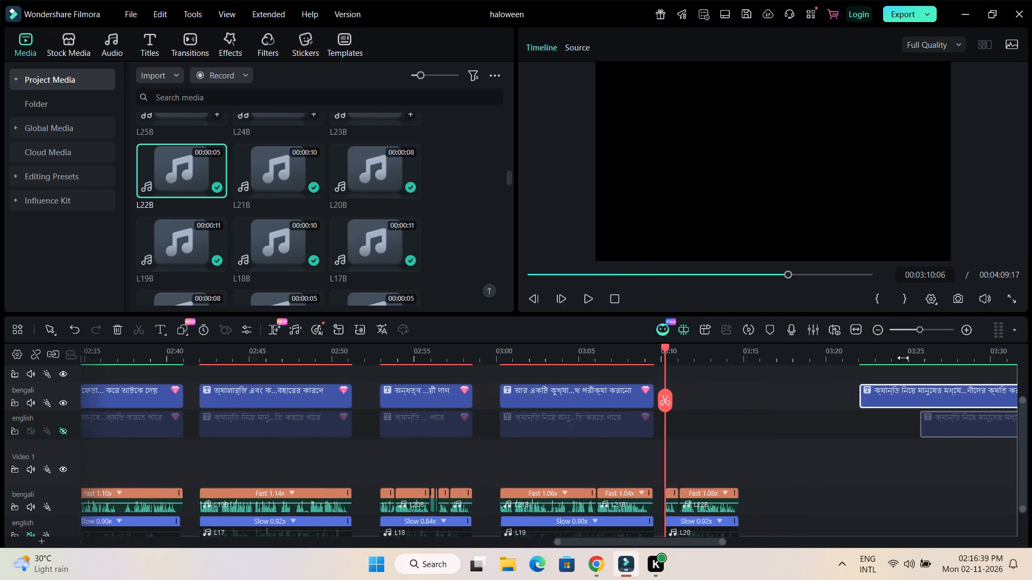
{"action": "left_click_drag", "start_coordinate": [903, 358], "coordinate": [938, 353]}
{"action": "left_click_drag", "start_coordinate": [670, 546], "coordinate": [687, 544]}
{"action": "left_click_drag", "start_coordinate": [688, 543], "coordinate": [740, 540]}
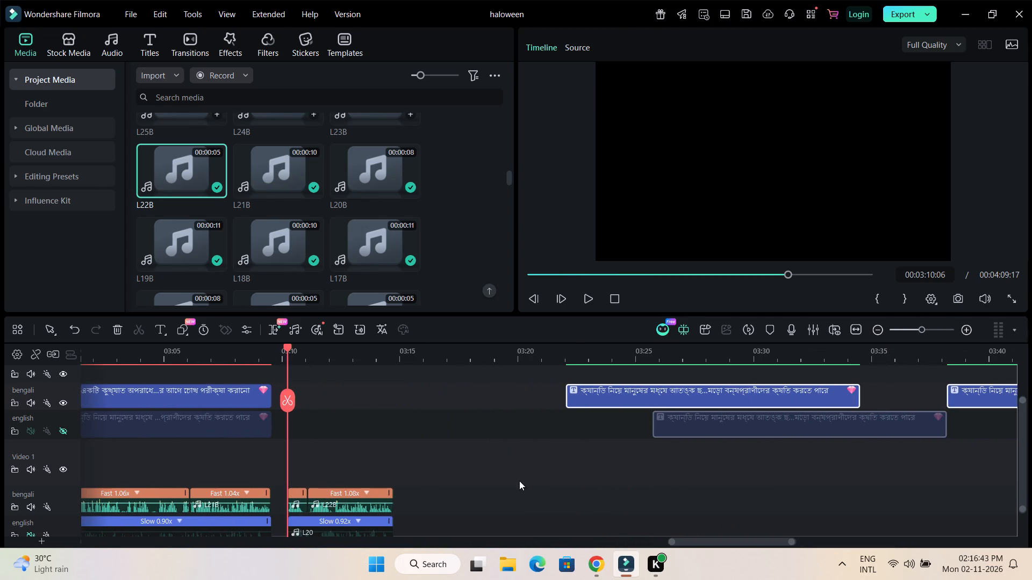
{"action": "left_click_drag", "start_coordinate": [479, 355], "coordinate": [512, 368]}
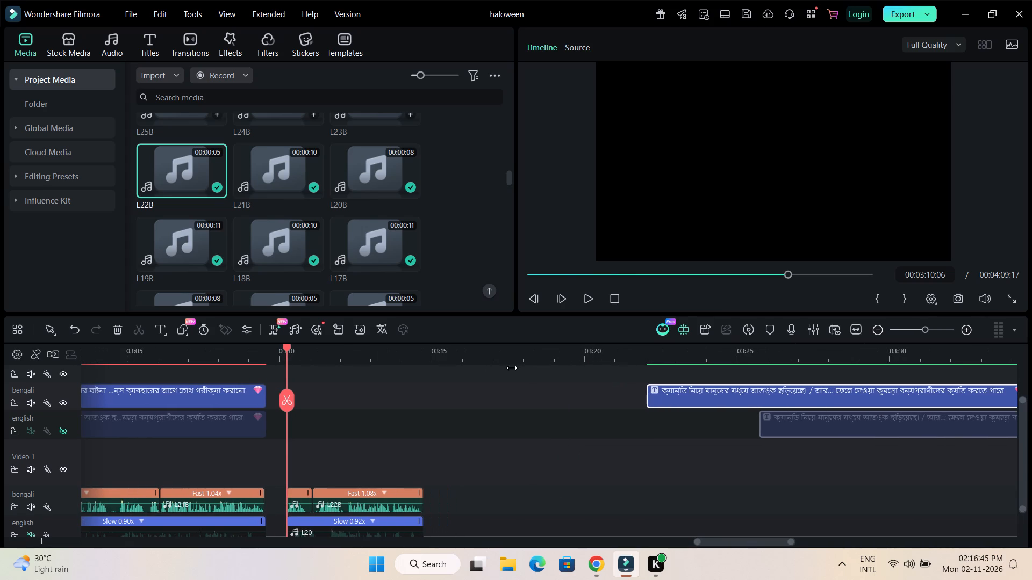
{"action": "left_click_drag", "start_coordinate": [512, 368], "coordinate": [512, 368]}
{"action": "scroll", "coordinate": [523, 475], "scroll_direction": "down", "scroll_amount": 1}
{"action": "scroll", "coordinate": [523, 475], "scroll_direction": "up", "scroll_amount": 1}
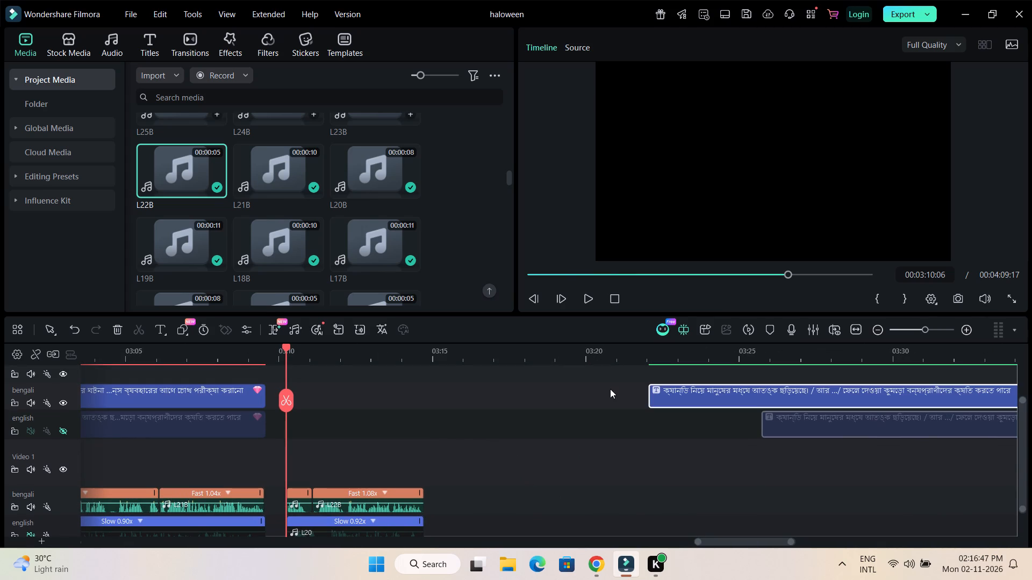
{"action": "left_click", "coordinate": [610, 389]}
{"action": "left_click", "coordinate": [645, 448]}
{"action": "left_click_drag", "start_coordinate": [642, 463], "coordinate": [782, 400]}
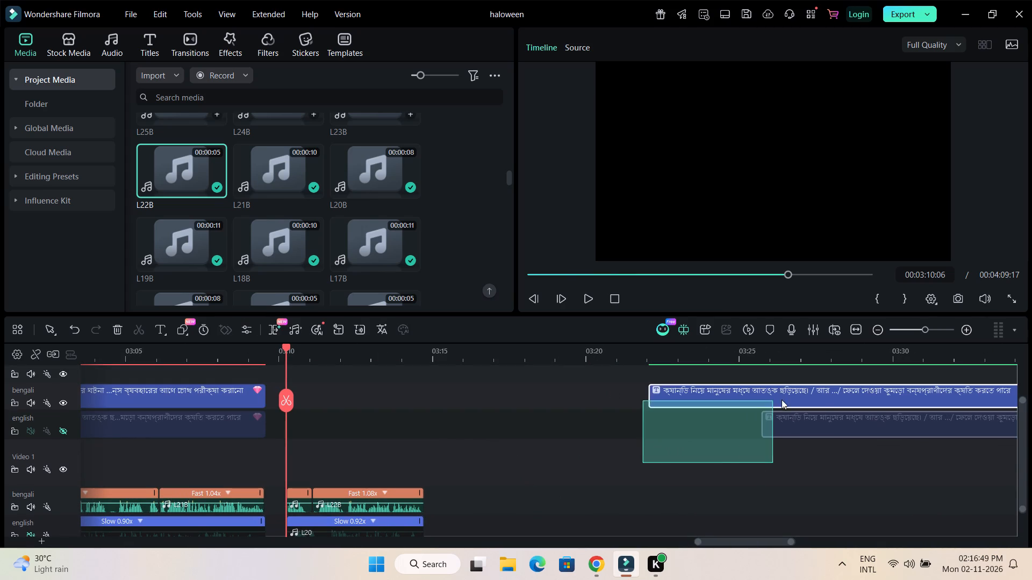
{"action": "left_click_drag", "start_coordinate": [782, 400], "coordinate": [832, 392]}
{"action": "left_click_drag", "start_coordinate": [830, 419], "coordinate": [468, 426]}
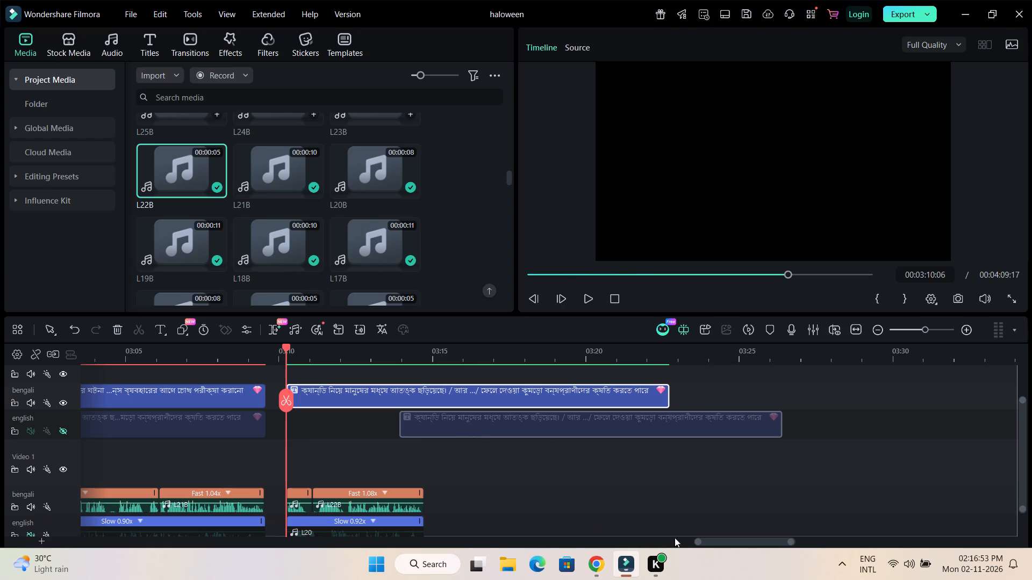
Align the English and Bengali titles of the pair to start together at 03:11:02, the split point in L22B.
{"action": "left_click_drag", "start_coordinate": [717, 541], "coordinate": [706, 541]}
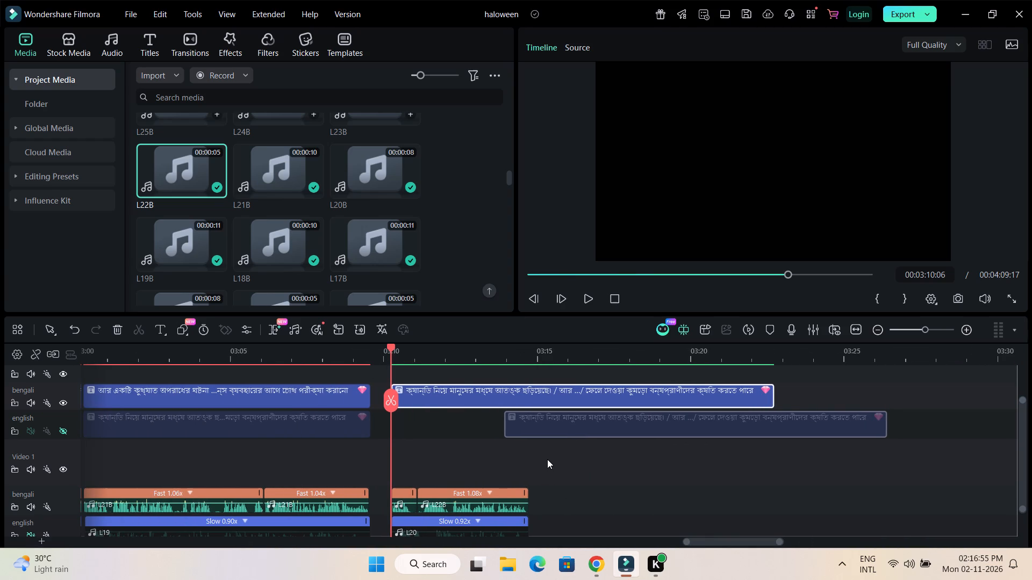
{"action": "left_click", "coordinate": [605, 433]}
{"action": "left_click_drag", "start_coordinate": [609, 425], "coordinate": [520, 425]}
{"action": "left_click", "coordinate": [499, 393]}
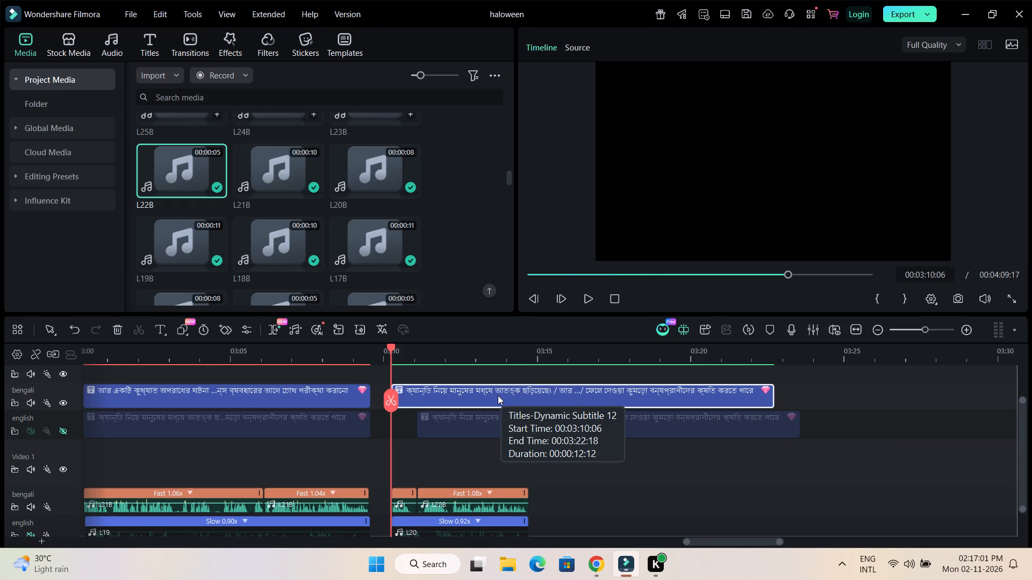
{"action": "left_click_drag", "start_coordinate": [498, 395], "coordinate": [527, 396]}
{"action": "left_click", "coordinate": [592, 488]}
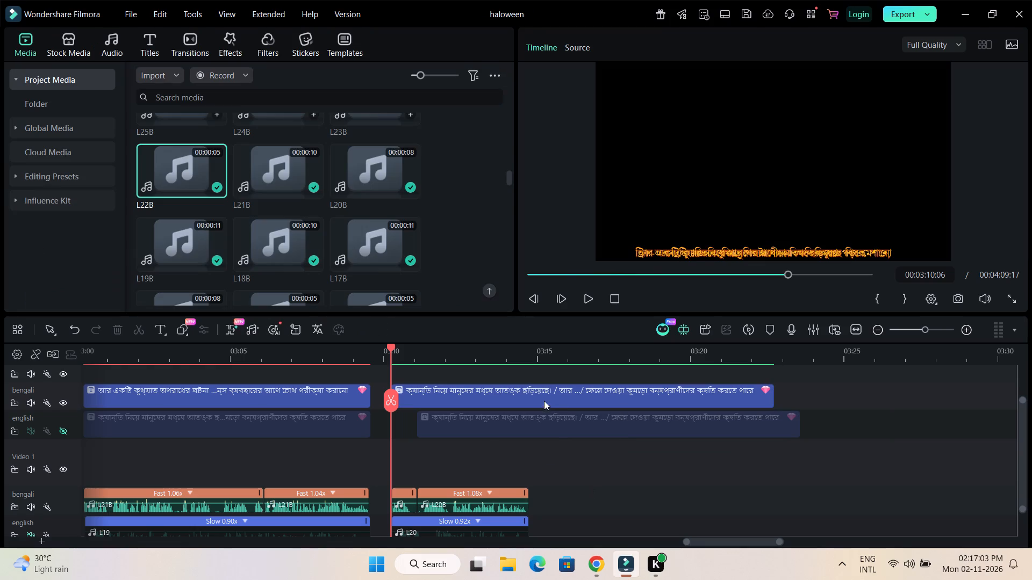
{"action": "left_click_drag", "start_coordinate": [543, 397], "coordinate": [570, 398]}
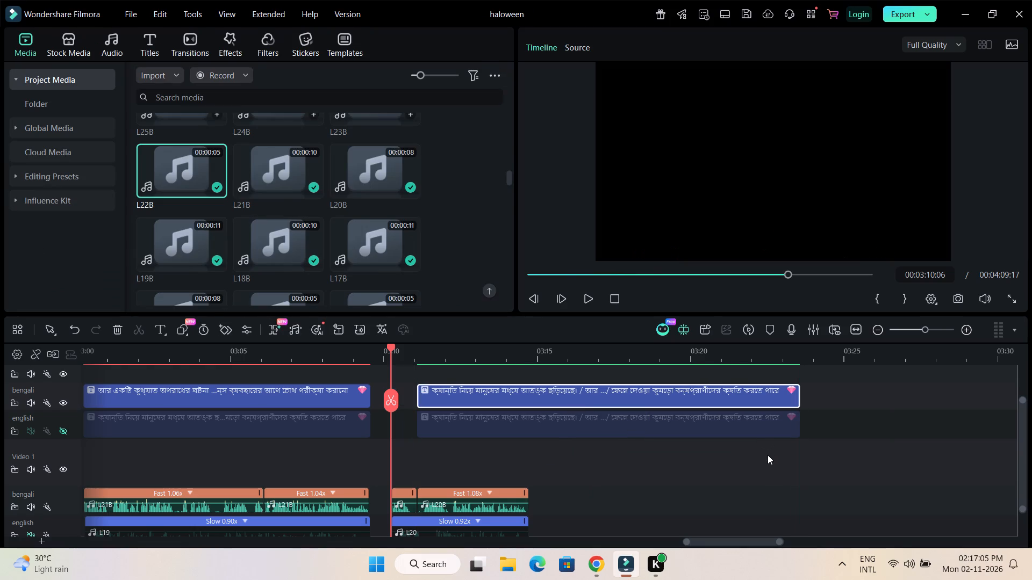
Trim the ends of both titles to 03:14:18 and extend their starts to 03:10:06, matching the L22B and L20 narration.
{"action": "left_click_drag", "start_coordinate": [768, 455], "coordinate": [812, 385]}
{"action": "left_click_drag", "start_coordinate": [797, 425], "coordinate": [789, 425]}
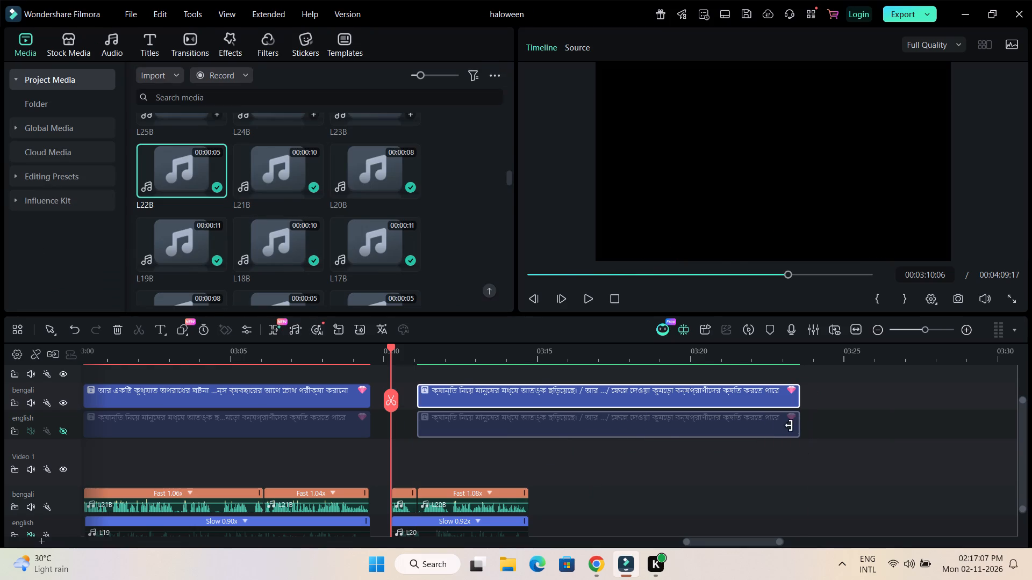
{"action": "left_click_drag", "start_coordinate": [789, 425], "coordinate": [524, 433]}
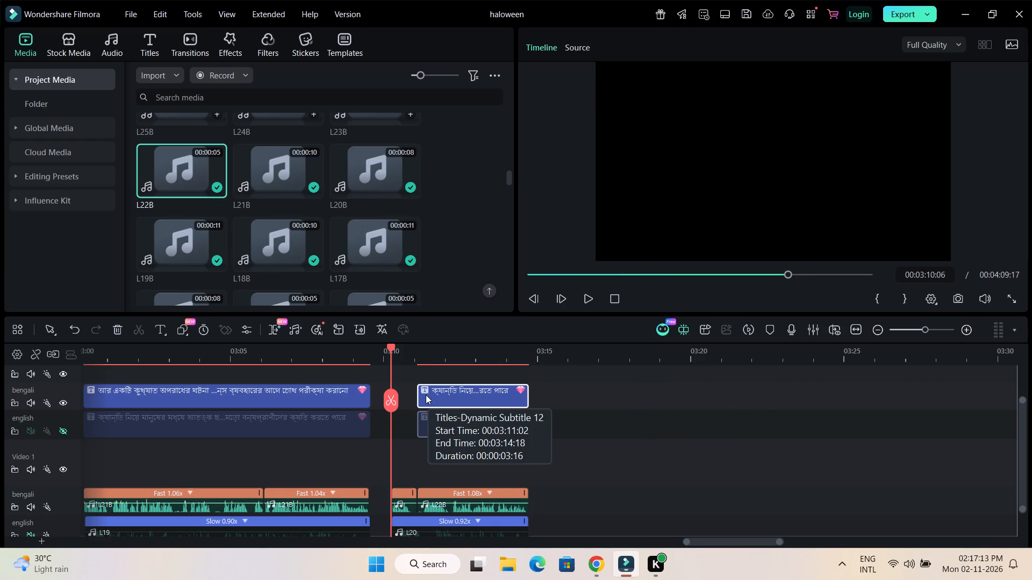
{"action": "left_click_drag", "start_coordinate": [422, 396], "coordinate": [390, 396]}
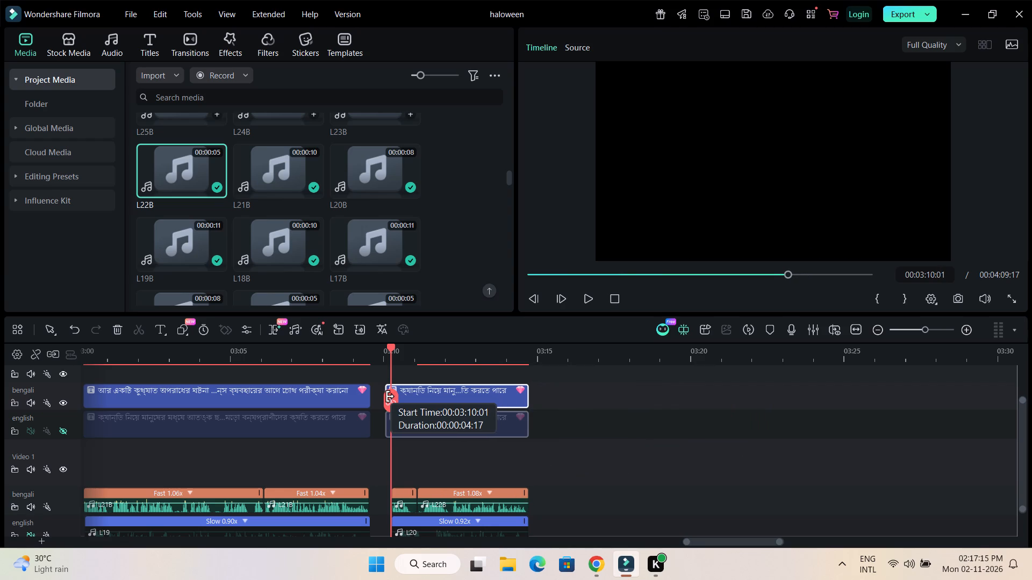
{"action": "left_click_drag", "start_coordinate": [390, 396], "coordinate": [395, 396]}
{"action": "left_click", "coordinate": [598, 384]}
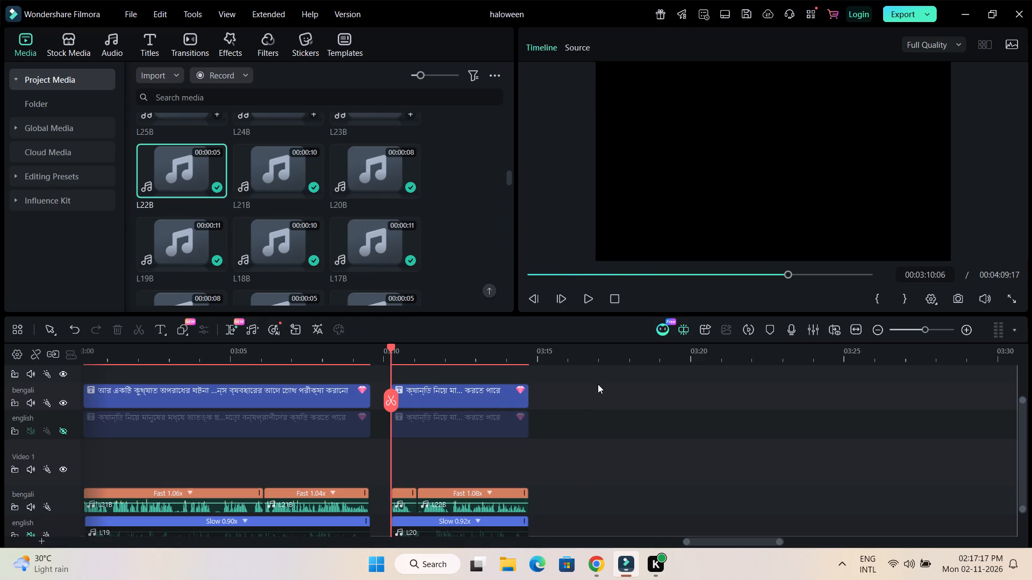
In the advanced text editor for the Bengali title at 03:10:06, delete the three later text layers, keeping only the first caption.
{"action": "left_click", "coordinate": [607, 466]}
{"action": "double_click", "coordinate": [474, 398]}
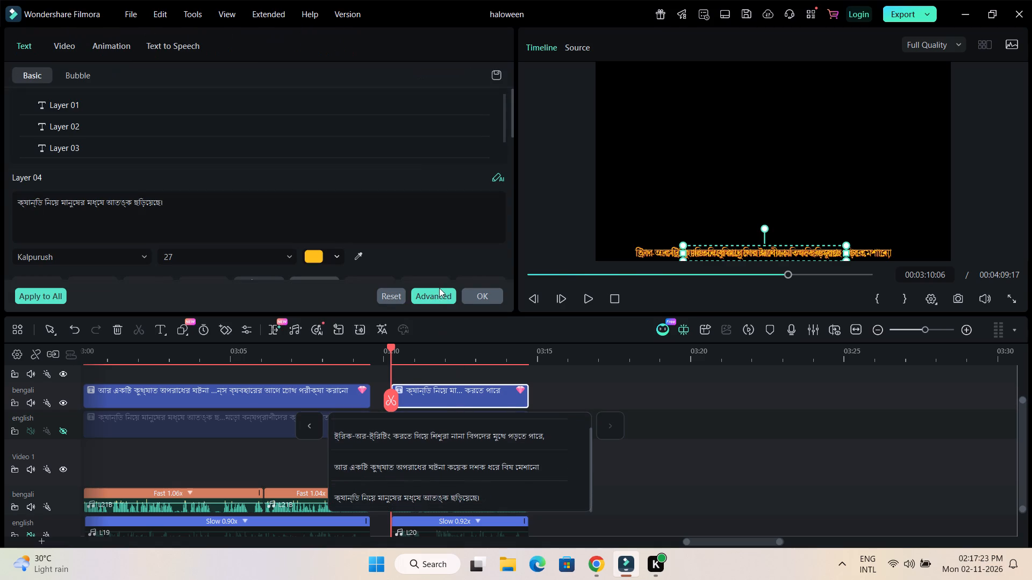
{"action": "left_click", "coordinate": [438, 295]}
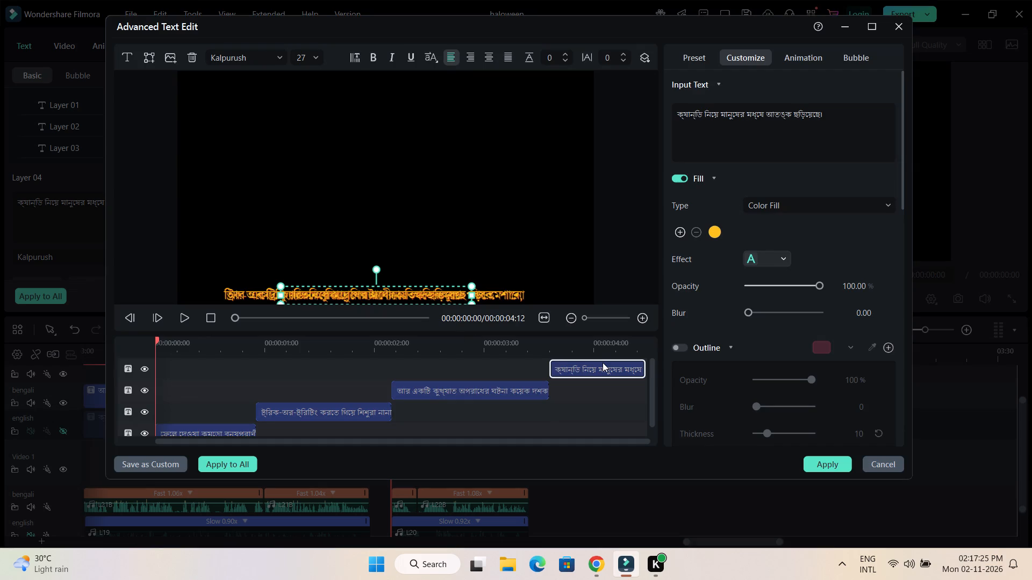
{"action": "left_click", "coordinate": [603, 363]}
{"action": "key", "text": "Delete"}
{"action": "left_click", "coordinate": [527, 373]}
{"action": "key", "text": "Delete"}
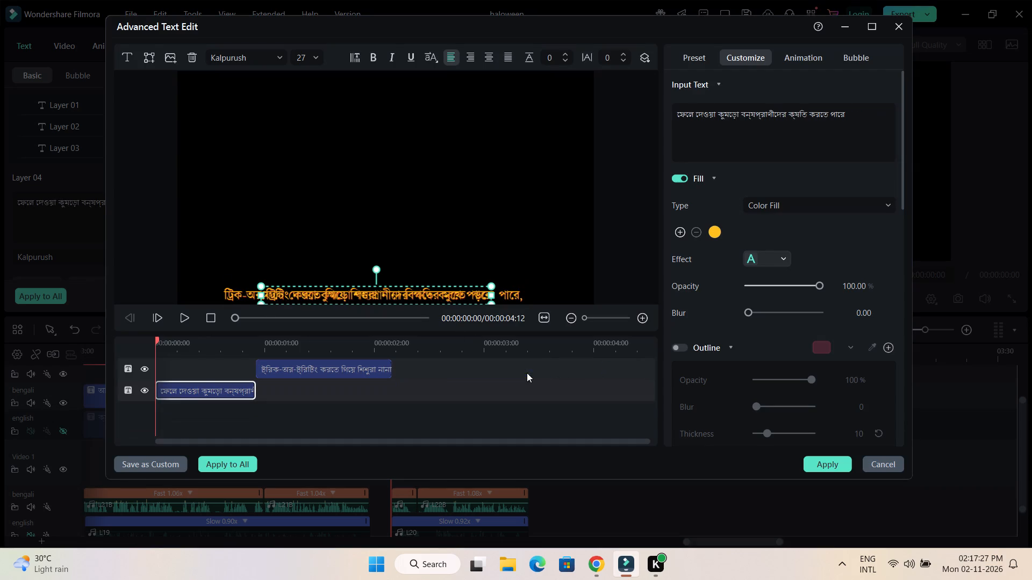
{"action": "left_click", "coordinate": [378, 368]}
{"action": "key", "text": "Delete"}
{"action": "left_click", "coordinate": [226, 366]}
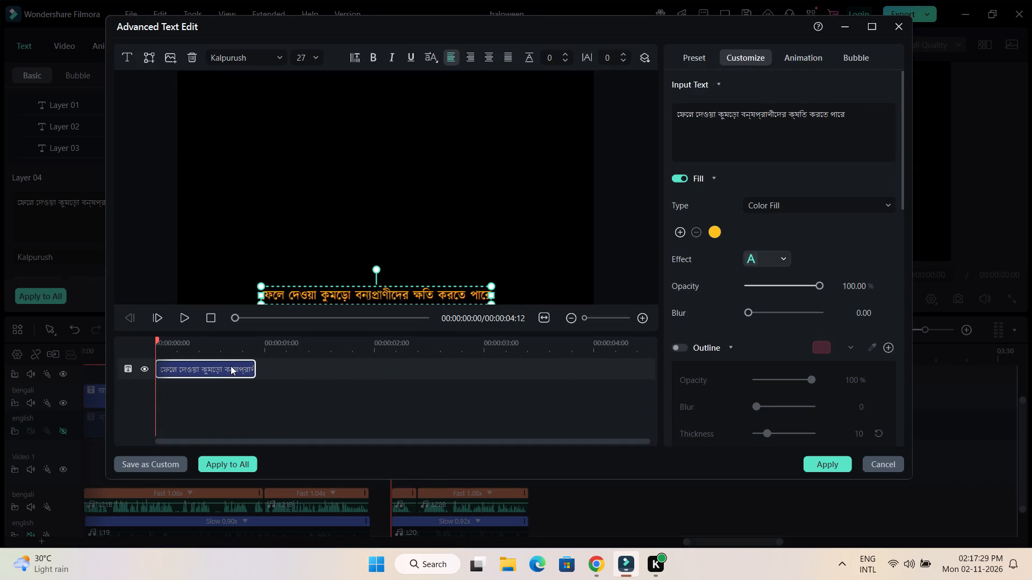
Extend the remaining caption layer to span the full 00:00:04:12 length of the title.
{"action": "left_click_drag", "start_coordinate": [248, 367], "coordinate": [635, 364]}
{"action": "left_click_drag", "start_coordinate": [253, 367], "coordinate": [254, 367]}
{"action": "left_click_drag", "start_coordinate": [254, 367], "coordinate": [725, 367]}
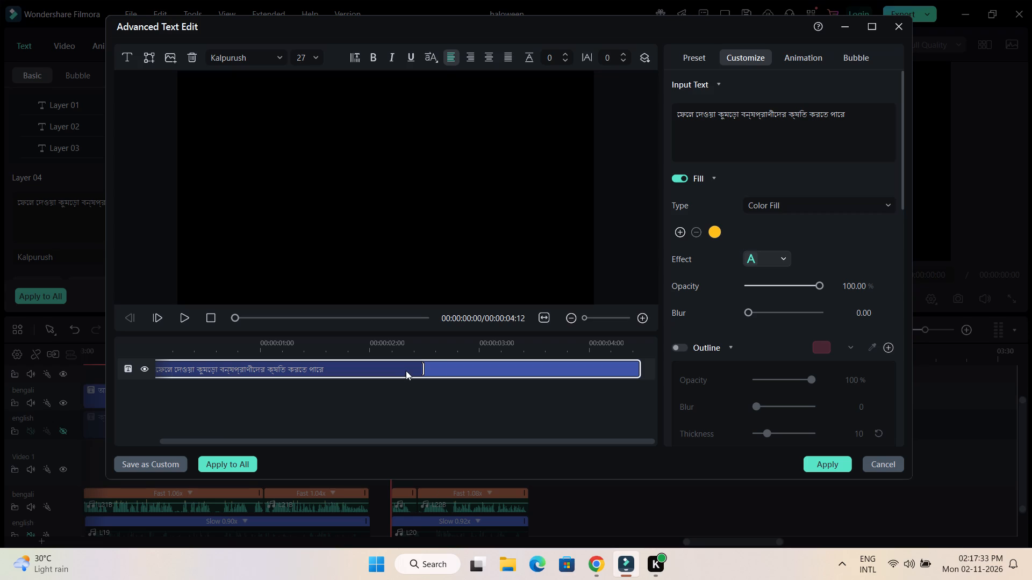
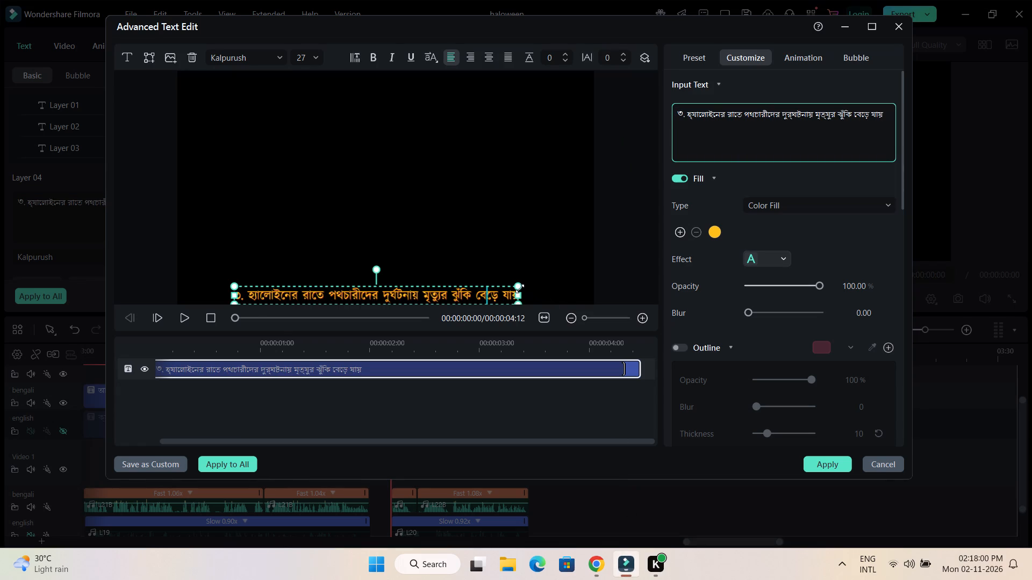
Enlarge the caption to font size 37 and move it up to the vertical middle of the frame.
{"action": "left_click_drag", "start_coordinate": [519, 288], "coordinate": [527, 282]}
{"action": "left_click_drag", "start_coordinate": [502, 296], "coordinate": [477, 195]}
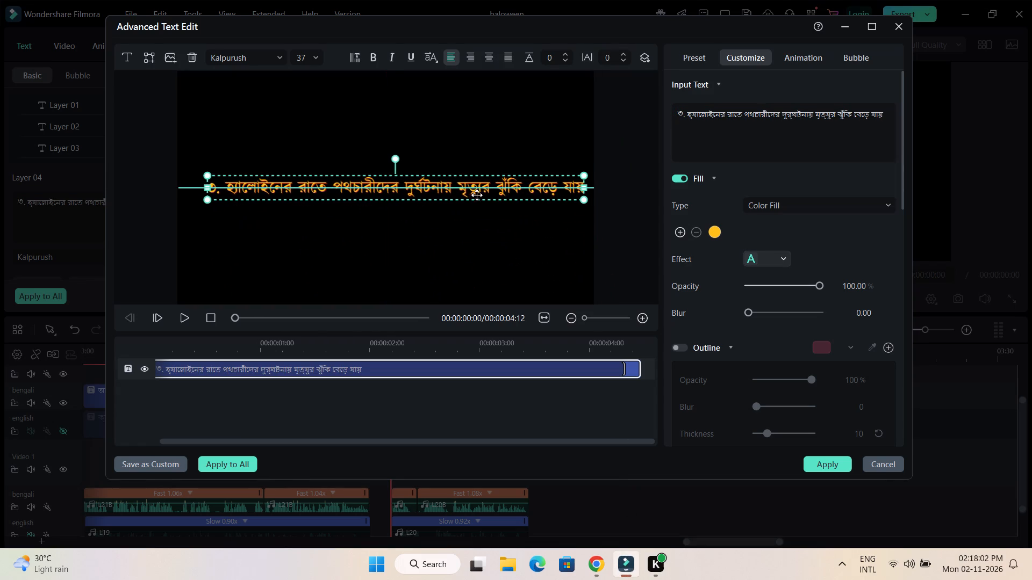
{"action": "left_click_drag", "start_coordinate": [477, 195], "coordinate": [475, 193]}
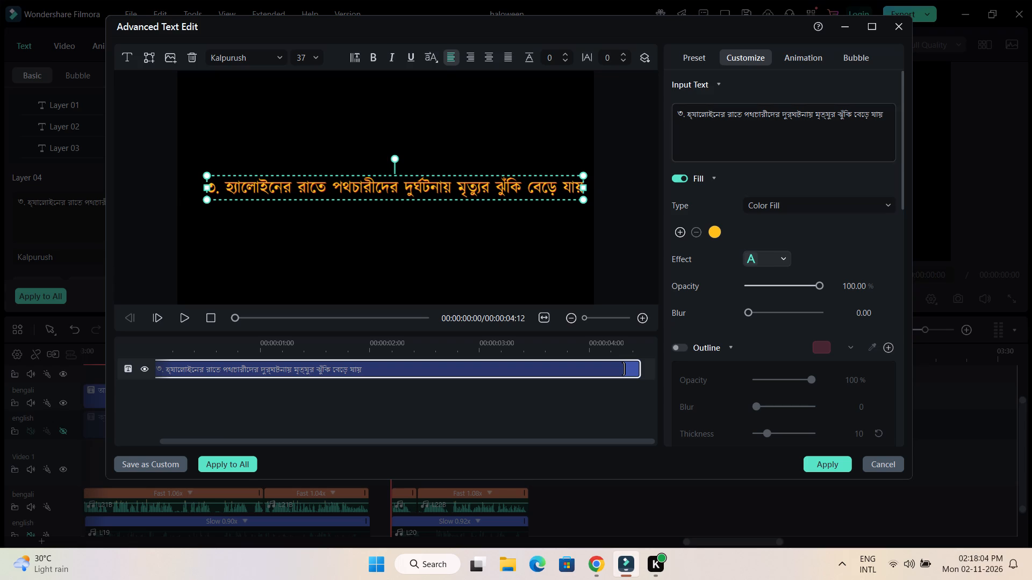
Remove the "৩." numbering from the caption and break it into two lines after "পথচারীদের".
{"action": "left_click", "coordinate": [227, 188]}
{"action": "double_click", "coordinate": [220, 185]}
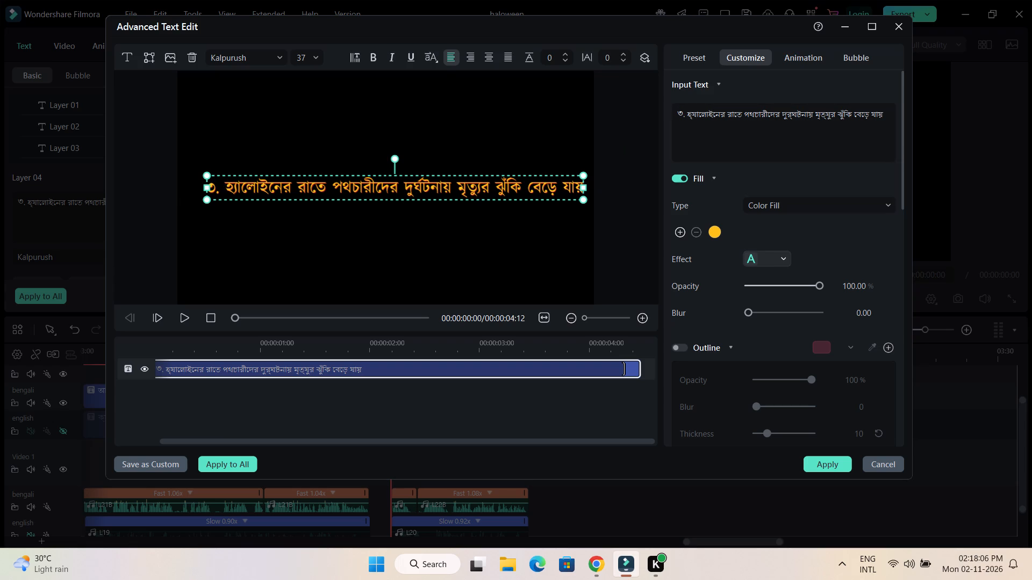
{"action": "left_click", "coordinate": [685, 113]}
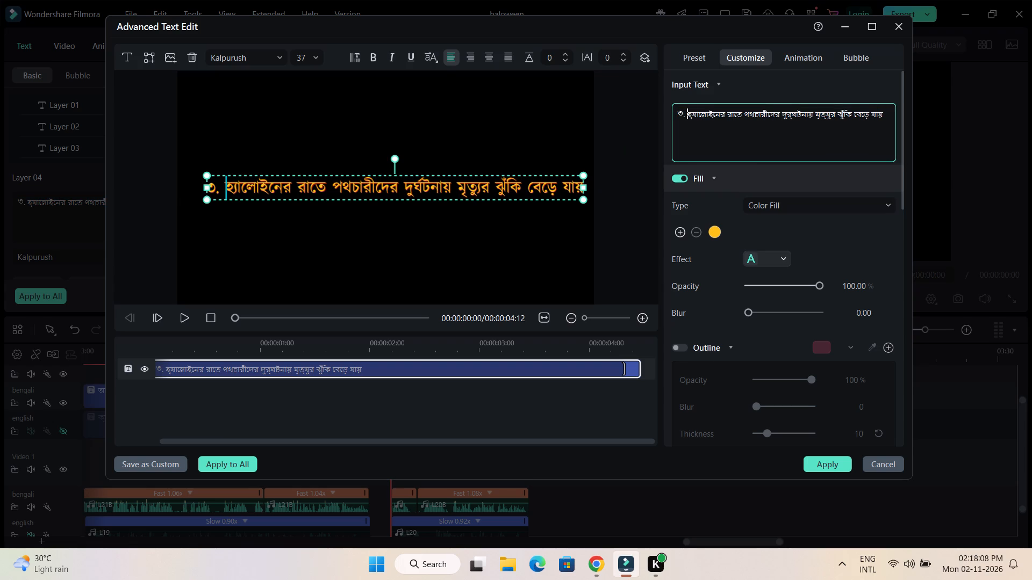
{"action": "key", "text": "BackSpace"}
{"action": "key", "text": "BackSpace"}
{"action": "key", "text": "BackSpace"}
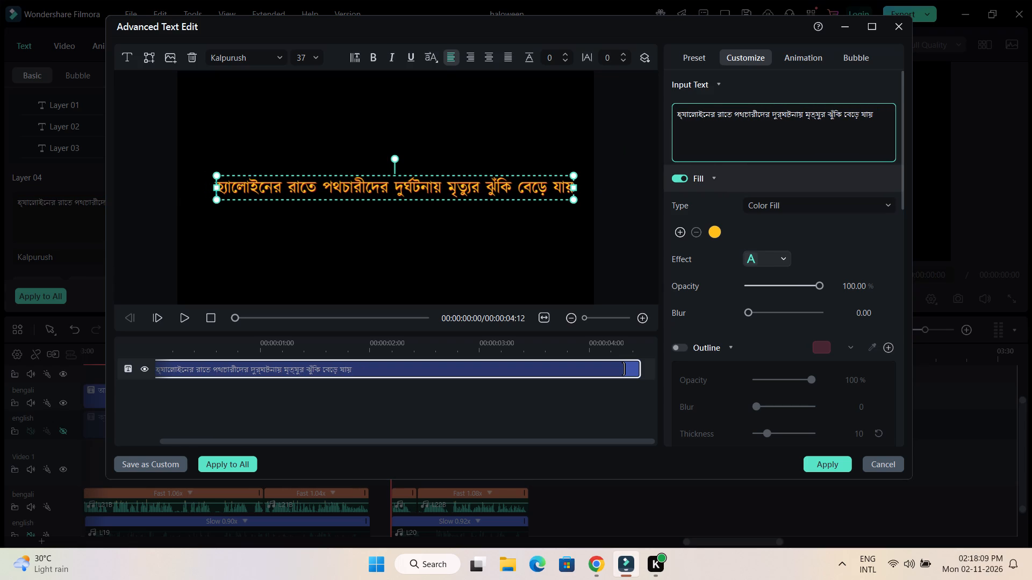
{"action": "key", "text": "BackSpace"}
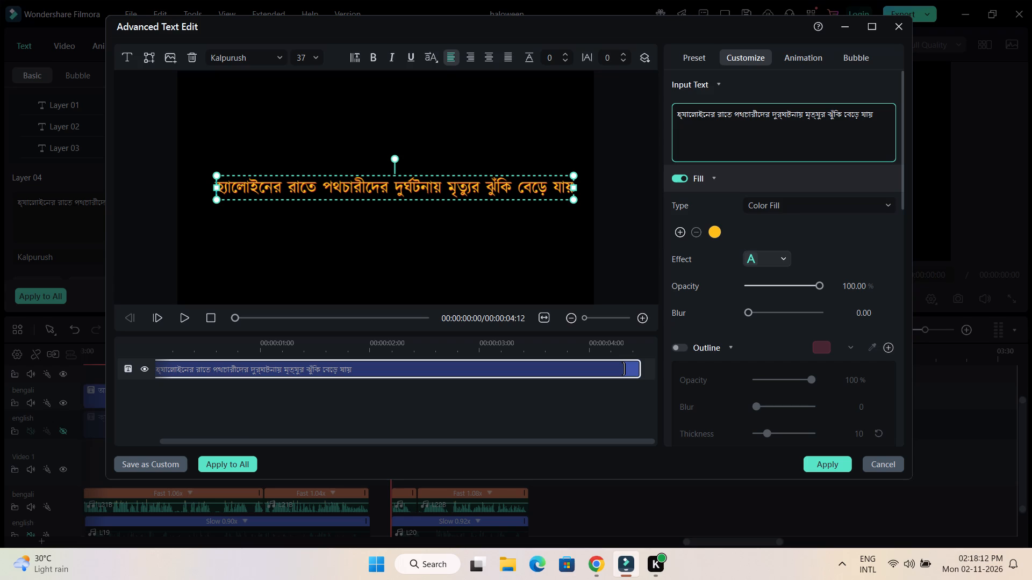
{"action": "left_click", "coordinate": [773, 116]}
{"action": "key", "text": "BackSpace"}
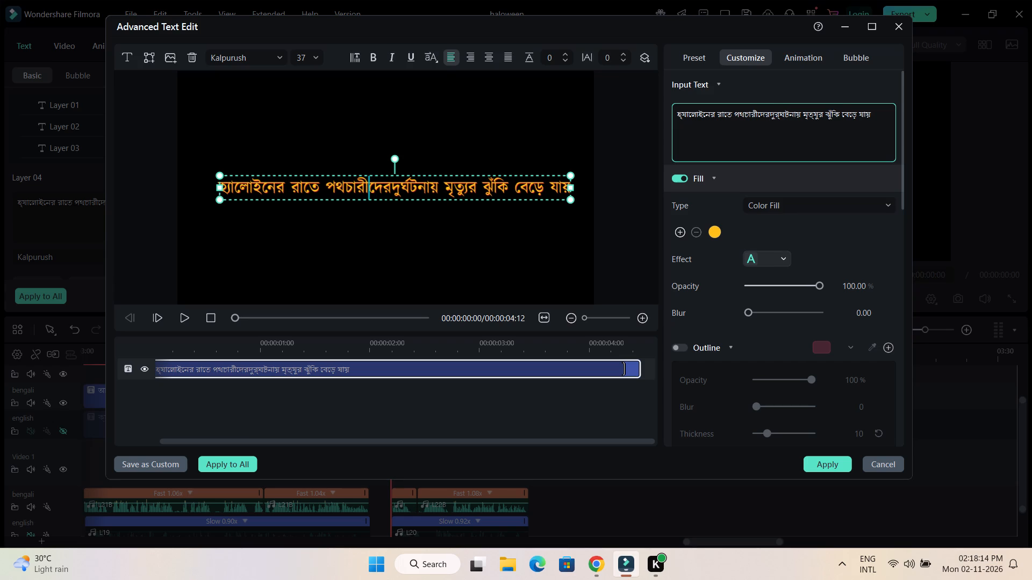
{"action": "key", "text": "Return"}
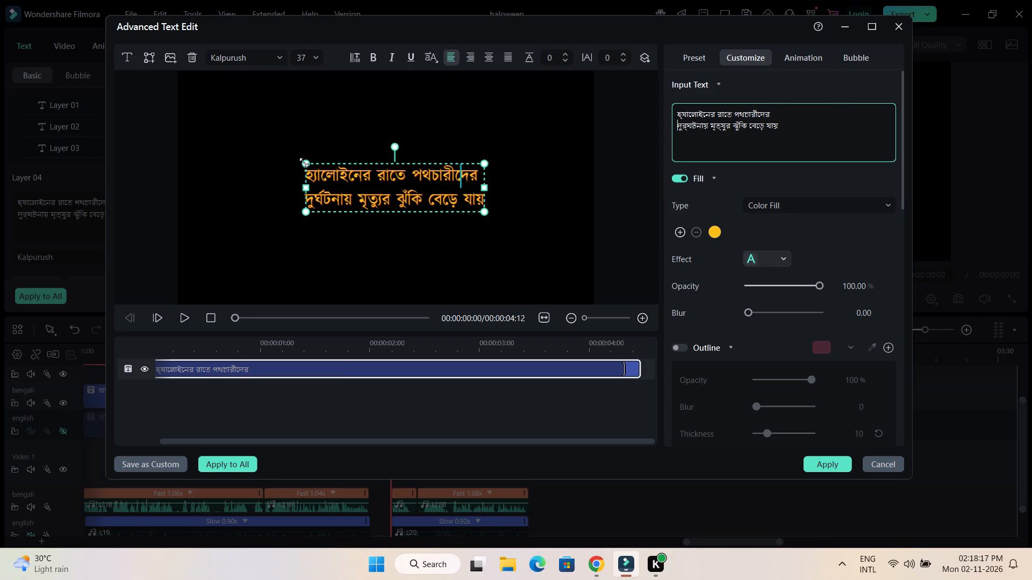
Enlarge the two-line caption to font size 79 and centre it in the frame.
{"action": "left_click_drag", "start_coordinate": [304, 162], "coordinate": [267, 127]}
{"action": "left_click_drag", "start_coordinate": [312, 190], "coordinate": [371, 194]}
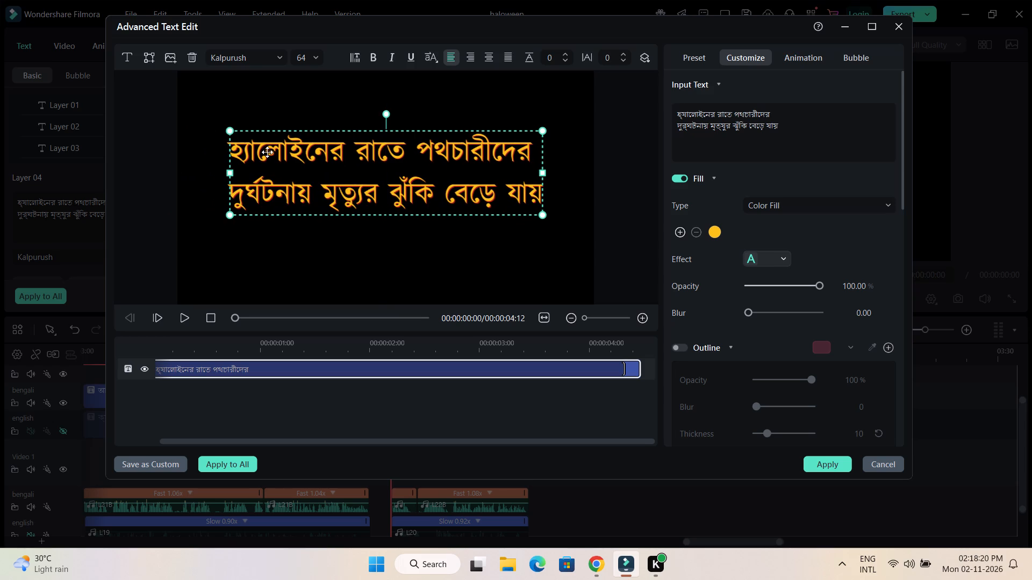
{"action": "left_click_drag", "start_coordinate": [228, 131], "coordinate": [216, 120]}
{"action": "left_click_drag", "start_coordinate": [292, 171], "coordinate": [315, 187]}
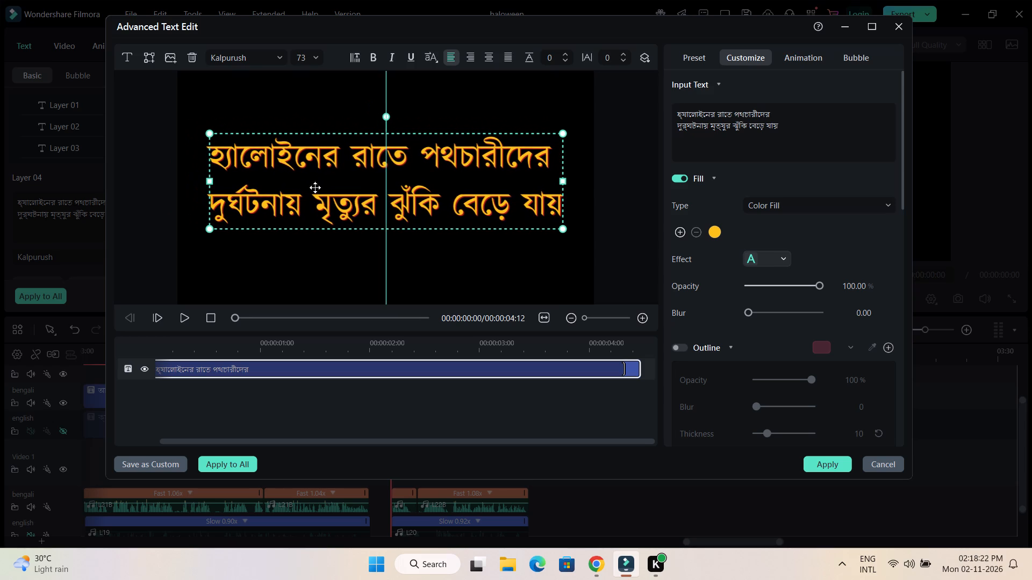
{"action": "left_click_drag", "start_coordinate": [315, 187], "coordinate": [320, 196]}
{"action": "left_click_drag", "start_coordinate": [217, 142], "coordinate": [214, 136]}
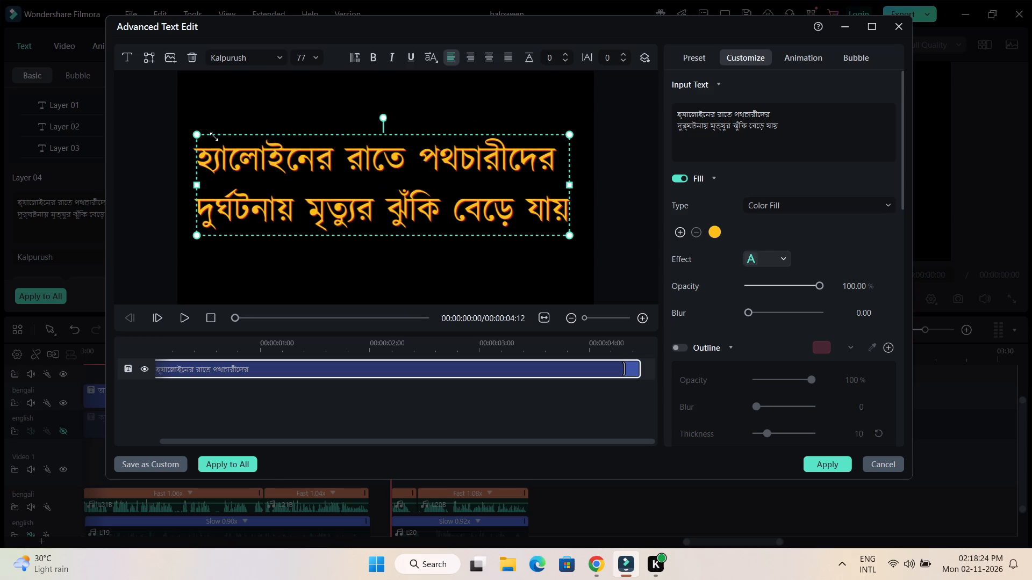
{"action": "left_click_drag", "start_coordinate": [214, 136], "coordinate": [213, 134]}
{"action": "left_click_drag", "start_coordinate": [360, 195], "coordinate": [368, 195]}
{"action": "left_click", "coordinate": [236, 90]}
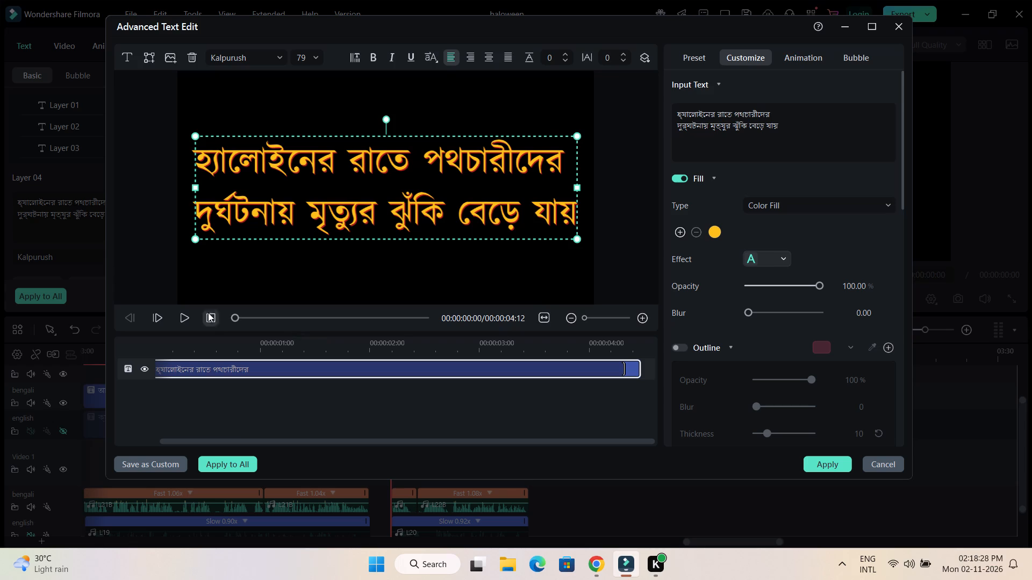
Play through the caption's text animation and apply the advanced edits to the Bengali title.
{"action": "left_click", "coordinate": [178, 315]}
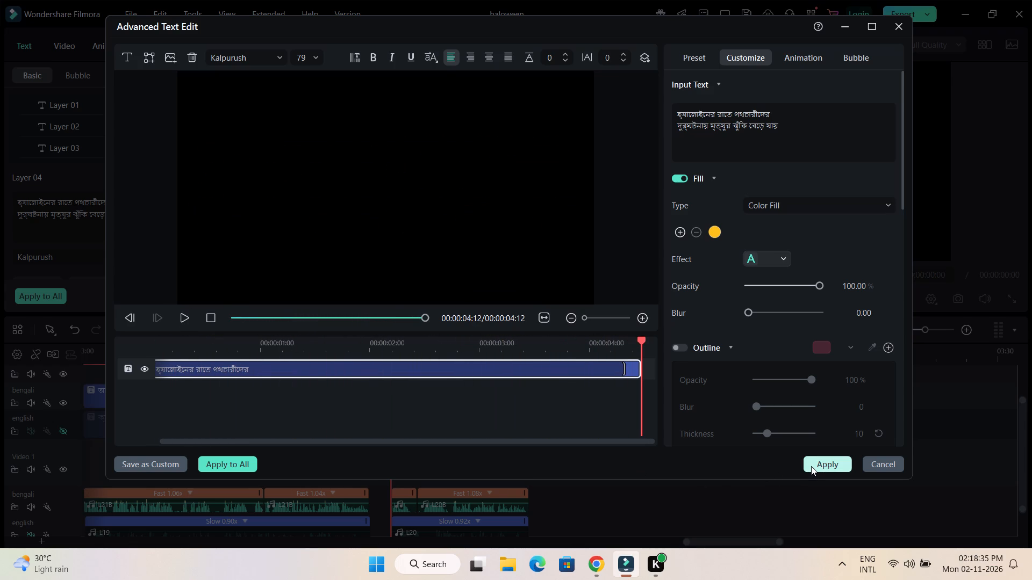
{"action": "left_click", "coordinate": [187, 315]}
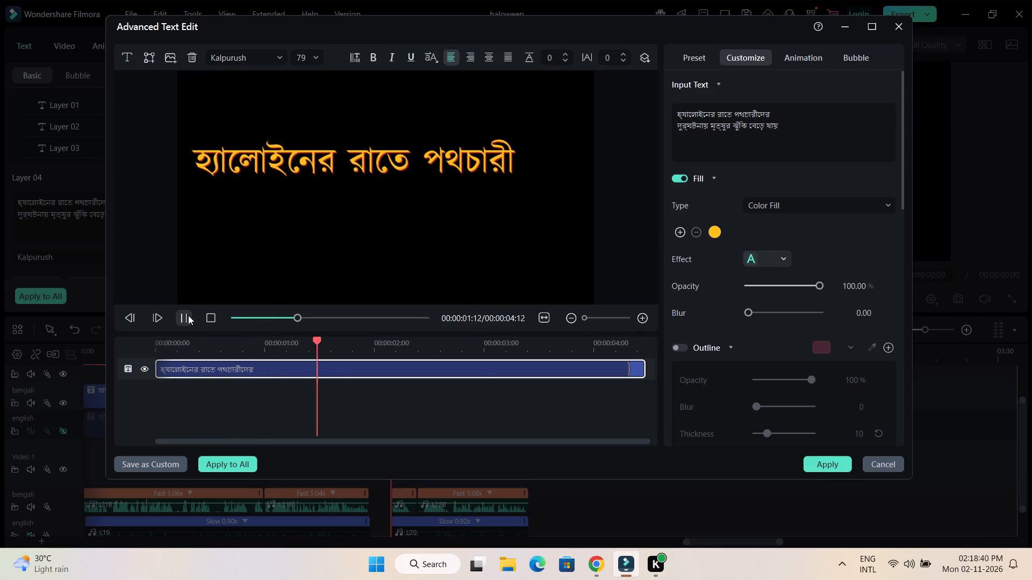
{"action": "left_click", "coordinate": [190, 315]}
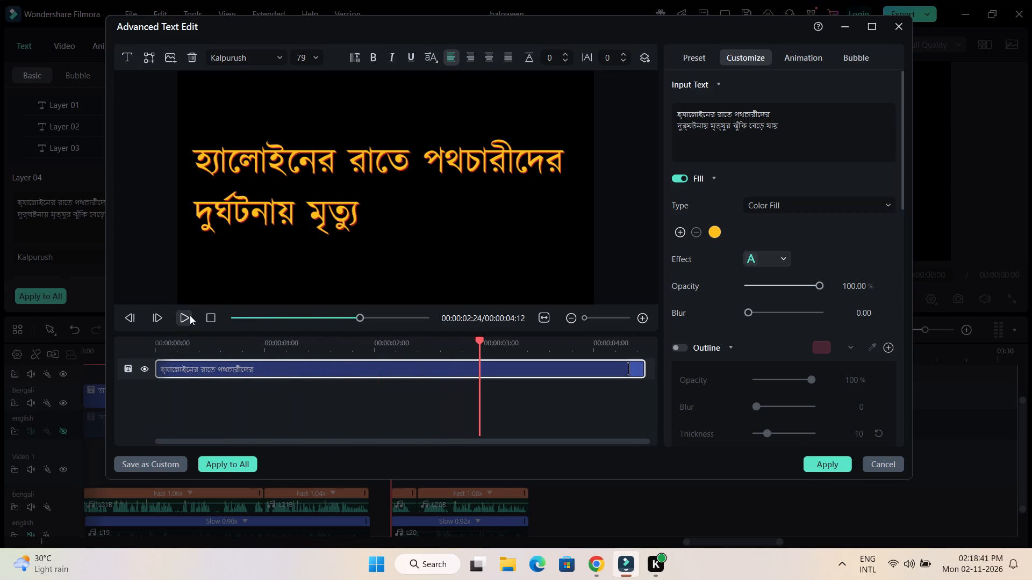
{"action": "left_click", "coordinate": [190, 315]}
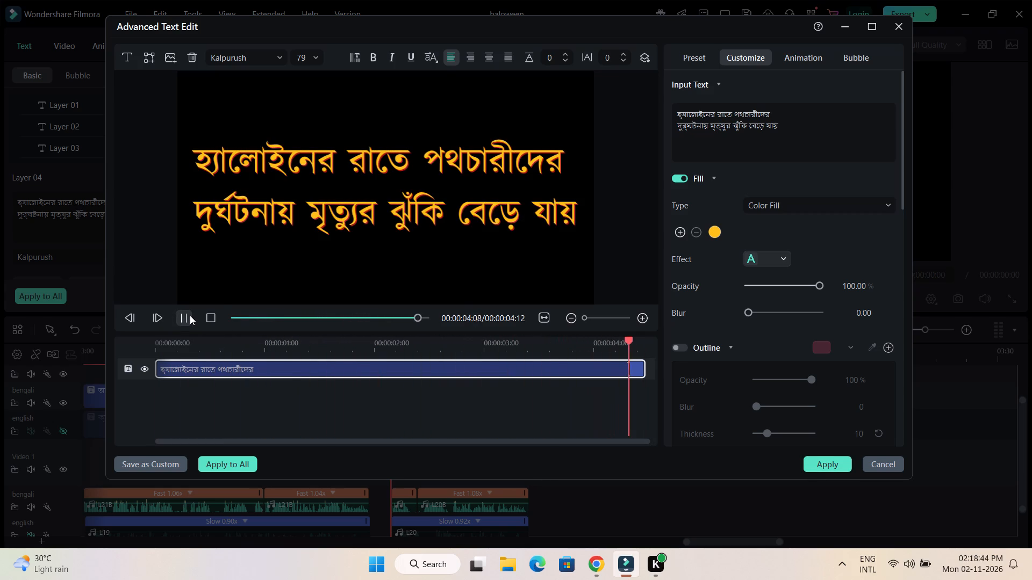
{"action": "left_click", "coordinate": [826, 463]}
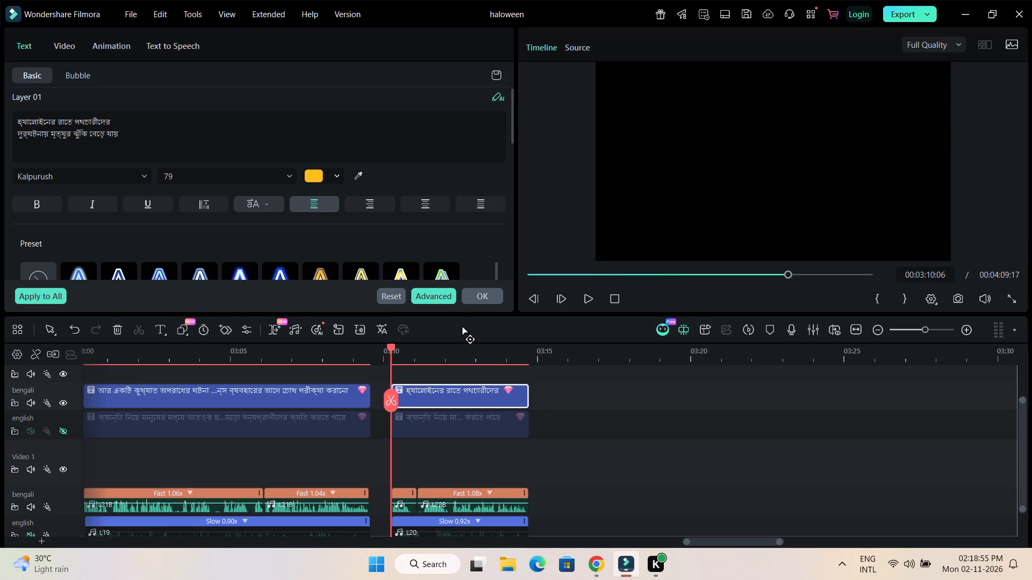
{"action": "scroll", "coordinate": [580, 443], "scroll_direction": "down", "scroll_amount": 1}
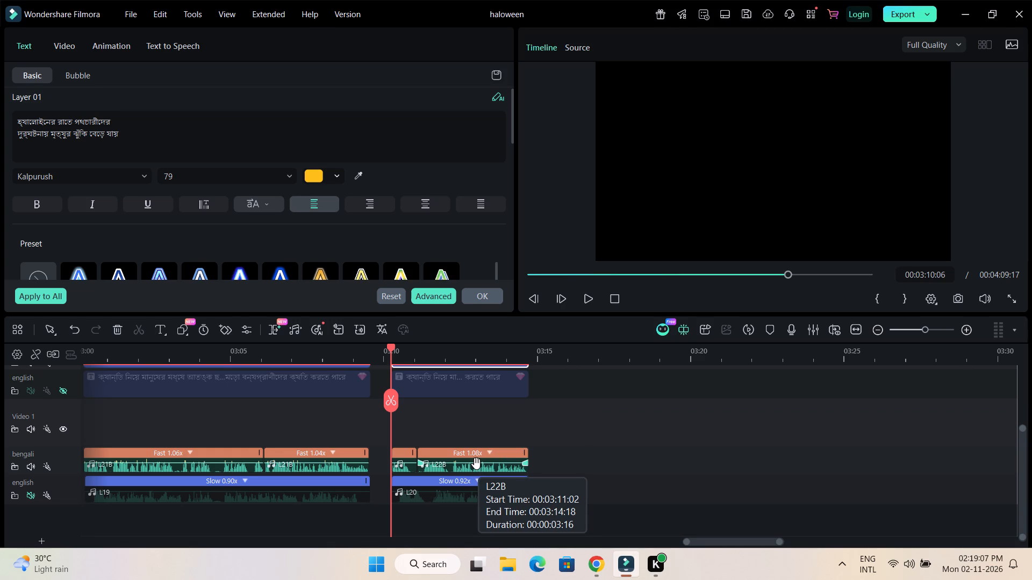
{"action": "left_click", "coordinate": [470, 293]}
Search Filmora's audio library for "horror".
{"action": "scroll", "coordinate": [559, 444], "scroll_direction": "up", "scroll_amount": 1}
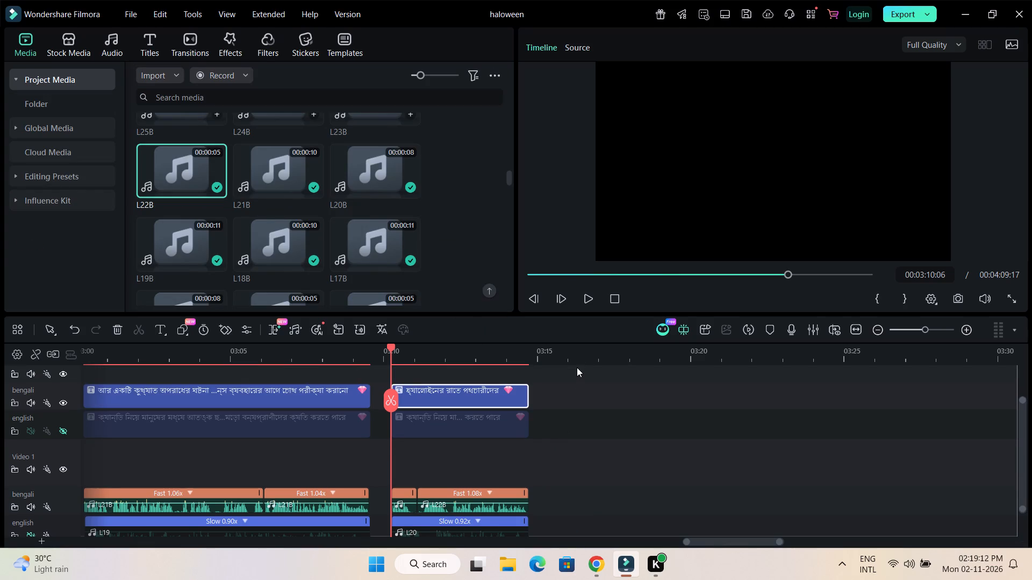
{"action": "left_click_drag", "start_coordinate": [585, 358], "coordinate": [543, 355]}
{"action": "scroll", "coordinate": [582, 468], "scroll_direction": "down", "scroll_amount": 1}
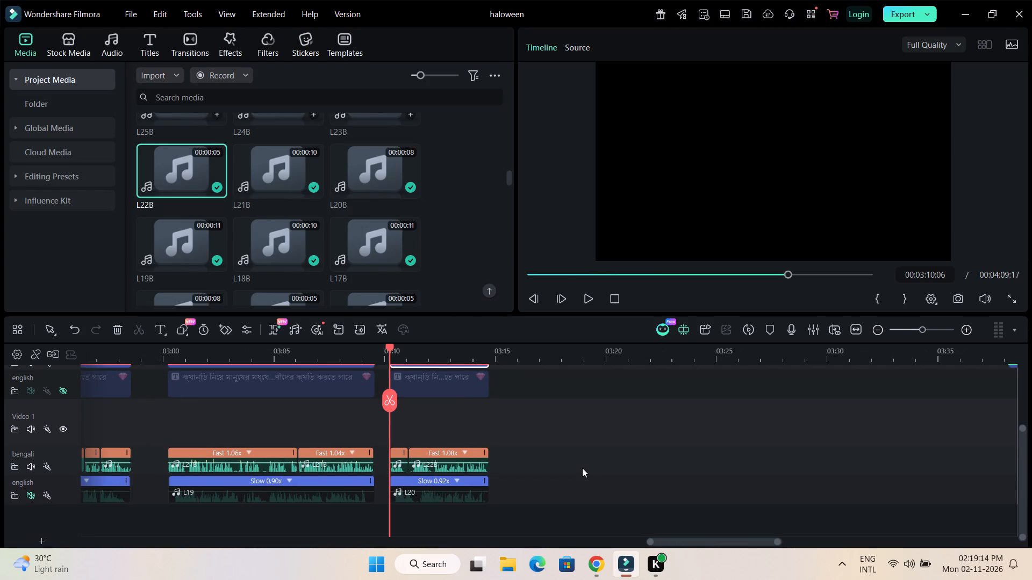
{"action": "left_click", "coordinate": [112, 41]}
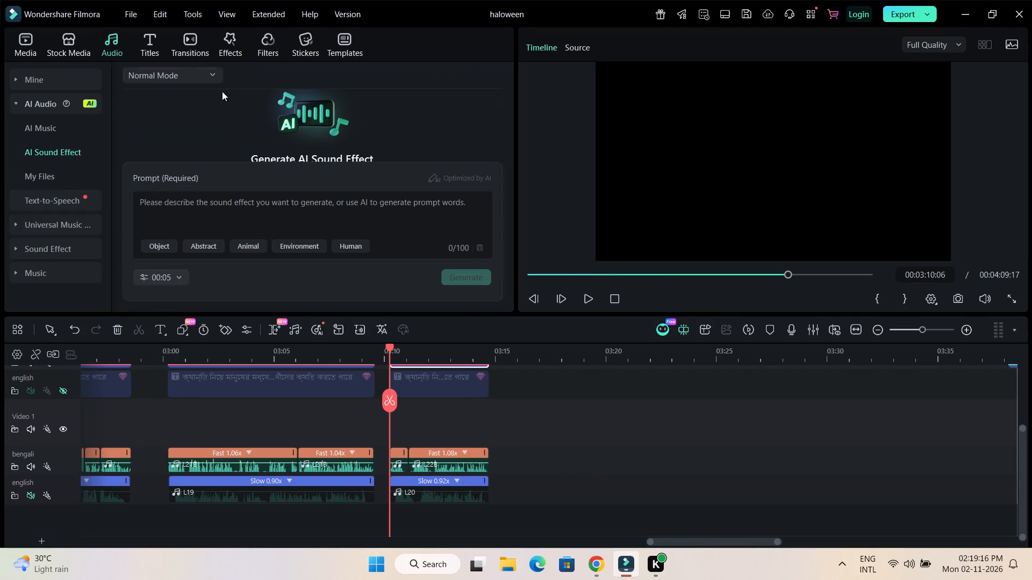
{"action": "left_click", "coordinate": [12, 104]}
{"action": "left_click", "coordinate": [15, 171]}
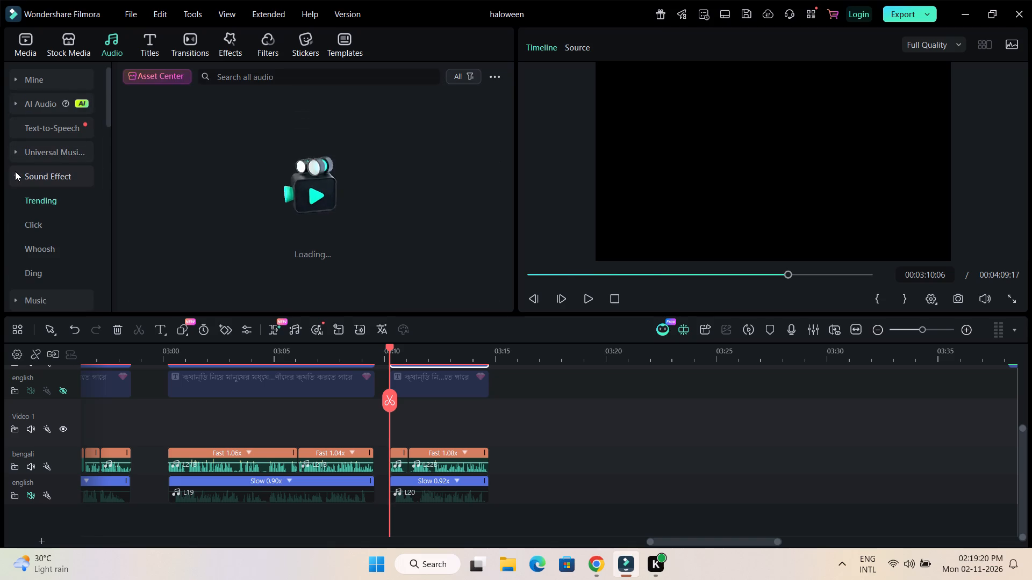
{"action": "left_click", "coordinate": [15, 171]}
{"action": "left_click", "coordinate": [265, 74]}
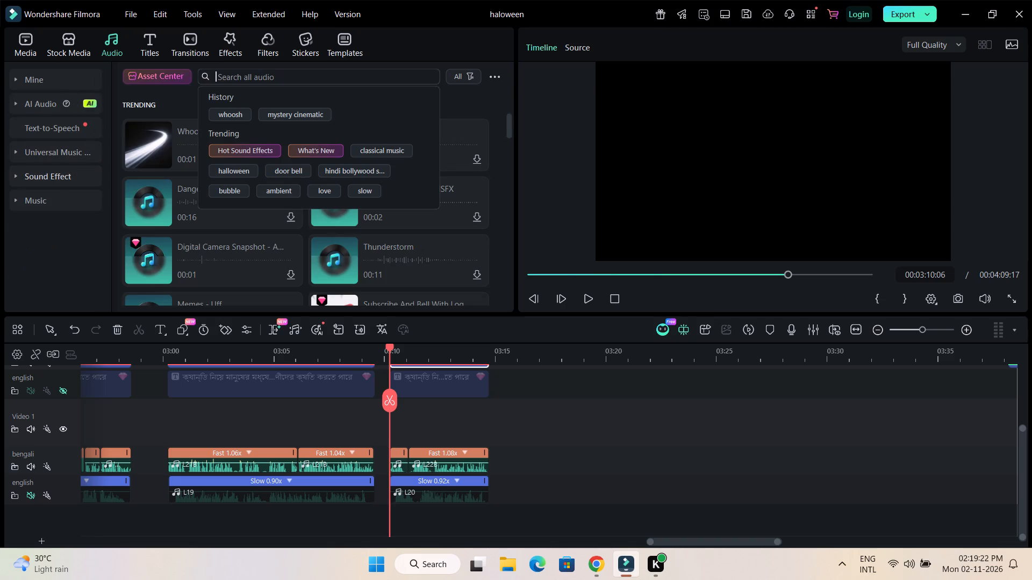
{"action": "key", "text": "h"}
{"action": "type", "text": "orror"}
{"action": "key", "text": "Return"}
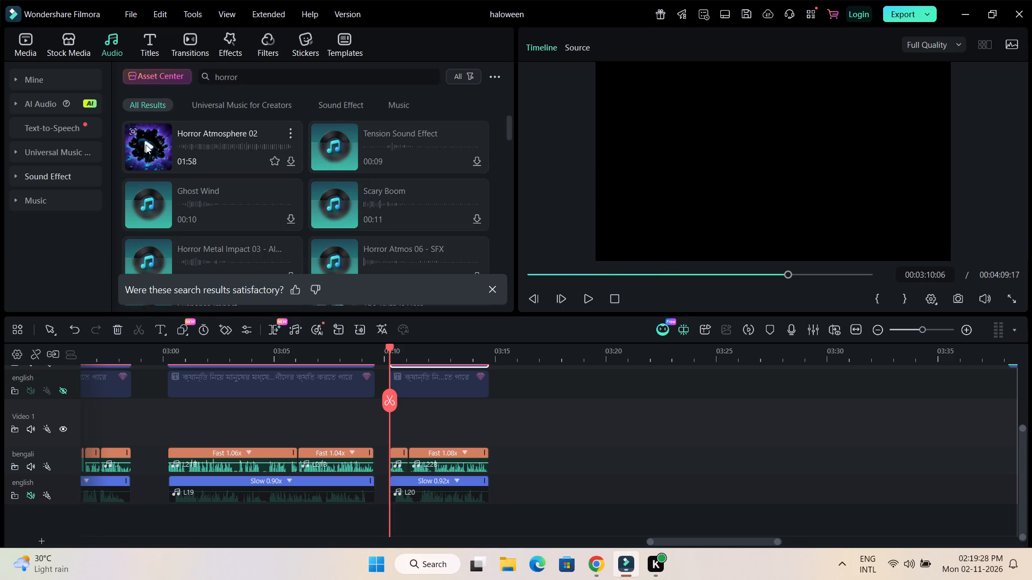
Audition the Horror Atmosphere 02, Tension Sound Effect, Ghost Wind and Scary Boom sounds.
{"action": "left_click", "coordinate": [146, 144]}
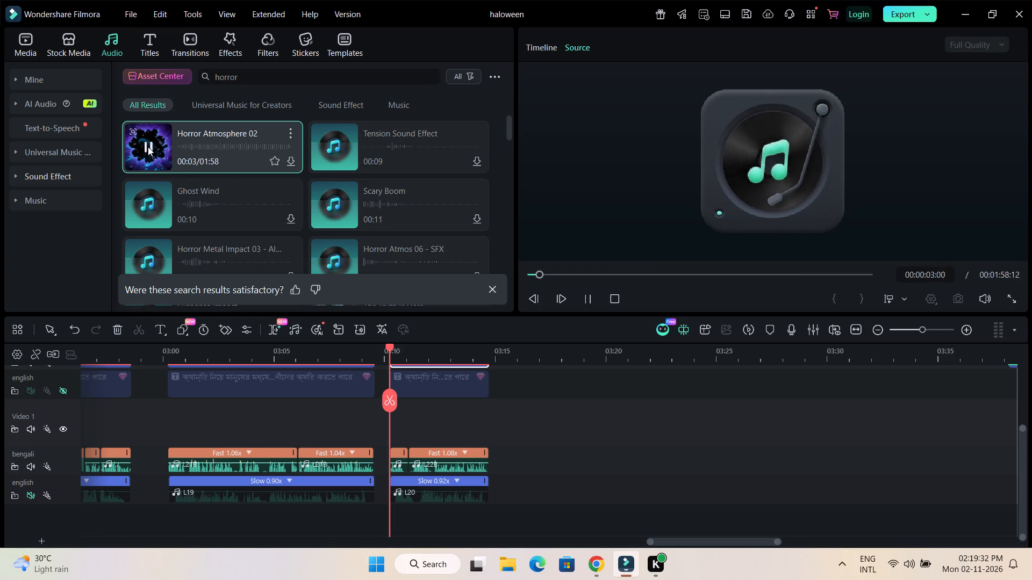
{"action": "left_click", "coordinate": [148, 147]}
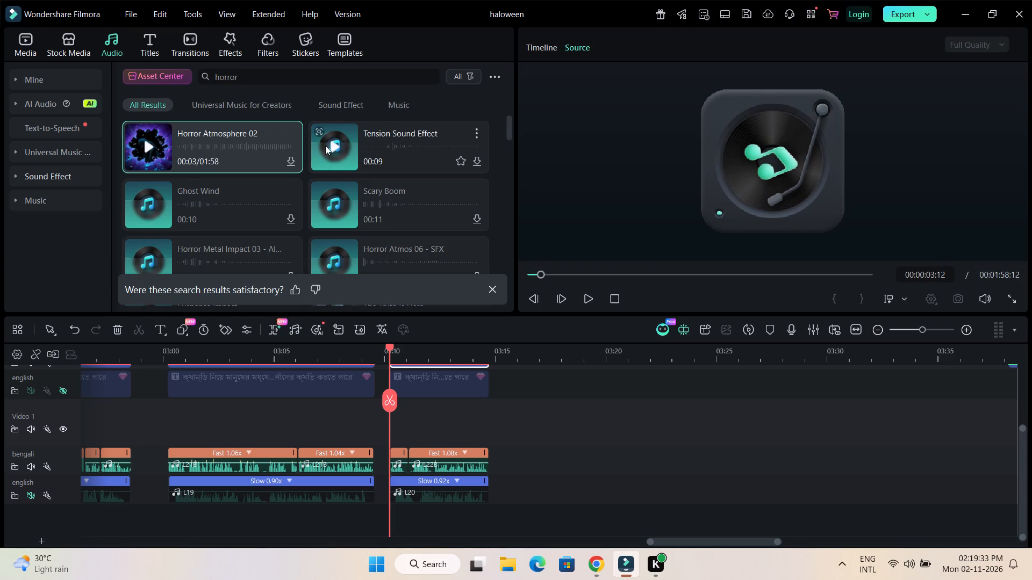
{"action": "left_click", "coordinate": [332, 144]}
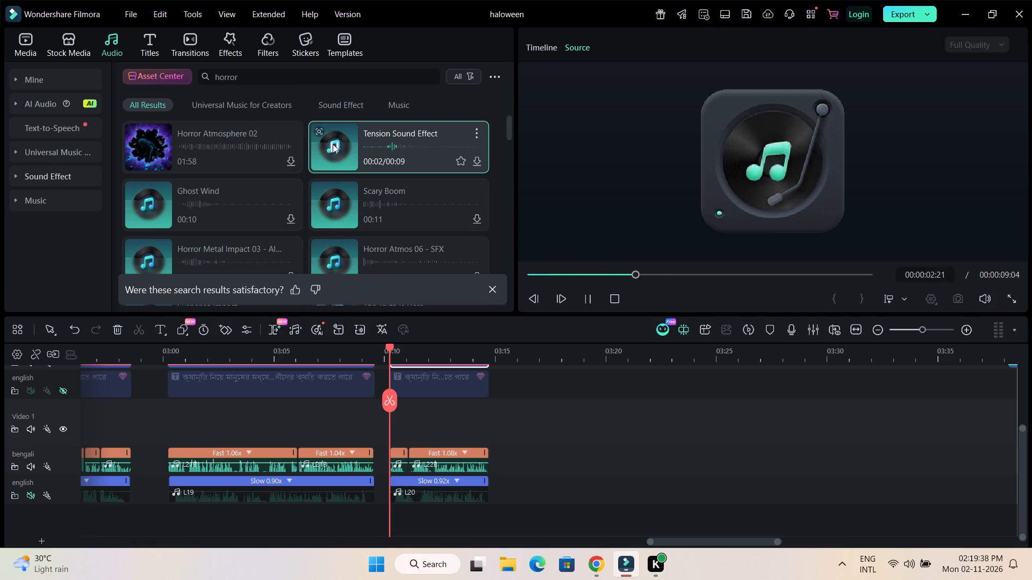
{"action": "left_click", "coordinate": [333, 144]}
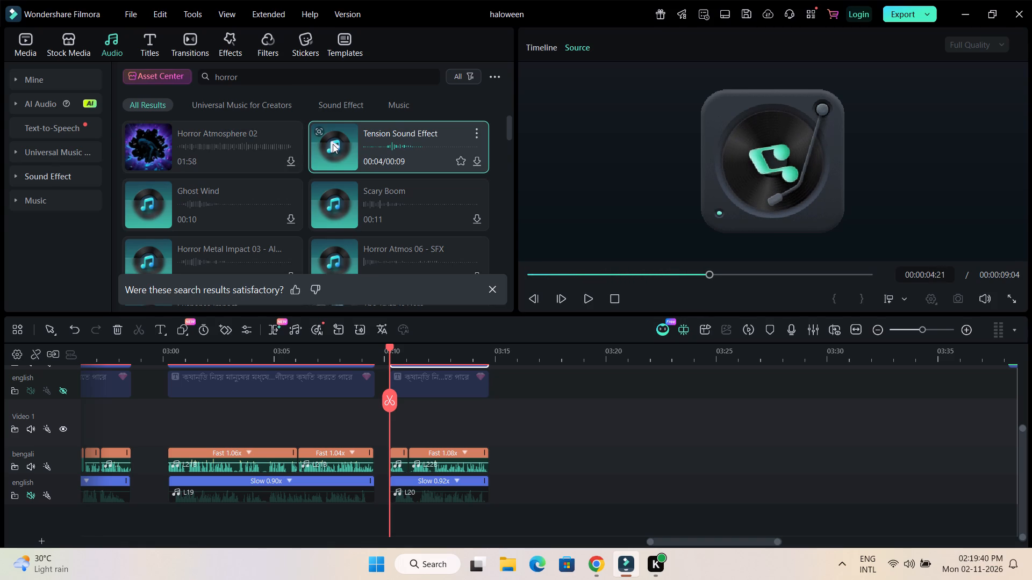
{"action": "left_click", "coordinate": [148, 204]}
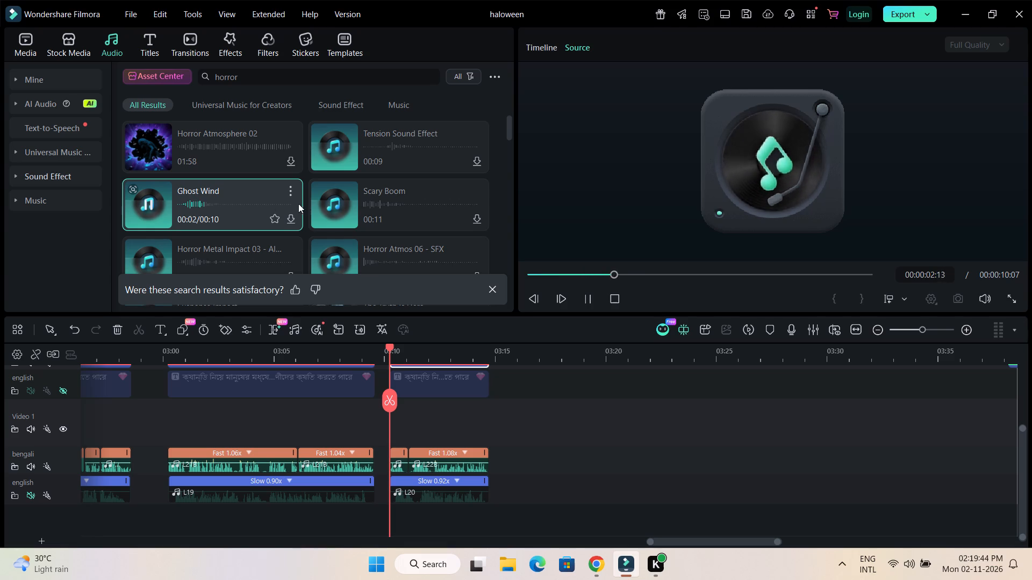
{"action": "left_click", "coordinate": [329, 204]}
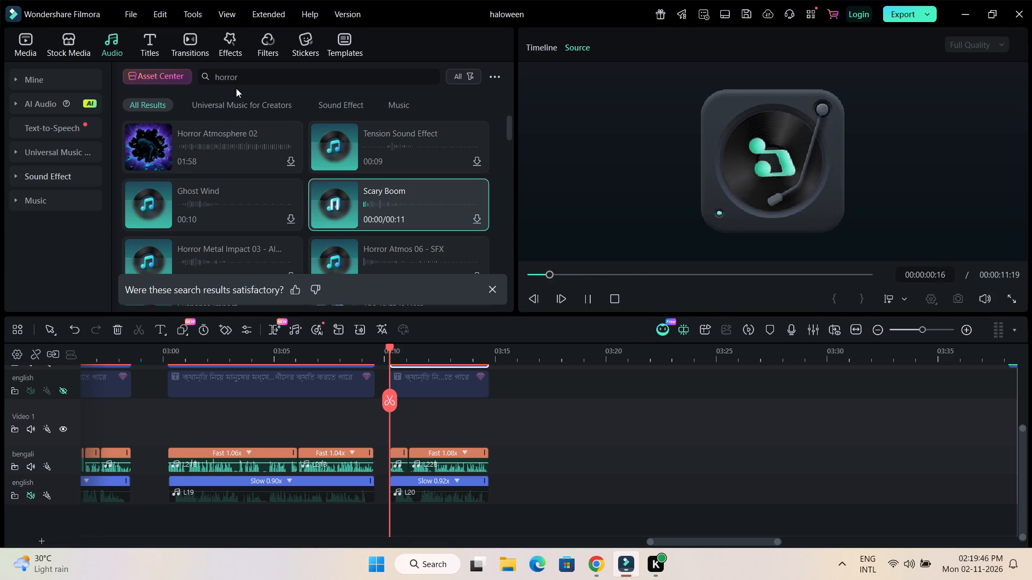
Search the audio library for "death".
{"action": "left_click_drag", "start_coordinate": [245, 78], "coordinate": [210, 76]}
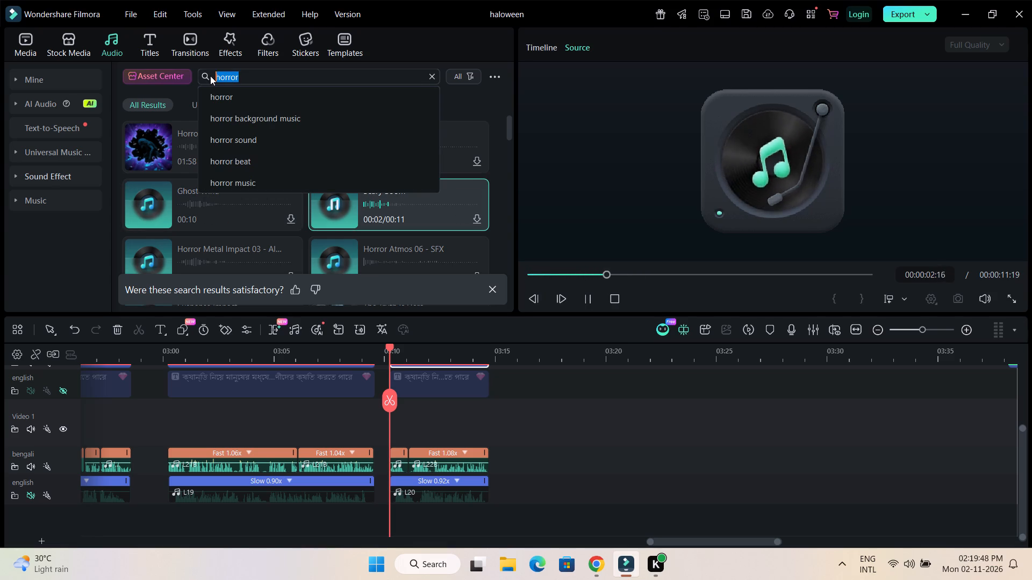
{"action": "type", "text": "death"}
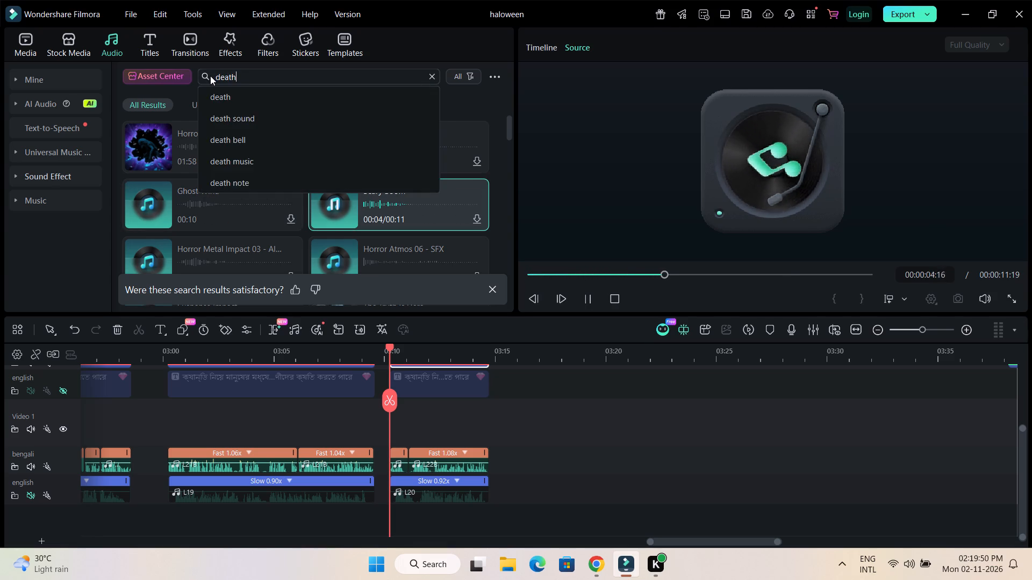
{"action": "key", "text": "Return"}
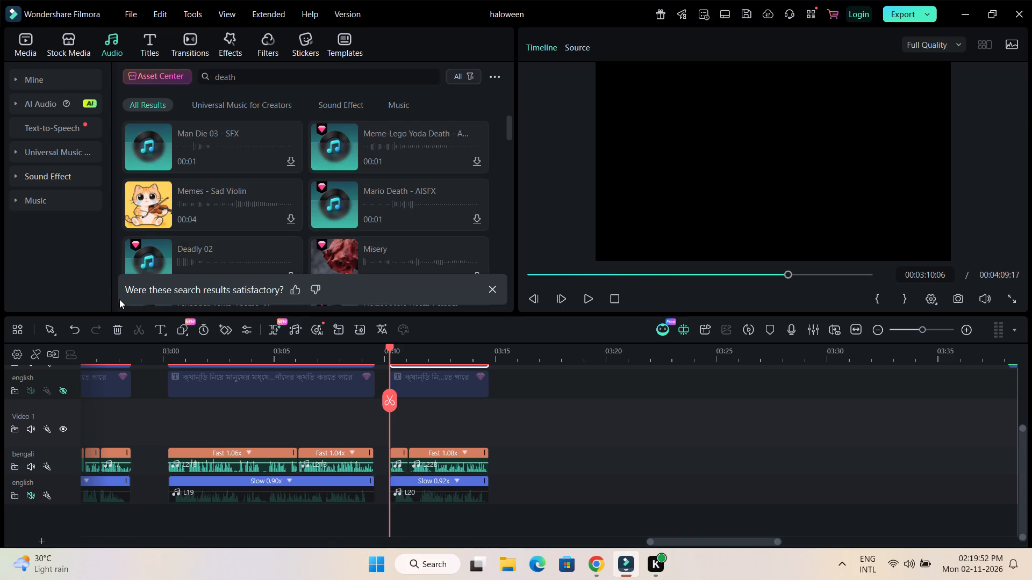
Audition the Man Die 03, Meme-Lego Yoda Death, Memes - Sad Violin and Mario Death sounds.
{"action": "left_click", "coordinate": [151, 146]}
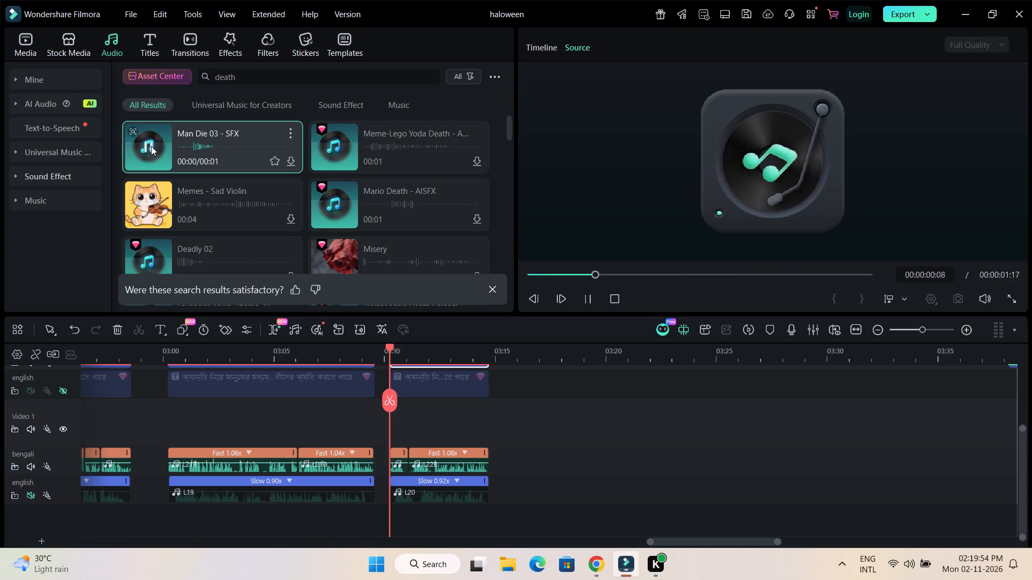
{"action": "left_click", "coordinate": [336, 146]}
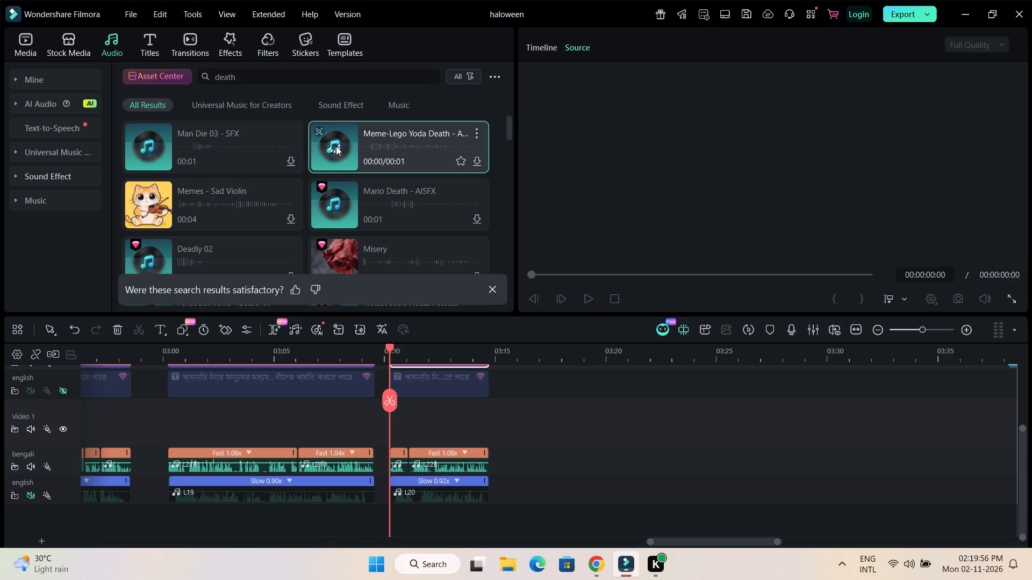
{"action": "left_click", "coordinate": [147, 201]}
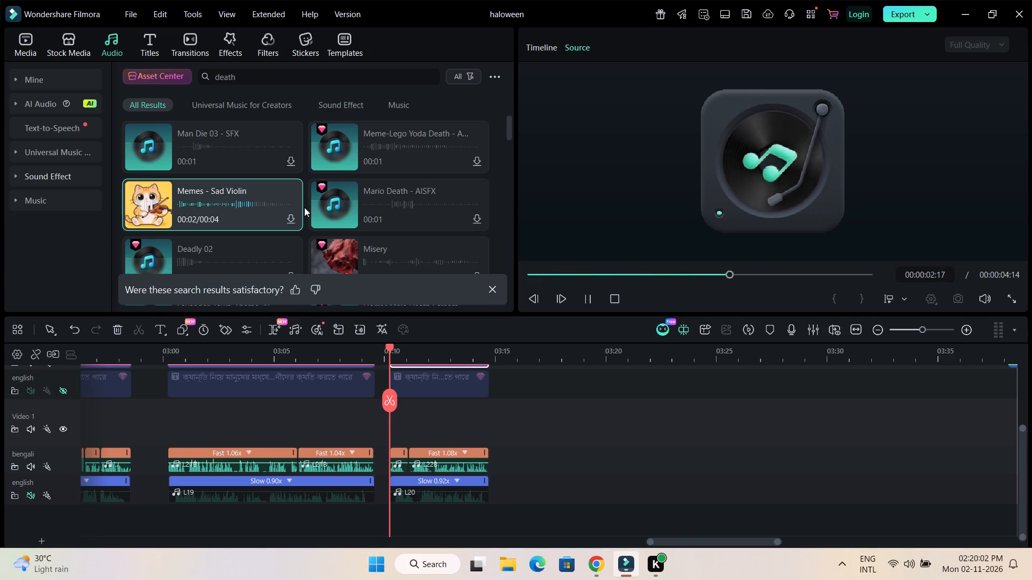
{"action": "left_click", "coordinate": [334, 205]}
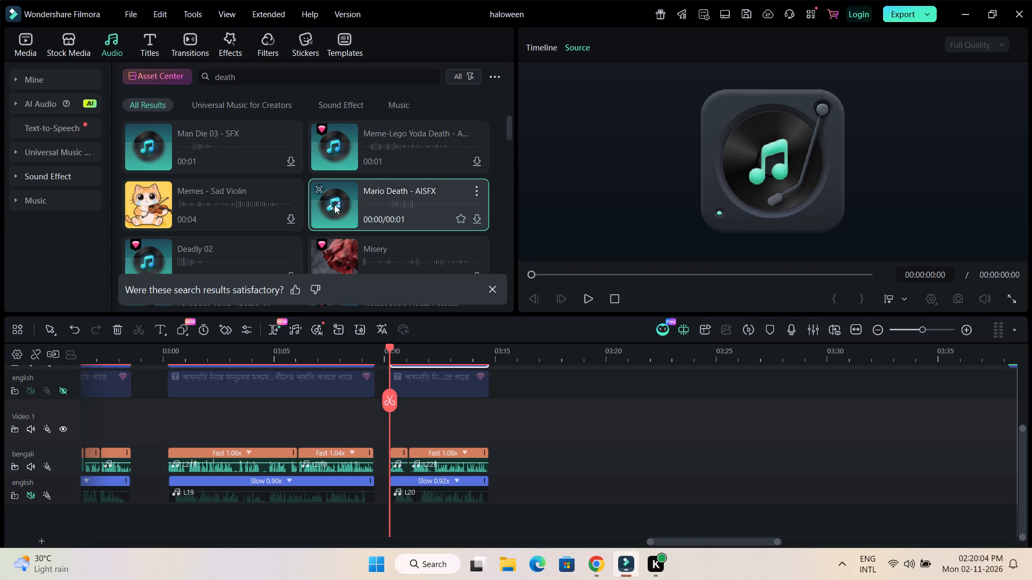
Audition the Deadly 02, Misery, Horror Male Death Scream and first Lavender Town Theme sounds.
{"action": "scroll", "coordinate": [315, 193], "scroll_direction": "down", "scroll_amount": 1}
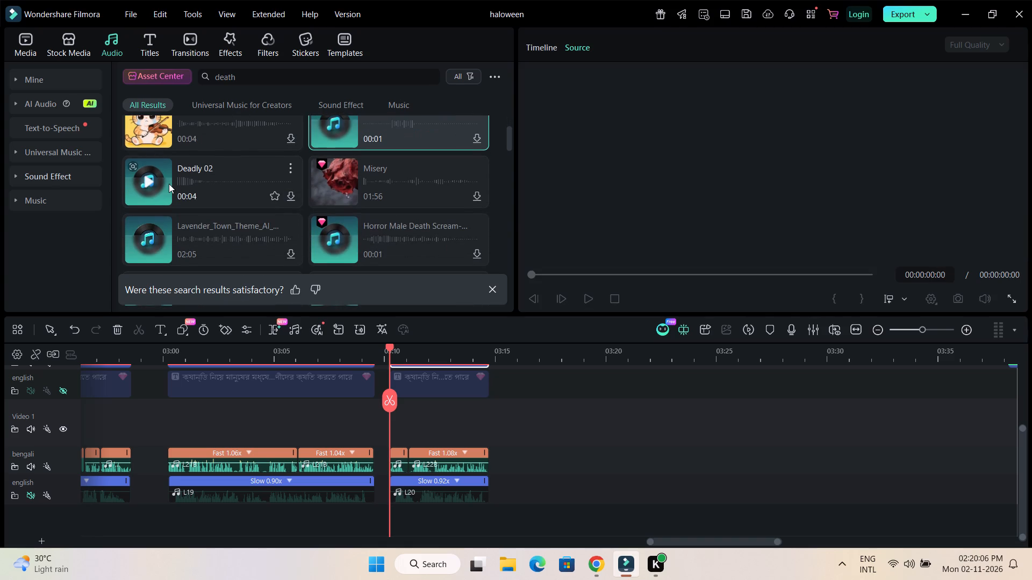
{"action": "left_click", "coordinate": [146, 179]}
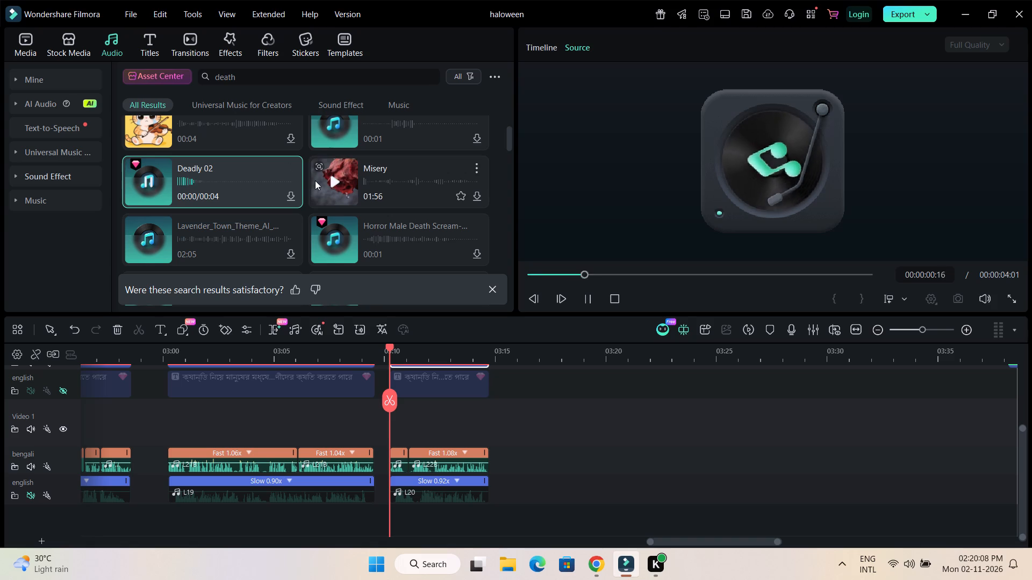
{"action": "left_click", "coordinate": [338, 182]}
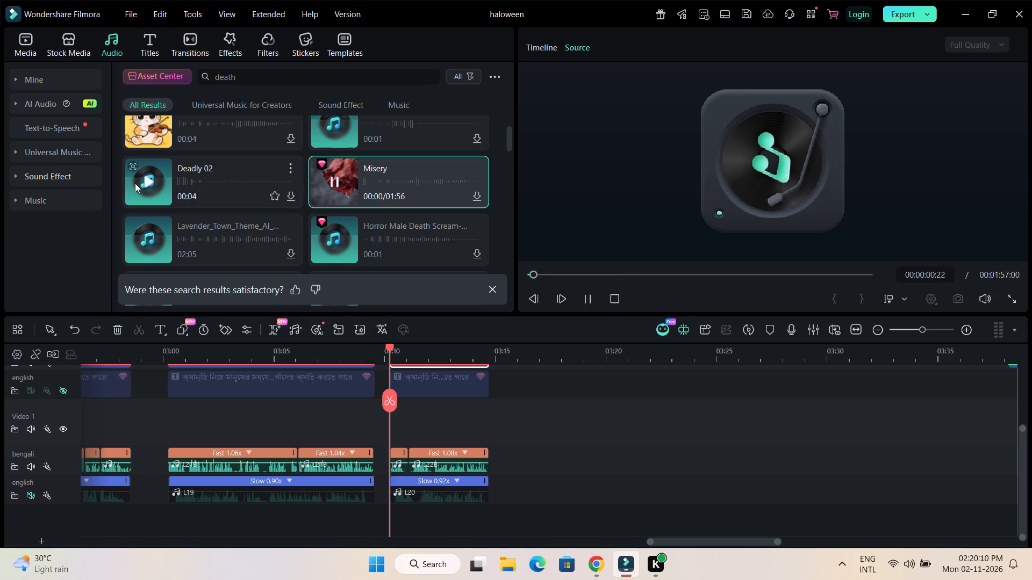
{"action": "scroll", "coordinate": [135, 183], "scroll_direction": "up", "scroll_amount": 1}
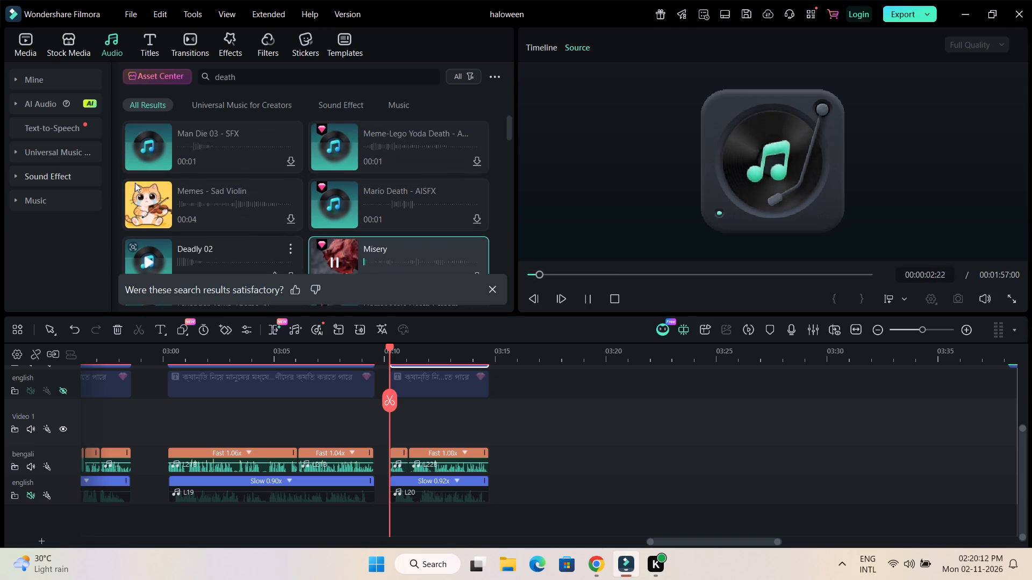
{"action": "scroll", "coordinate": [135, 183], "scroll_direction": "down", "scroll_amount": 1}
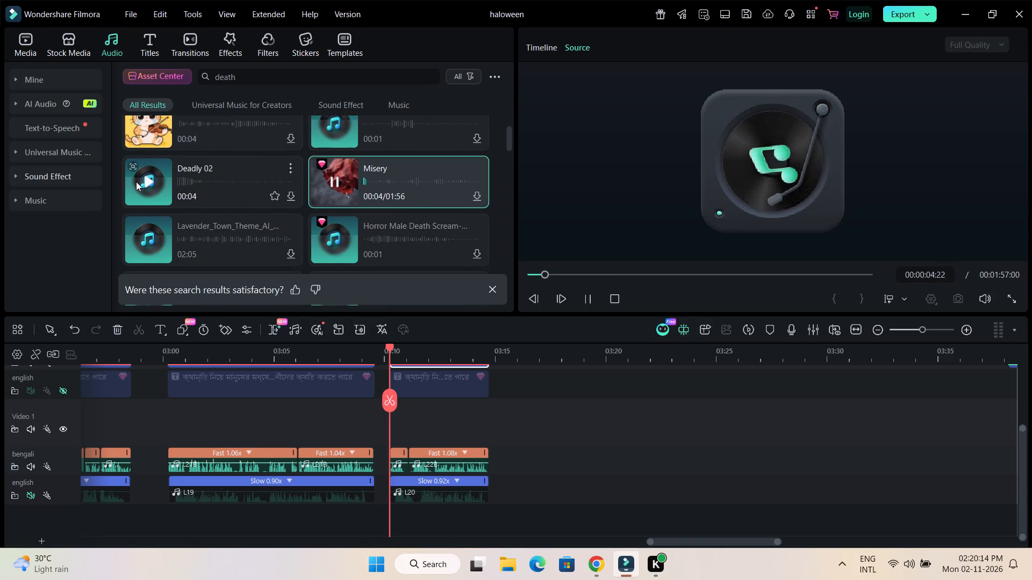
{"action": "scroll", "coordinate": [137, 182], "scroll_direction": "down", "scroll_amount": 1}
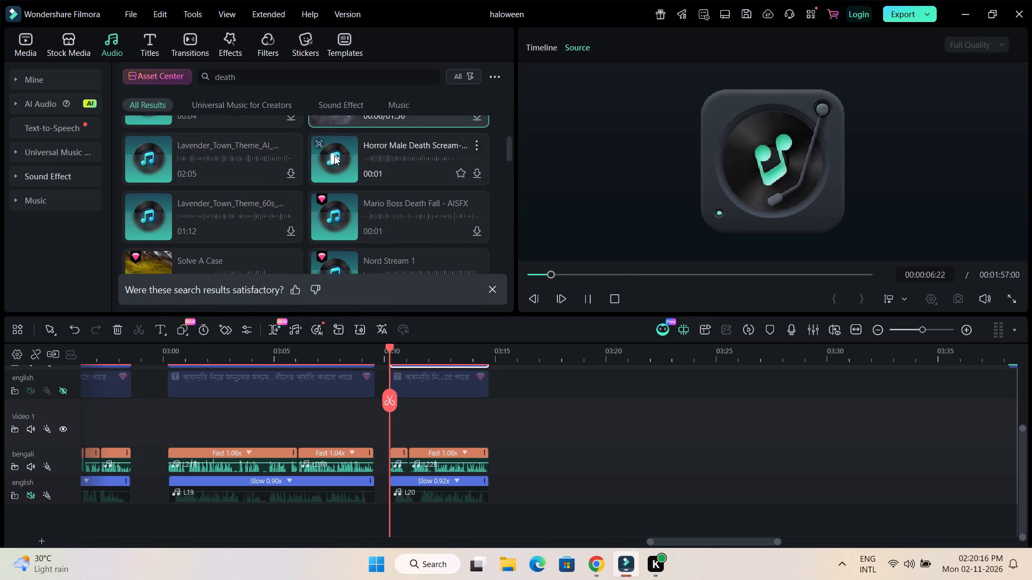
{"action": "left_click", "coordinate": [334, 156]}
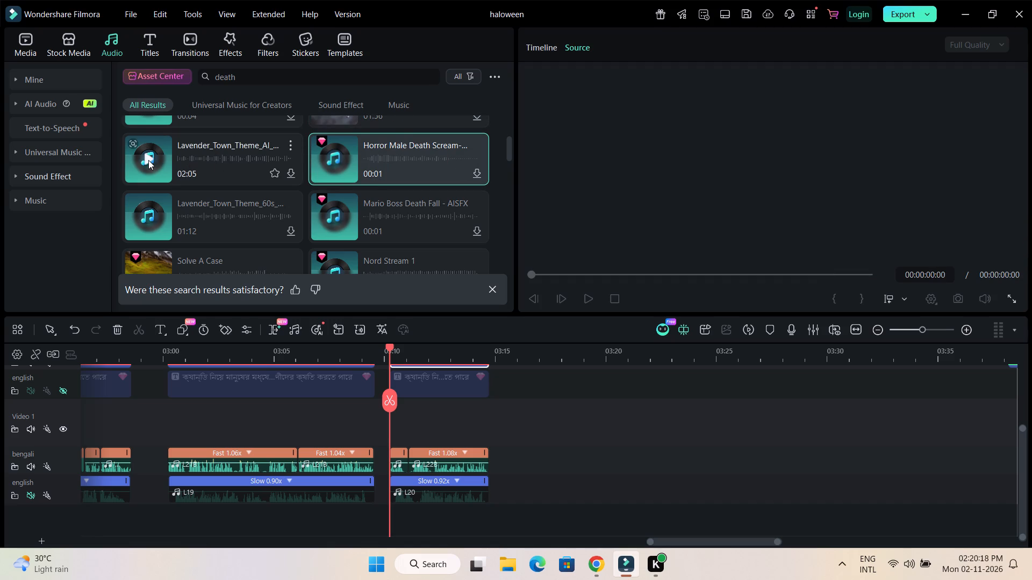
{"action": "left_click", "coordinate": [148, 160]}
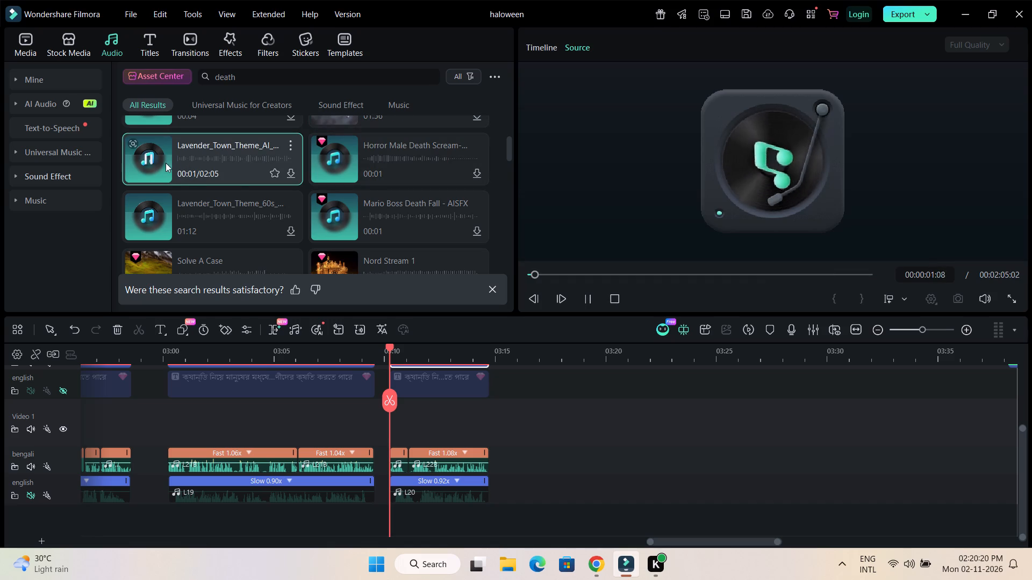
{"action": "scroll", "coordinate": [291, 184], "scroll_direction": "up", "scroll_amount": 7}
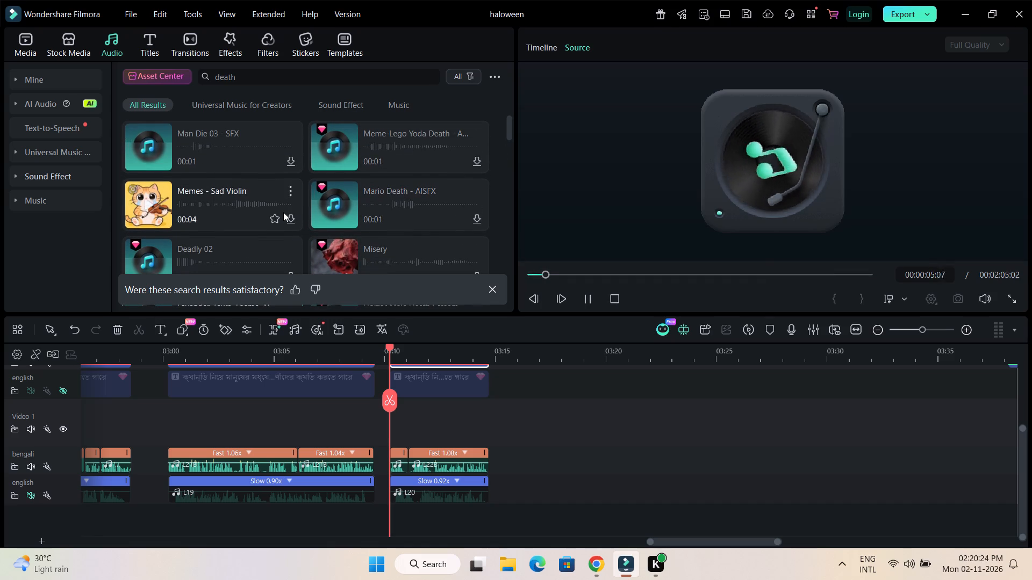
{"action": "scroll", "coordinate": [283, 212], "scroll_direction": "down", "scroll_amount": 1}
{"action": "left_click", "coordinate": [148, 241]}
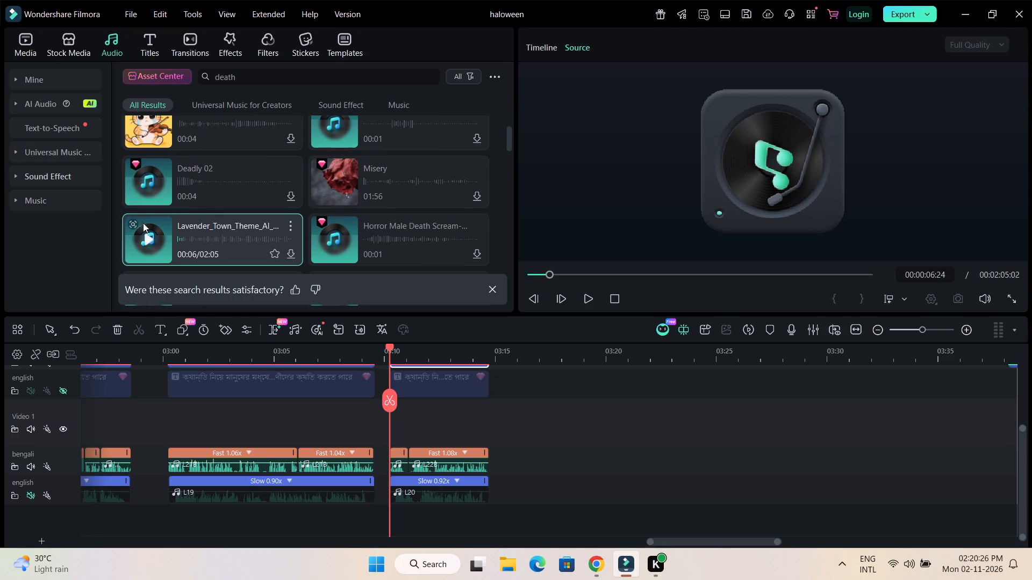
{"action": "scroll", "coordinate": [57, 122], "scroll_direction": "down", "scroll_amount": 1}
{"action": "scroll", "coordinate": [57, 122], "scroll_direction": "up", "scroll_amount": 2}
Look through the stock media's trending library, favorites and downloads, and return to the project media.
{"action": "left_click", "coordinate": [69, 38]}
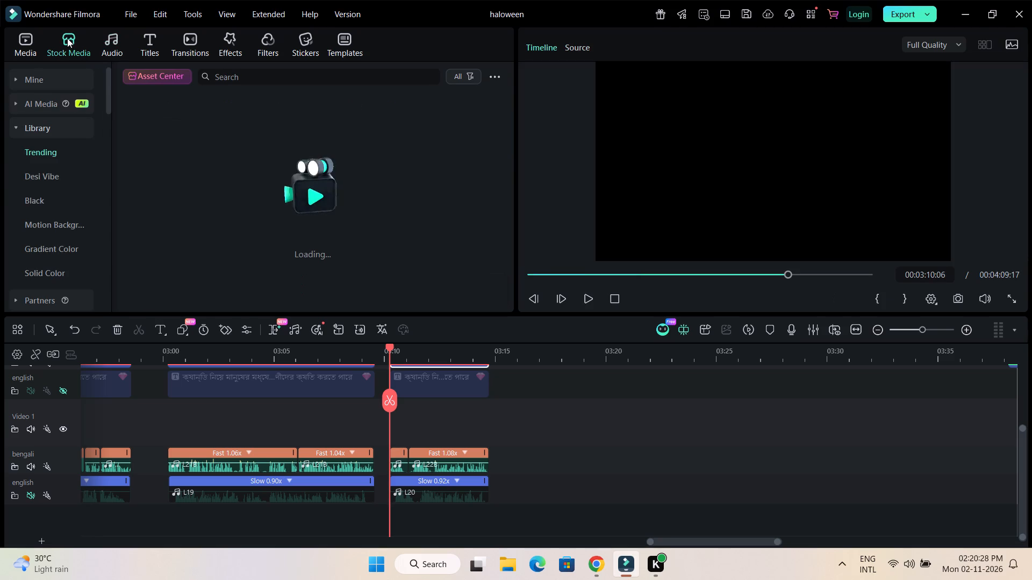
{"action": "left_click", "coordinate": [14, 125]}
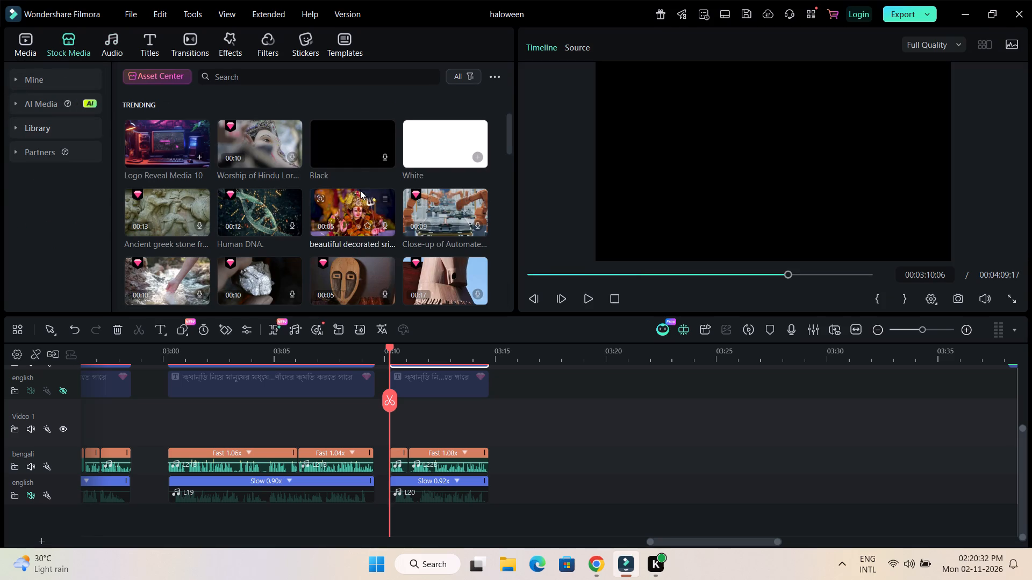
{"action": "scroll", "coordinate": [359, 201], "scroll_direction": "down", "scroll_amount": 7}
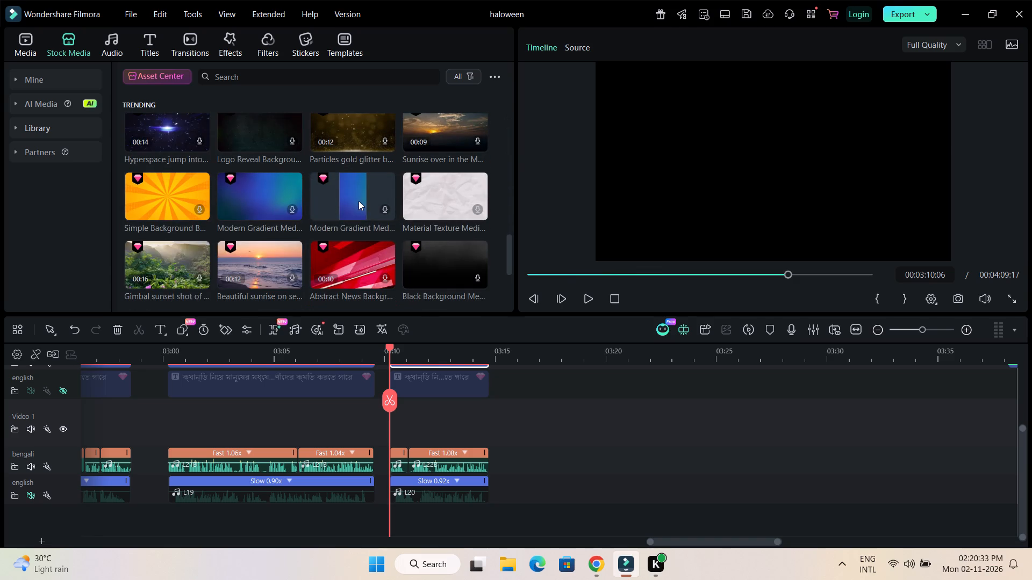
{"action": "scroll", "coordinate": [359, 201], "scroll_direction": "up", "scroll_amount": 6}
{"action": "left_click", "coordinate": [18, 75]}
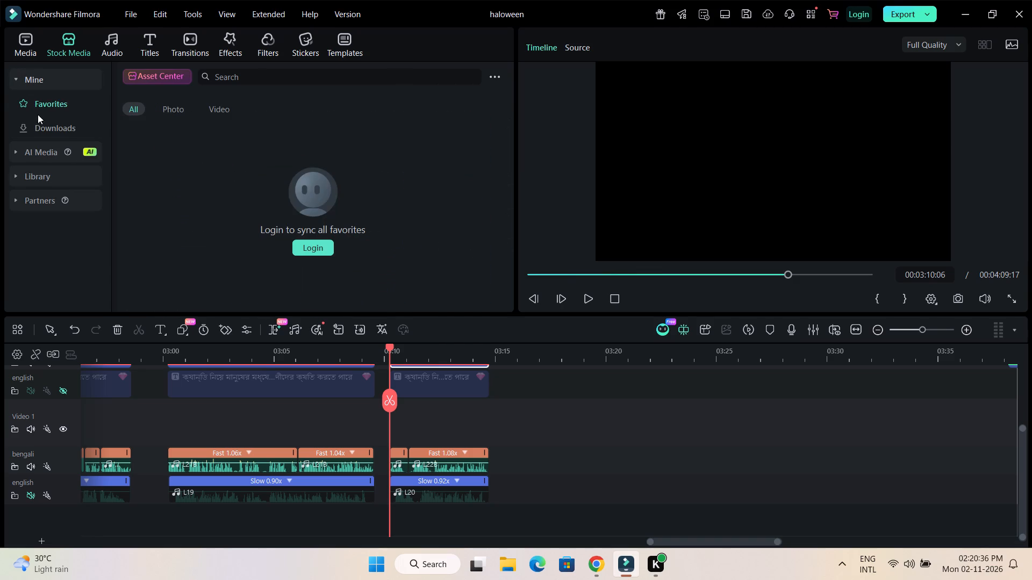
{"action": "left_click", "coordinate": [42, 124]}
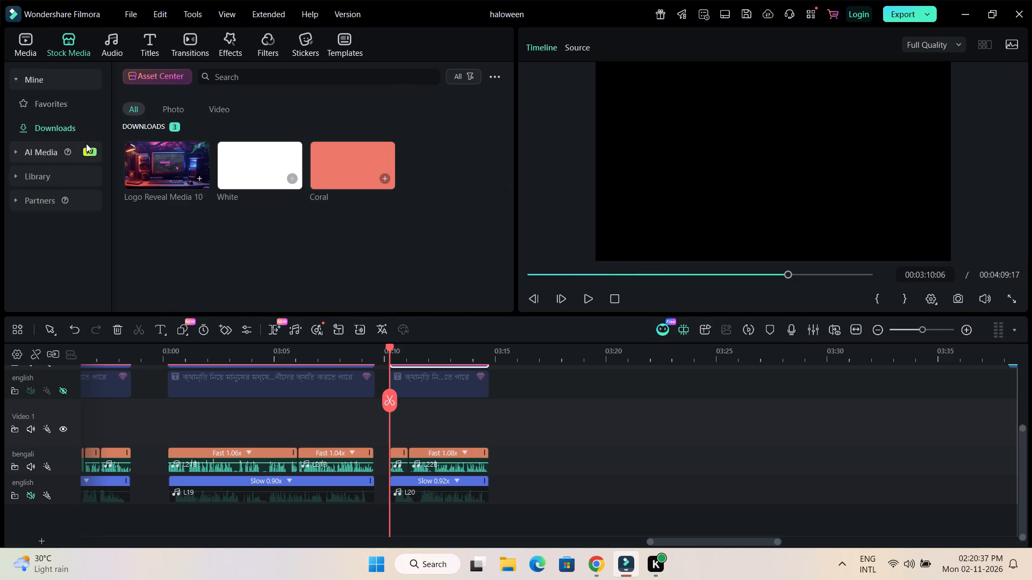
{"action": "left_click", "coordinate": [13, 77]}
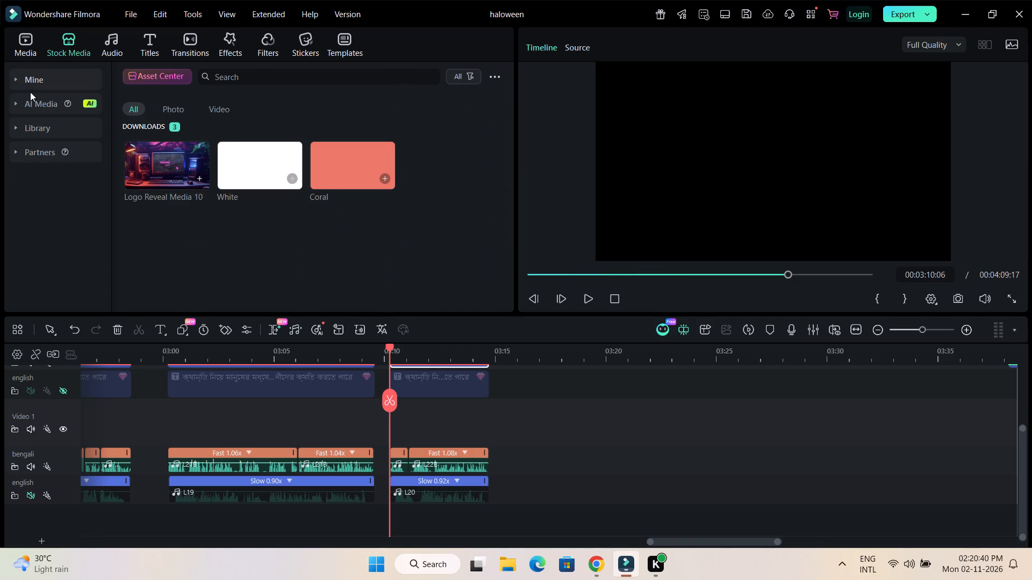
{"action": "left_click", "coordinate": [18, 125]}
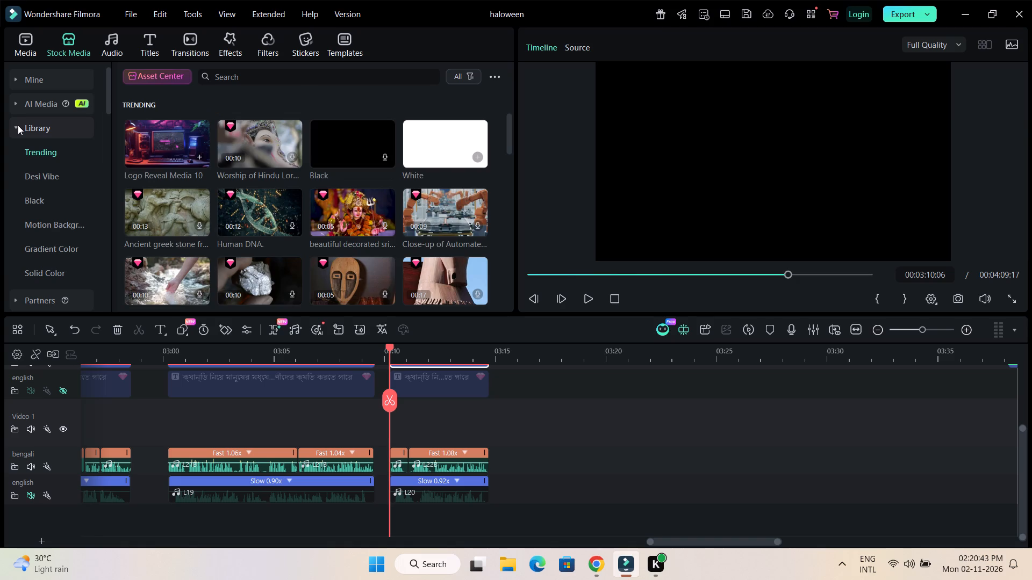
{"action": "left_click", "coordinate": [18, 125]}
{"action": "left_click", "coordinate": [31, 40]}
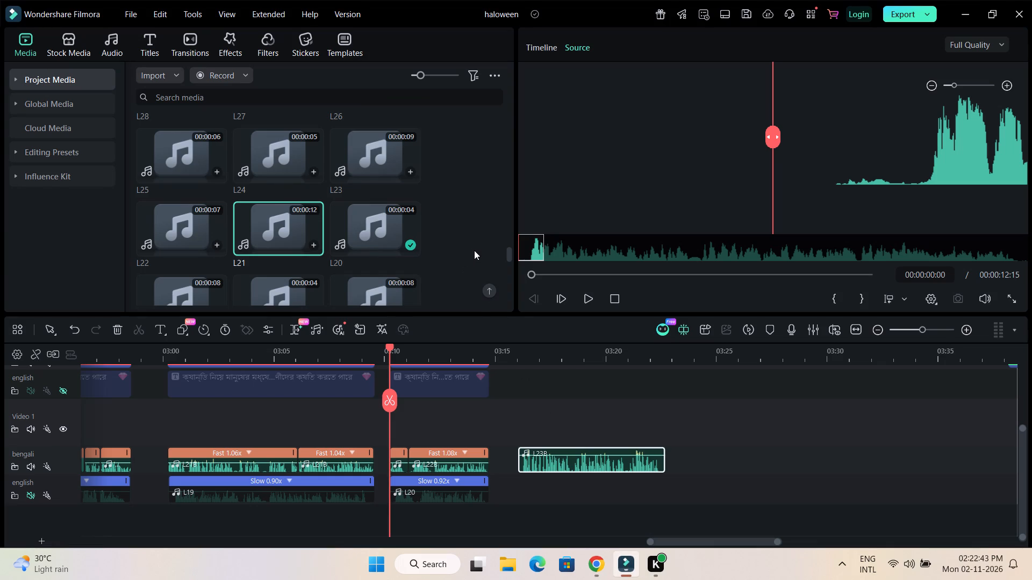
{"action": "left_click_drag", "start_coordinate": [267, 222], "coordinate": [527, 493]}
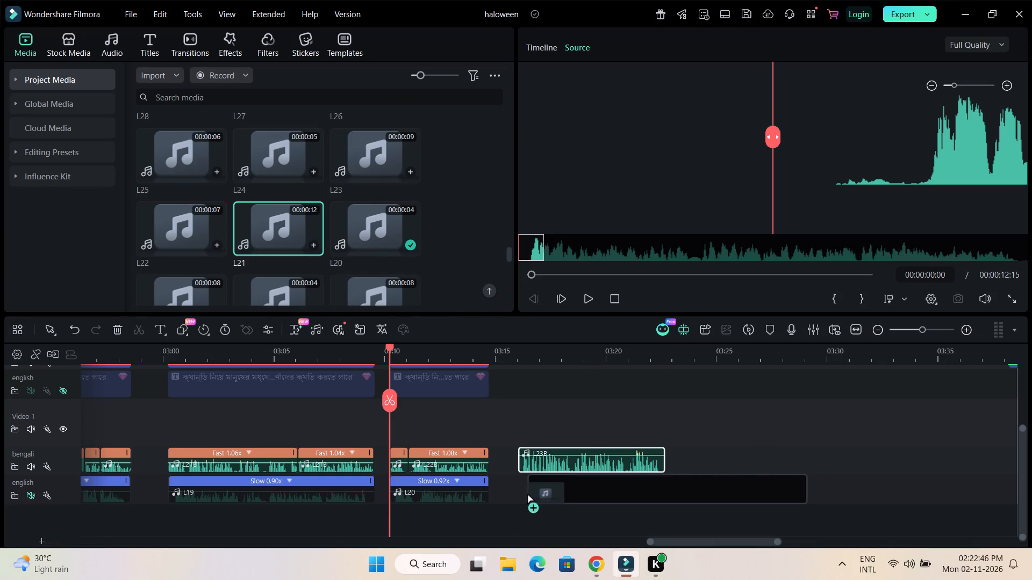
{"action": "left_click_drag", "start_coordinate": [527, 493], "coordinate": [520, 493]}
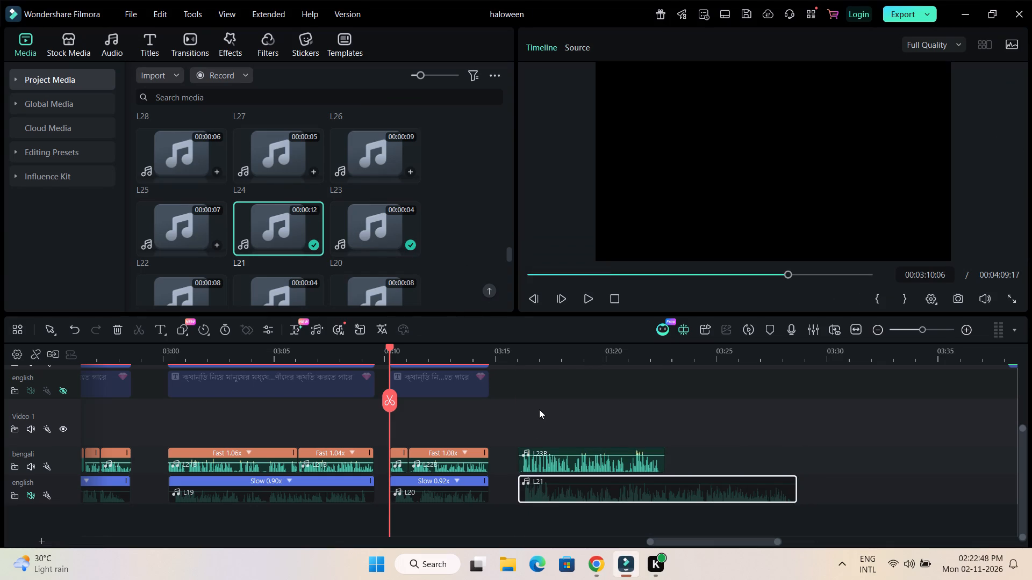
Find the Bengali narration clips L23B and L24B in the project media and audition both.
{"action": "scroll", "coordinate": [455, 266], "scroll_direction": "up", "scroll_amount": 1}
{"action": "scroll", "coordinate": [455, 266], "scroll_direction": "down", "scroll_amount": 1}
{"action": "scroll", "coordinate": [455, 266], "scroll_direction": "up", "scroll_amount": 11}
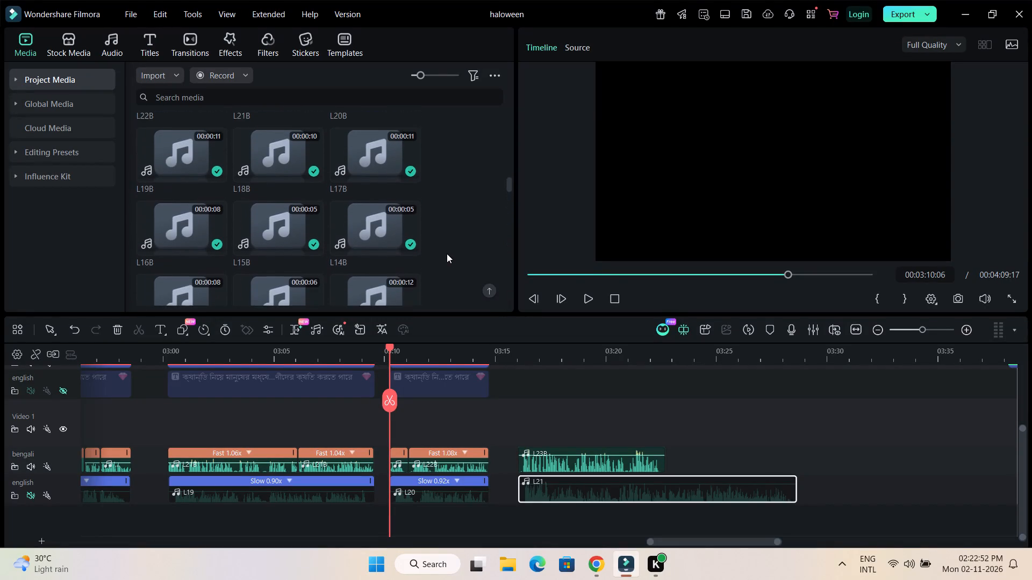
{"action": "scroll", "coordinate": [447, 253], "scroll_direction": "up", "scroll_amount": 2}
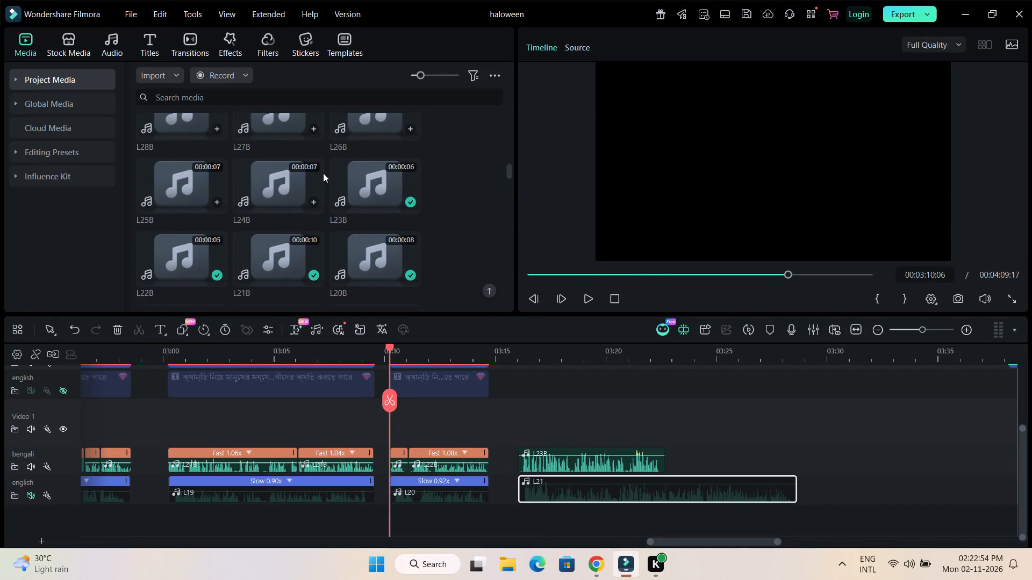
{"action": "left_click", "coordinate": [360, 183]}
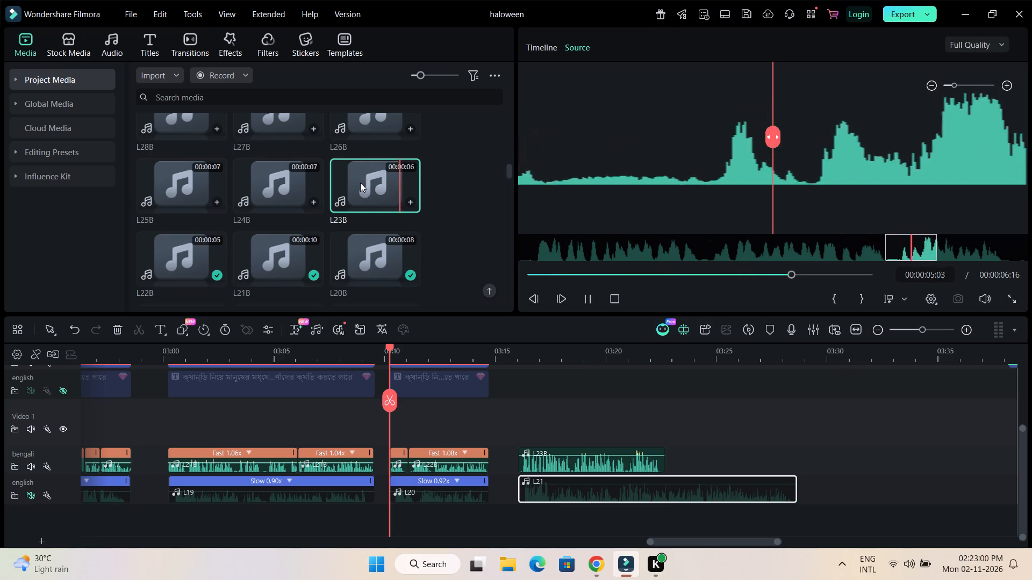
{"action": "left_click", "coordinate": [289, 188]}
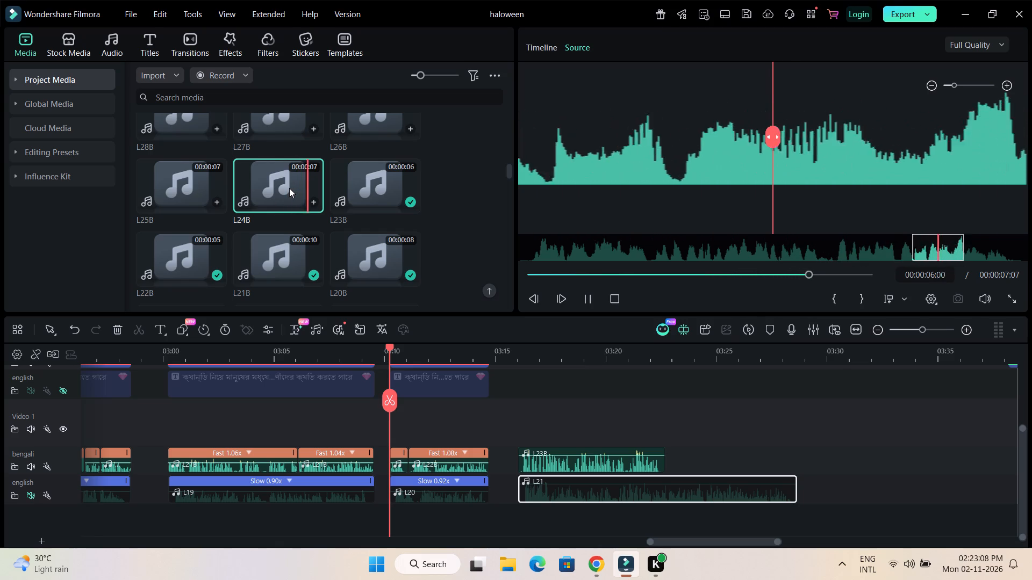
Audition the Bengali narration clips L25B and L26B in the project media.
{"action": "left_click", "coordinate": [161, 189]}
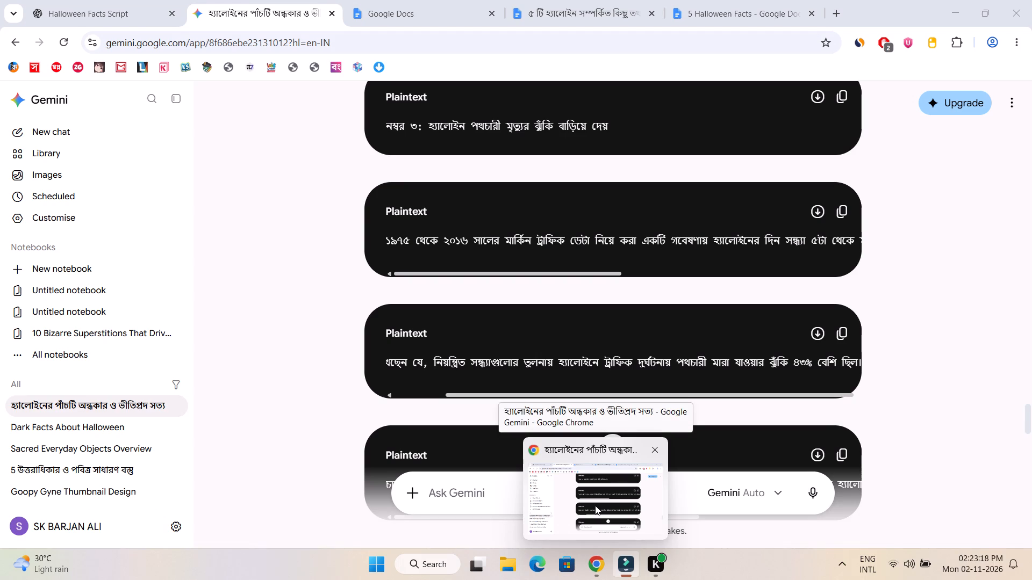
{"action": "left_click", "coordinate": [378, 117]}
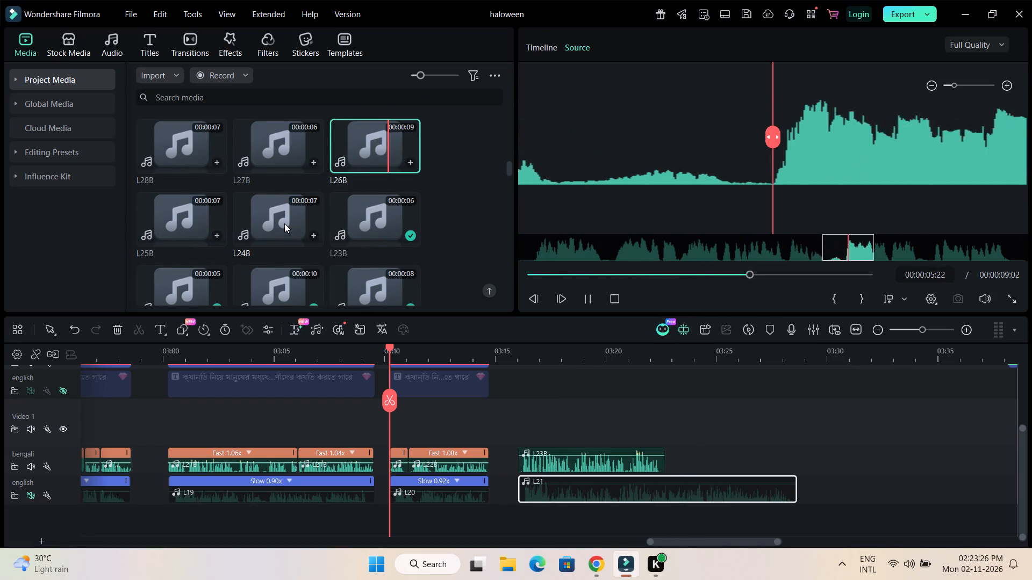
Place narration clips L24B and L25B one after another on the bengali audio track, directly following L23B.
{"action": "left_click_drag", "start_coordinate": [278, 219], "coordinate": [665, 406]}
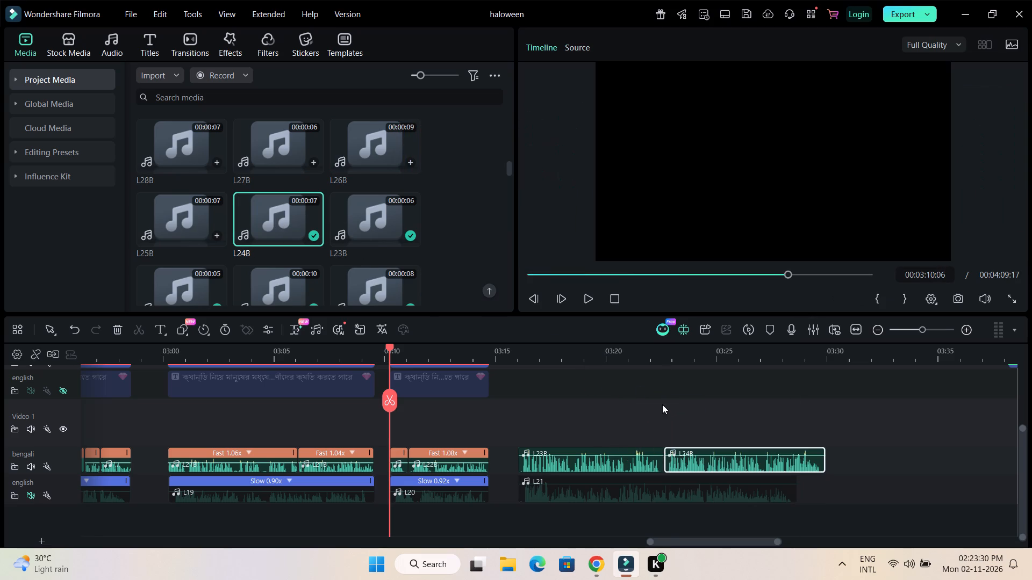
{"action": "left_click_drag", "start_coordinate": [171, 220], "coordinate": [826, 407]}
Space out L23B, L24B and L25B on the bengali track to start at about 03:16:15, 03:24 and 03:32.
{"action": "left_click_drag", "start_coordinate": [670, 543], "coordinate": [677, 543]}
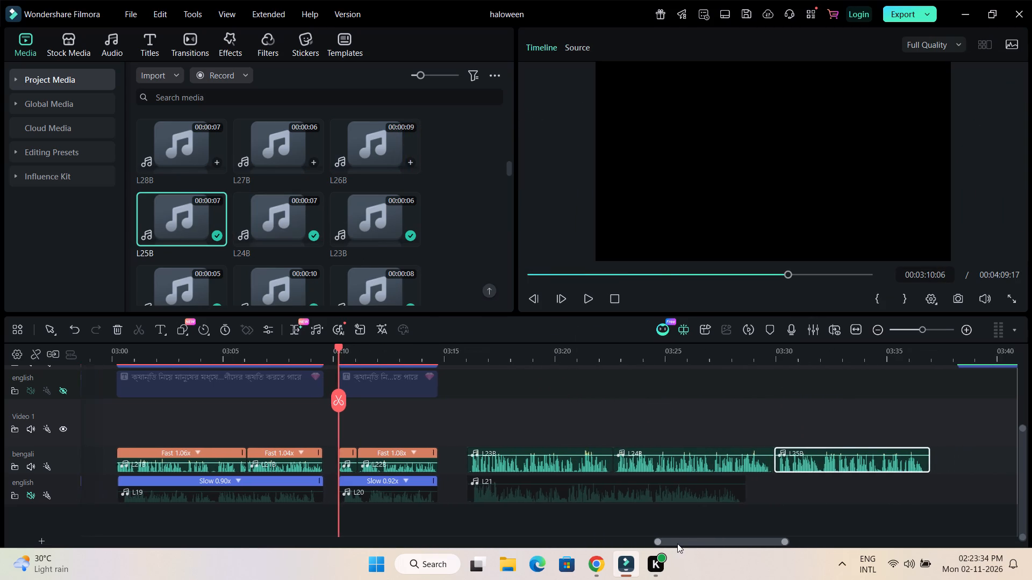
{"action": "left_click_drag", "start_coordinate": [677, 543], "coordinate": [704, 544]}
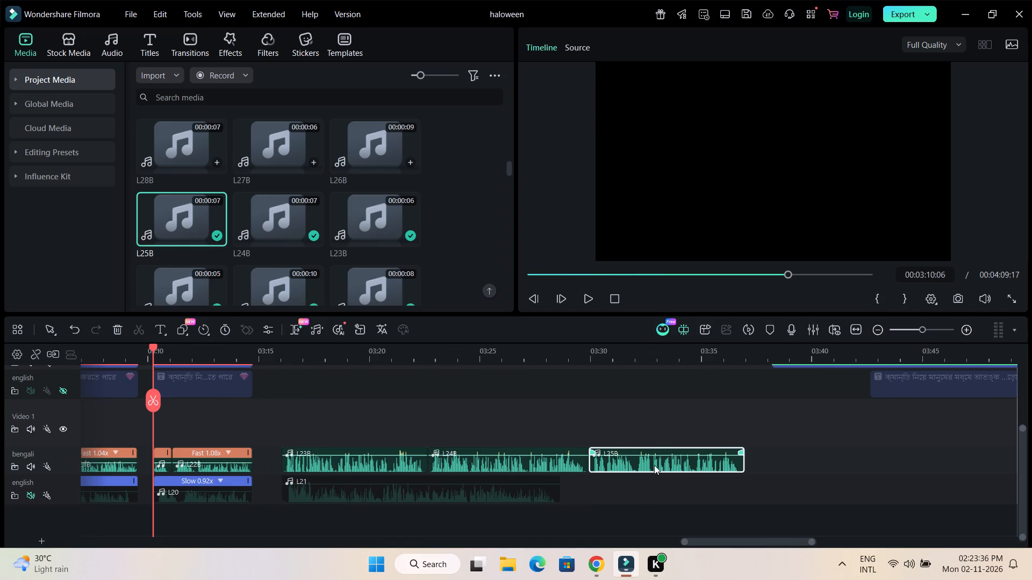
{"action": "left_click_drag", "start_coordinate": [654, 465], "coordinate": [714, 473]}
{"action": "left_click_drag", "start_coordinate": [532, 463], "coordinate": [578, 466]}
{"action": "left_click_drag", "start_coordinate": [393, 460], "coordinate": [404, 461]}
Slow the English narration clip L21 to a uniform speed of 0.88.
{"action": "double_click", "coordinate": [389, 496]}
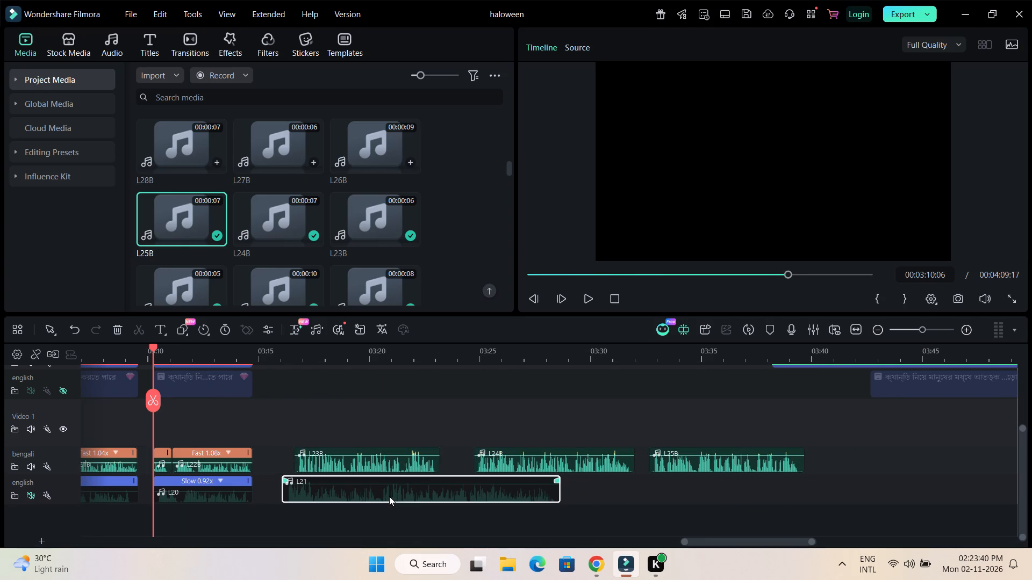
{"action": "left_click", "coordinate": [433, 101]}
{"action": "scroll", "coordinate": [433, 101], "scroll_direction": "down", "scroll_amount": 3}
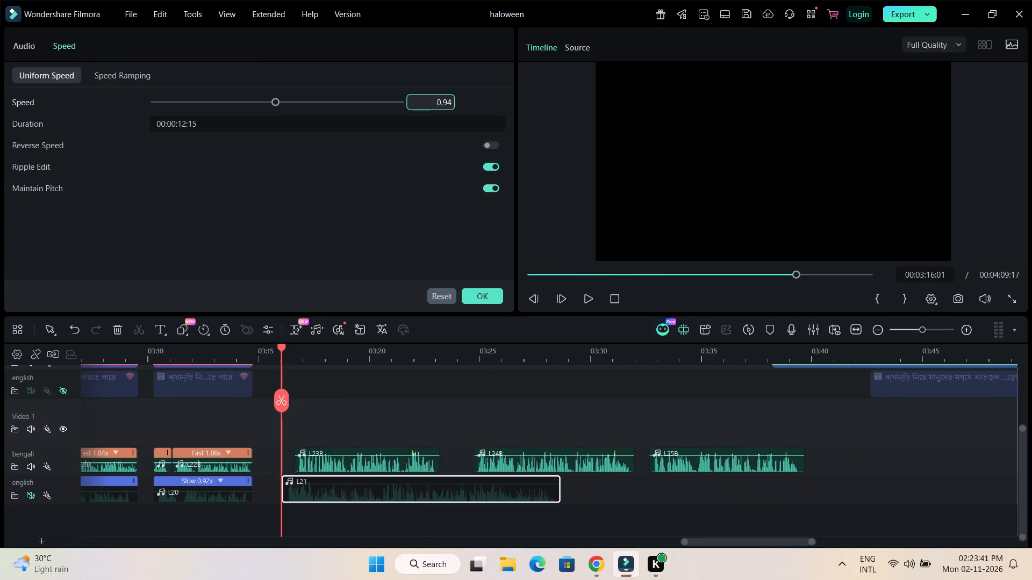
{"action": "scroll", "coordinate": [433, 101], "scroll_direction": "down", "scroll_amount": 3}
{"action": "scroll", "coordinate": [434, 101], "scroll_direction": "up", "scroll_amount": 1}
{"action": "scroll", "coordinate": [434, 101], "scroll_direction": "down", "scroll_amount": 1}
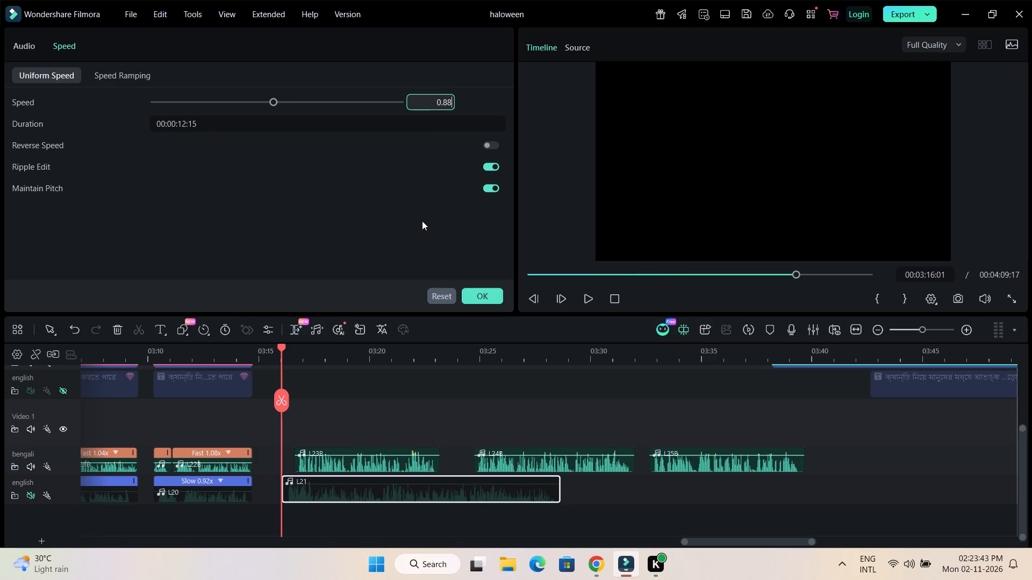
{"action": "left_click", "coordinate": [422, 221]}
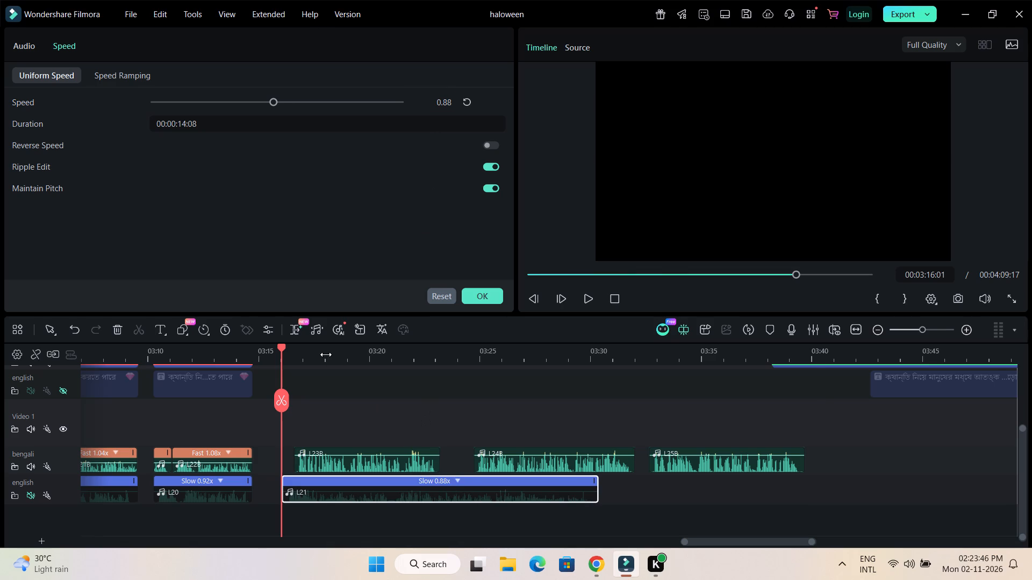
Trim the silent opening of L23B to a 00:00:06:10 duration and align its start with L21 at 03:16:01.
{"action": "left_click_drag", "start_coordinate": [326, 354], "coordinate": [612, 374]}
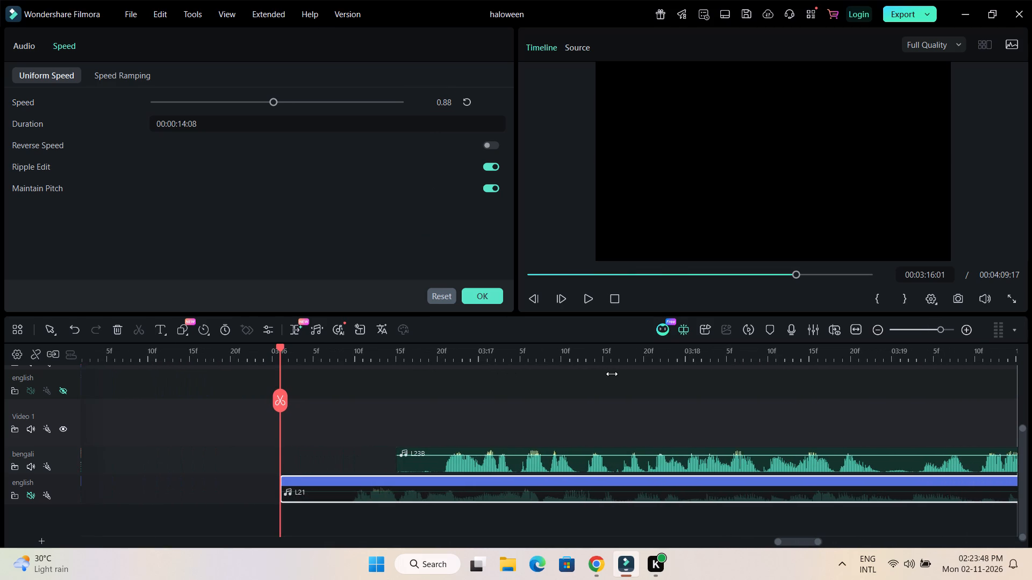
{"action": "left_click_drag", "start_coordinate": [612, 374], "coordinate": [658, 378]}
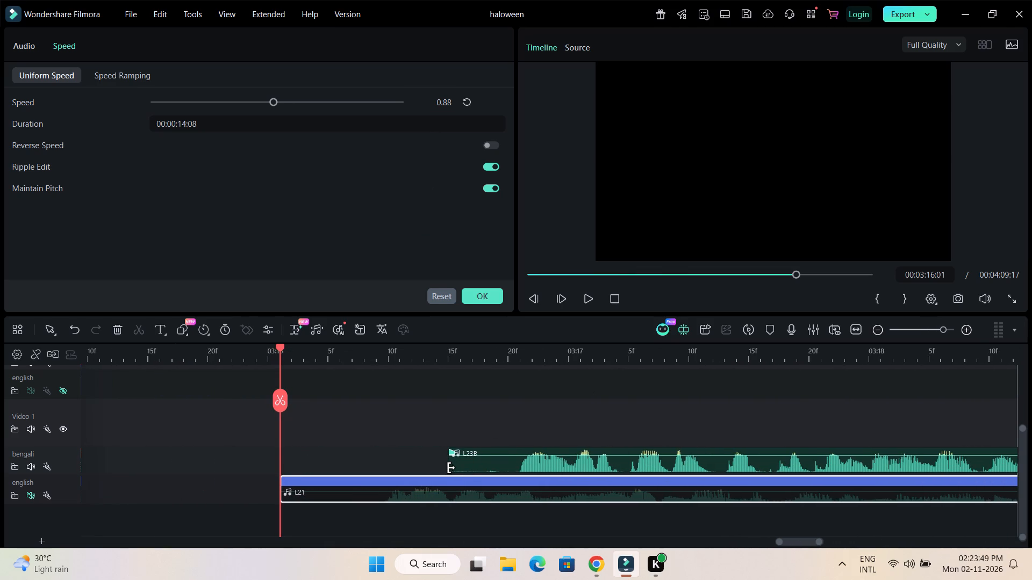
{"action": "left_click_drag", "start_coordinate": [451, 468], "coordinate": [513, 470]}
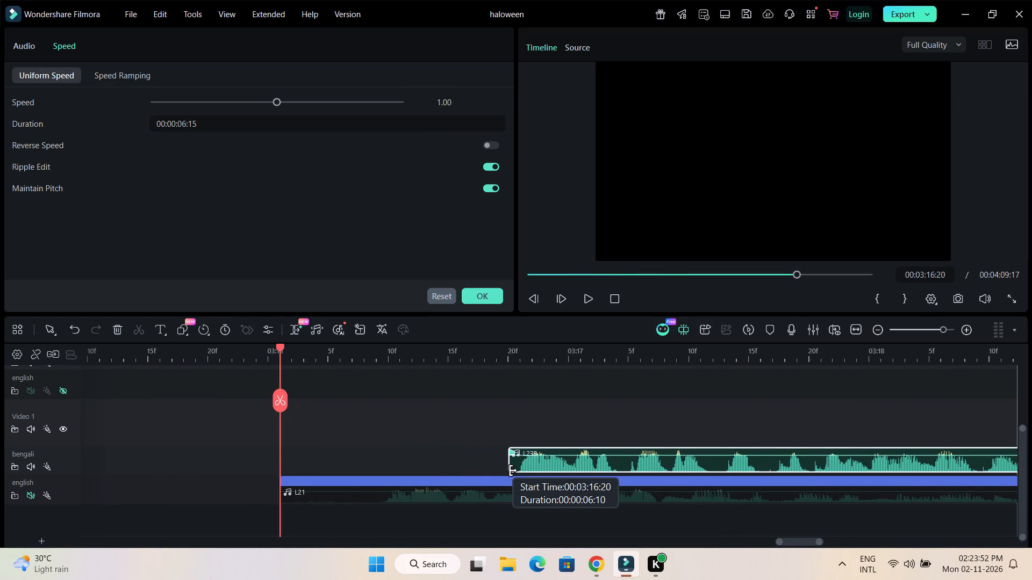
{"action": "left_click_drag", "start_coordinate": [513, 470], "coordinate": [518, 470]}
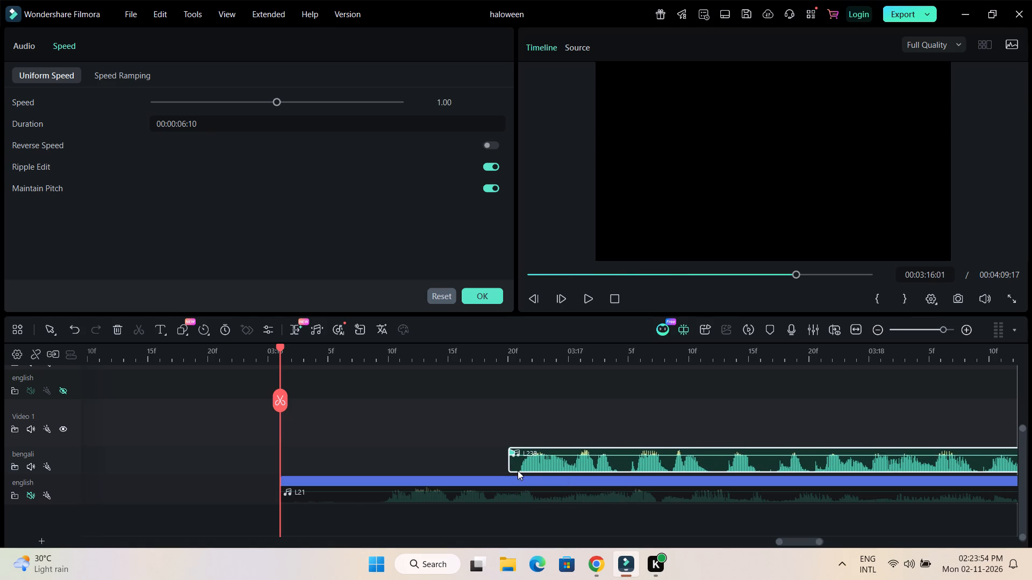
{"action": "left_click_drag", "start_coordinate": [540, 465], "coordinate": [313, 441]}
Split L23B at the pause at 03:18:09 and move the second part about 4 frames earlier to shorten the silence.
{"action": "left_click_drag", "start_coordinate": [515, 359], "coordinate": [510, 359]}
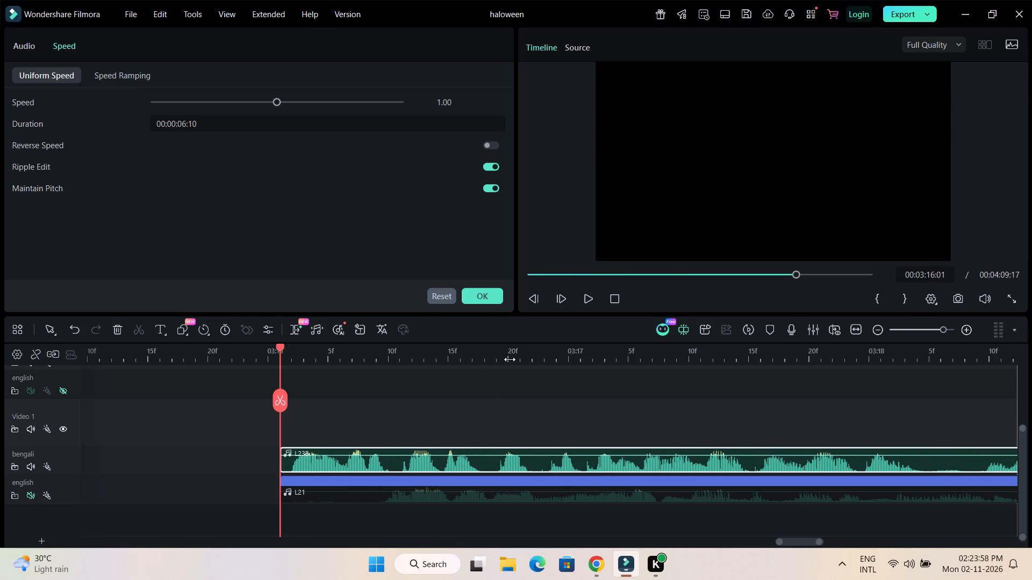
{"action": "left_click", "coordinate": [792, 542]}
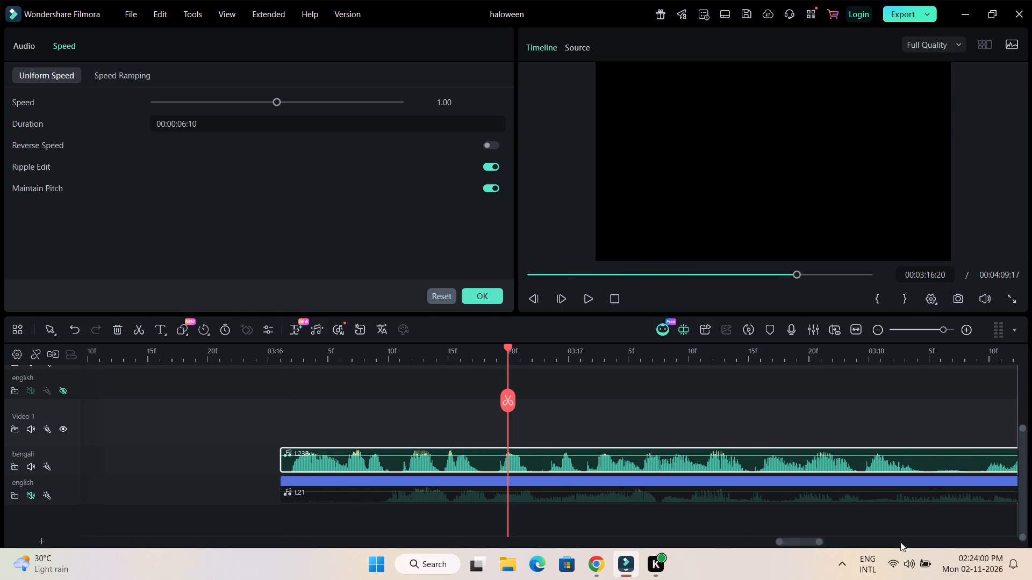
{"action": "left_click", "coordinate": [982, 538]}
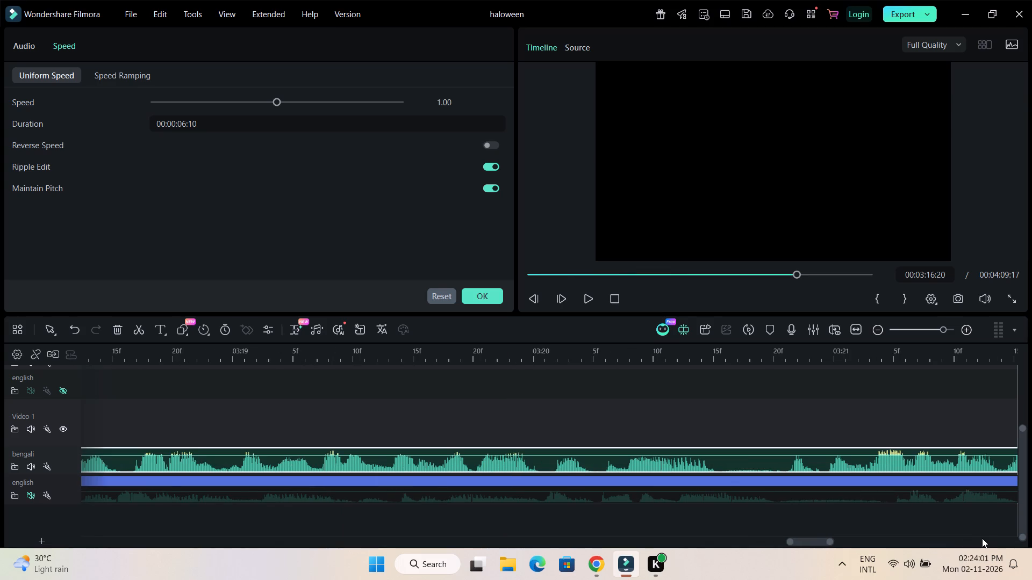
{"action": "left_click", "coordinate": [980, 539]}
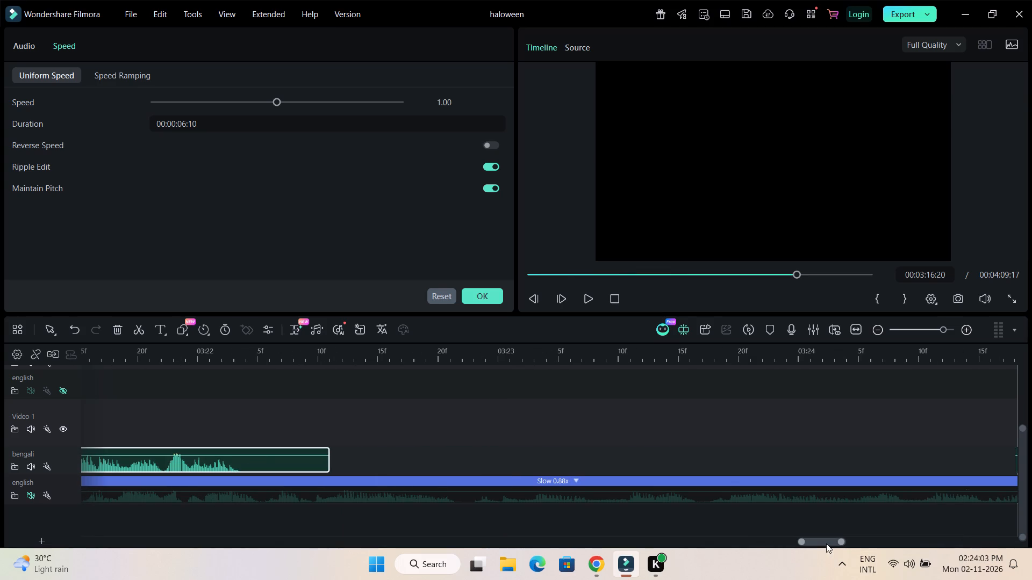
{"action": "left_click", "coordinate": [794, 541]}
{"action": "left_click_drag", "start_coordinate": [800, 541], "coordinate": [792, 542]}
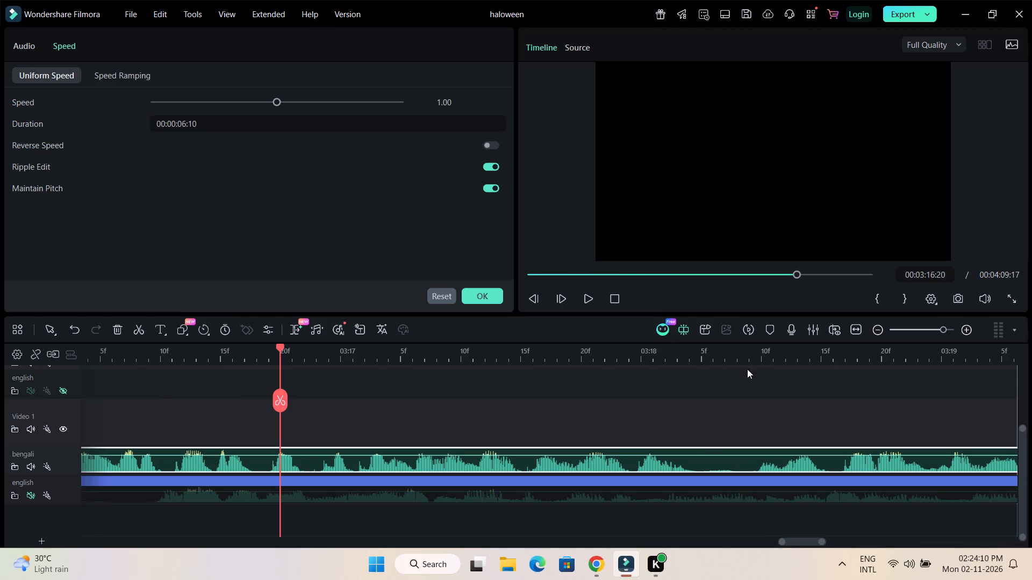
{"action": "left_click", "coordinate": [752, 354]}
{"action": "left_click_drag", "start_coordinate": [751, 347], "coordinate": [756, 347]}
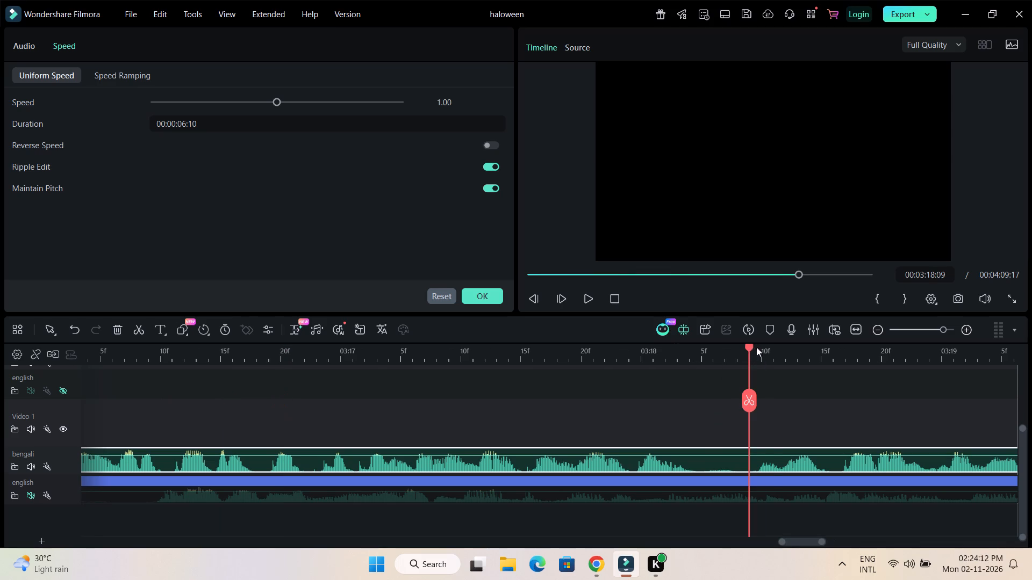
{"action": "left_click_drag", "start_coordinate": [756, 347], "coordinate": [763, 347]}
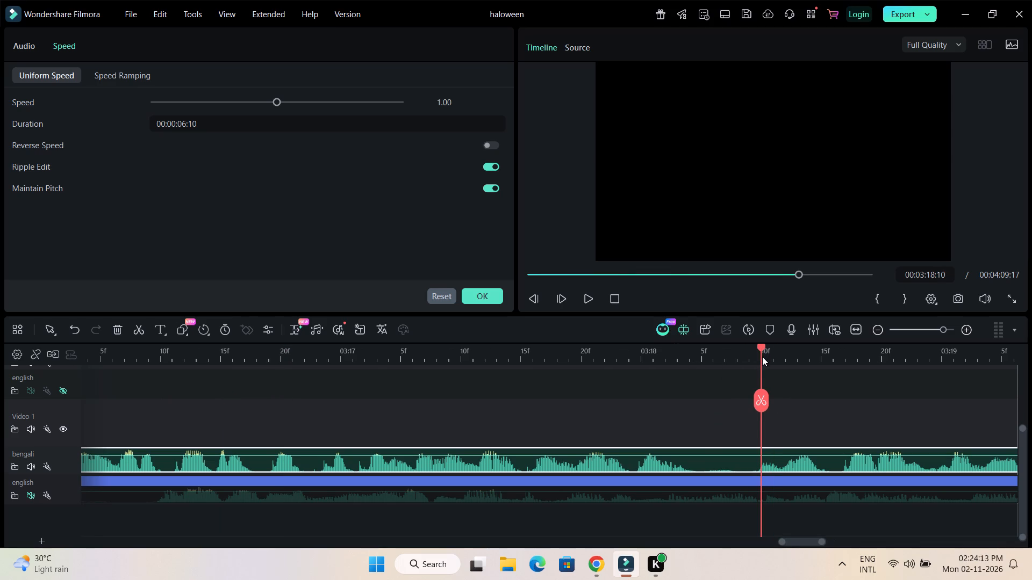
{"action": "left_click_drag", "start_coordinate": [762, 347], "coordinate": [752, 348]}
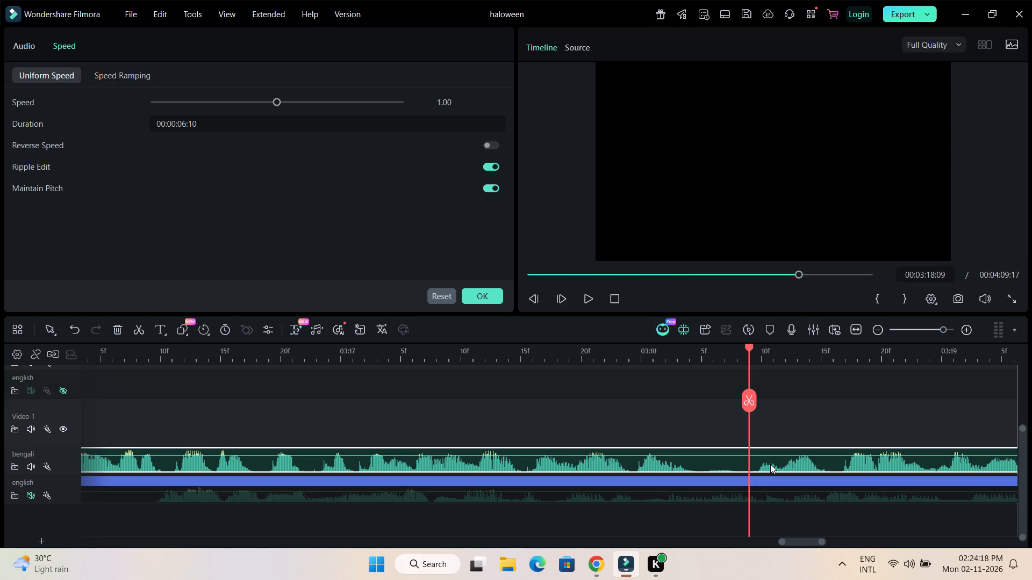
{"action": "left_click", "coordinate": [770, 464]}
{"action": "left_click", "coordinate": [750, 399]}
{"action": "left_click_drag", "start_coordinate": [794, 469], "coordinate": [749, 466]}
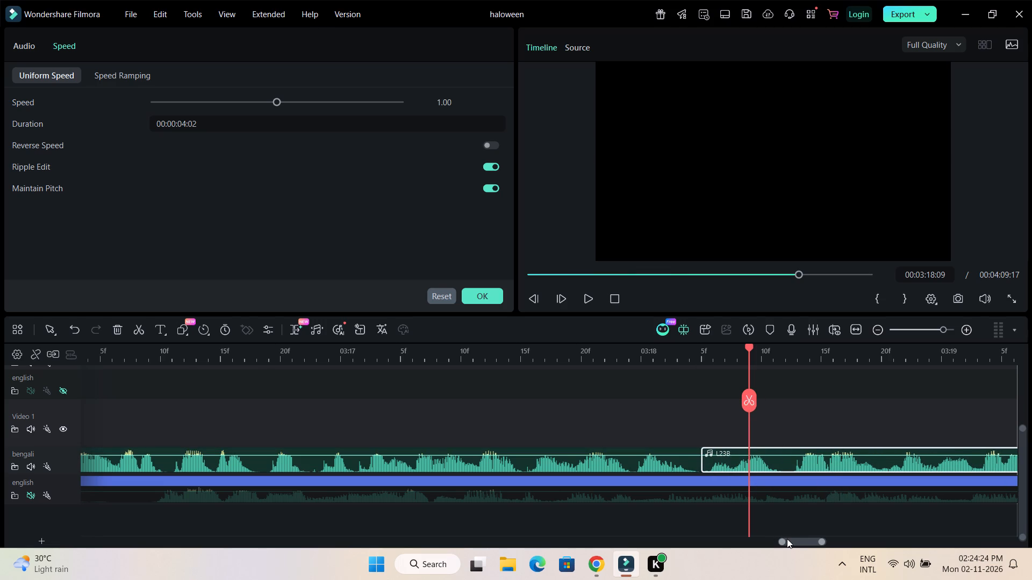
Split L23B again at the pause at 03:20:17 and move the last part about 5 frames earlier.
{"action": "left_click_drag", "start_coordinate": [788, 539], "coordinate": [797, 539]}
{"action": "left_click", "coordinate": [722, 358]}
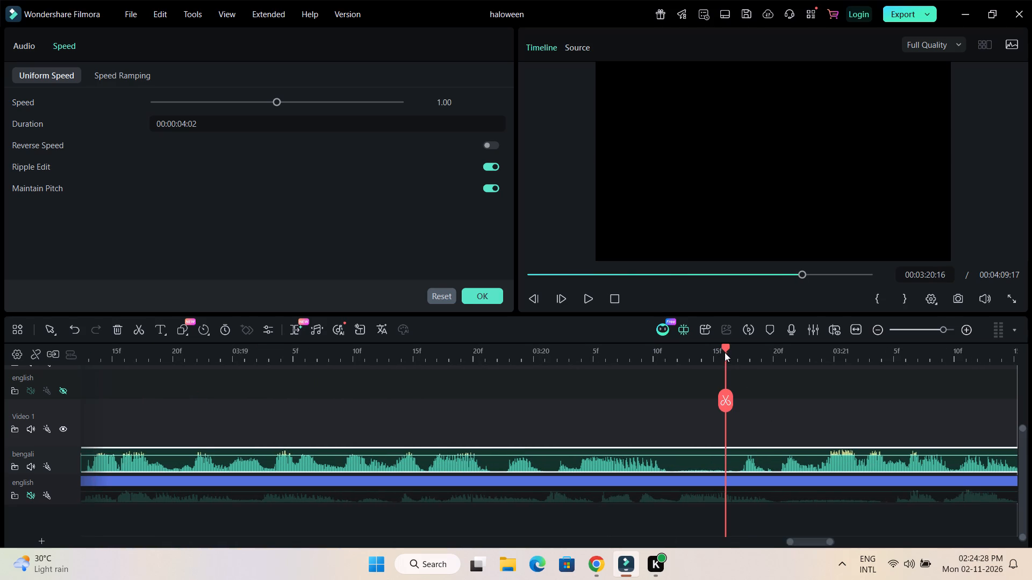
{"action": "left_click_drag", "start_coordinate": [727, 345], "coordinate": [736, 346]}
{"action": "left_click", "coordinate": [769, 463]}
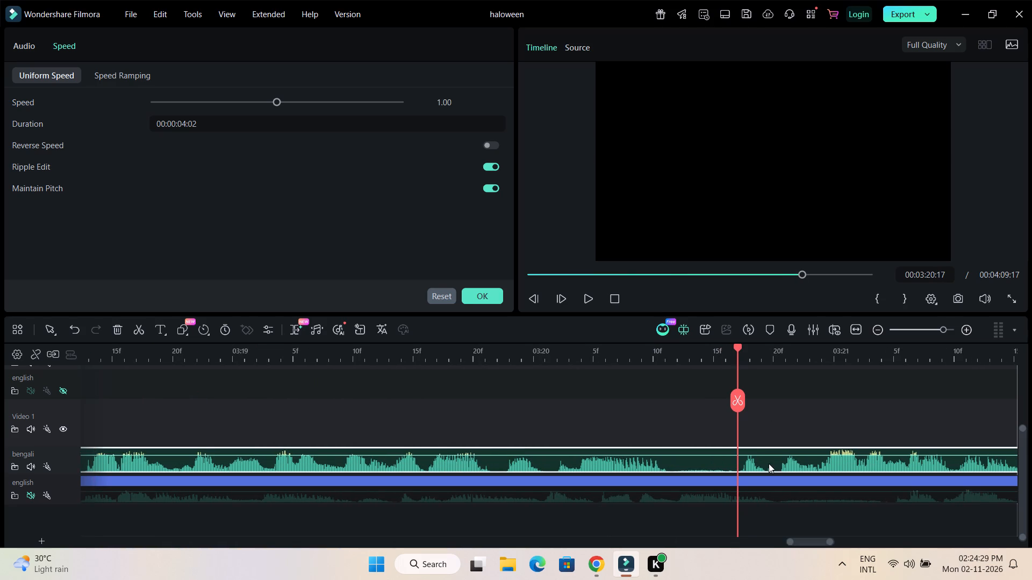
{"action": "left_click", "coordinate": [739, 402]}
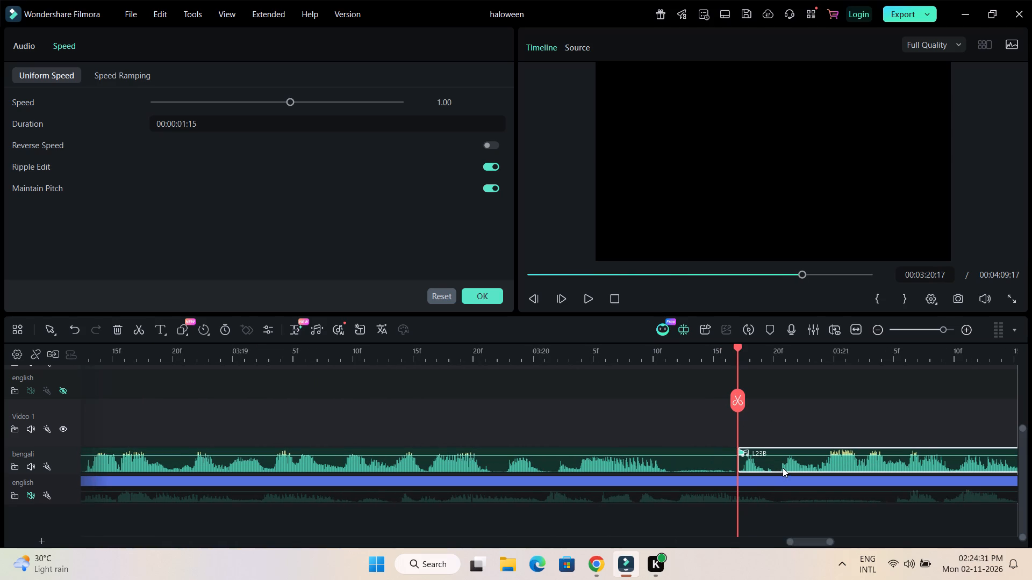
{"action": "left_click_drag", "start_coordinate": [783, 467], "coordinate": [726, 463]}
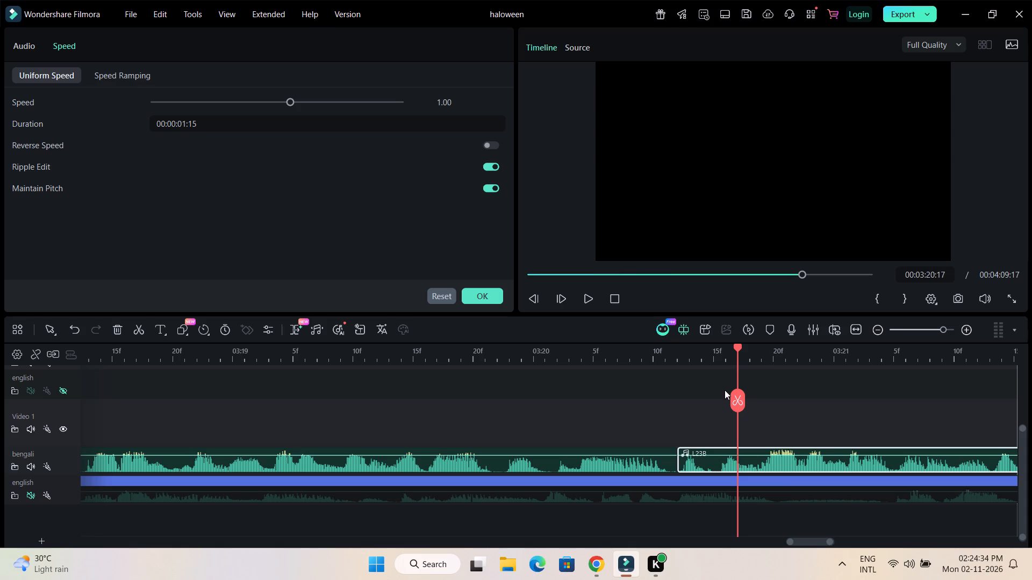
Trim the silent tail of the last L23B part to a 00:00:01:08 duration.
{"action": "left_click", "coordinate": [816, 541]}
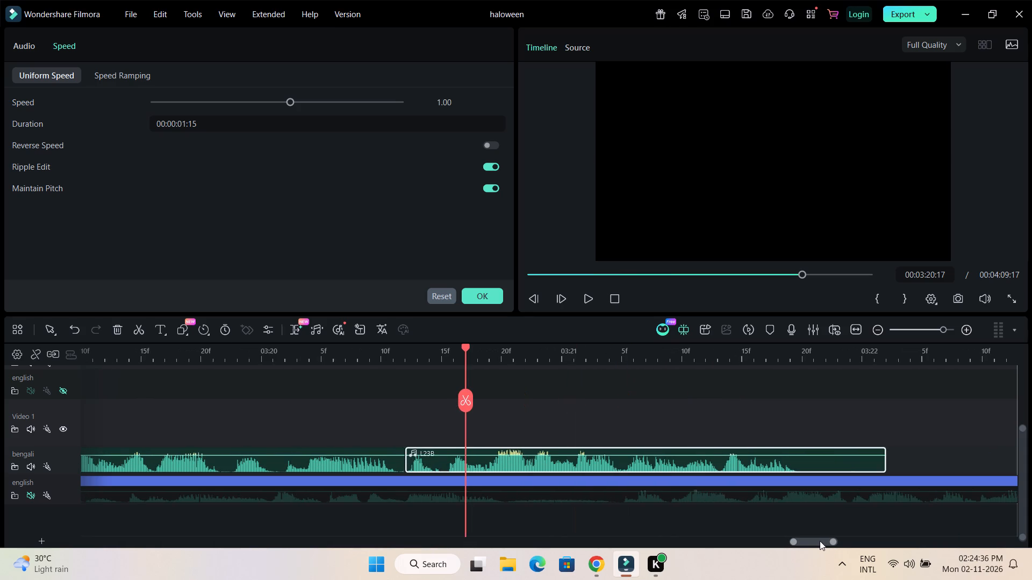
{"action": "left_click_drag", "start_coordinate": [829, 463], "coordinate": [820, 463]}
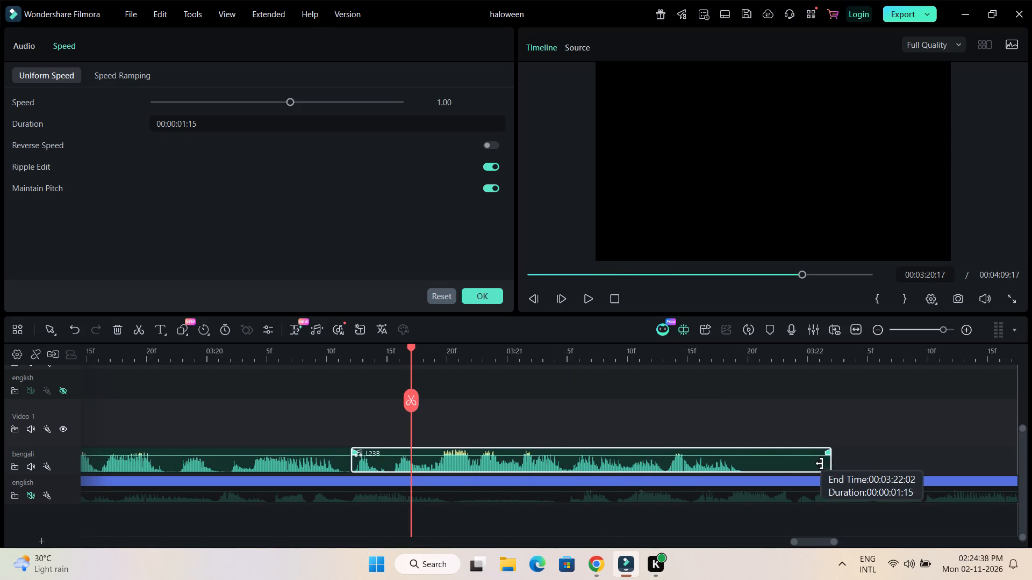
{"action": "left_click_drag", "start_coordinate": [820, 463], "coordinate": [750, 465]}
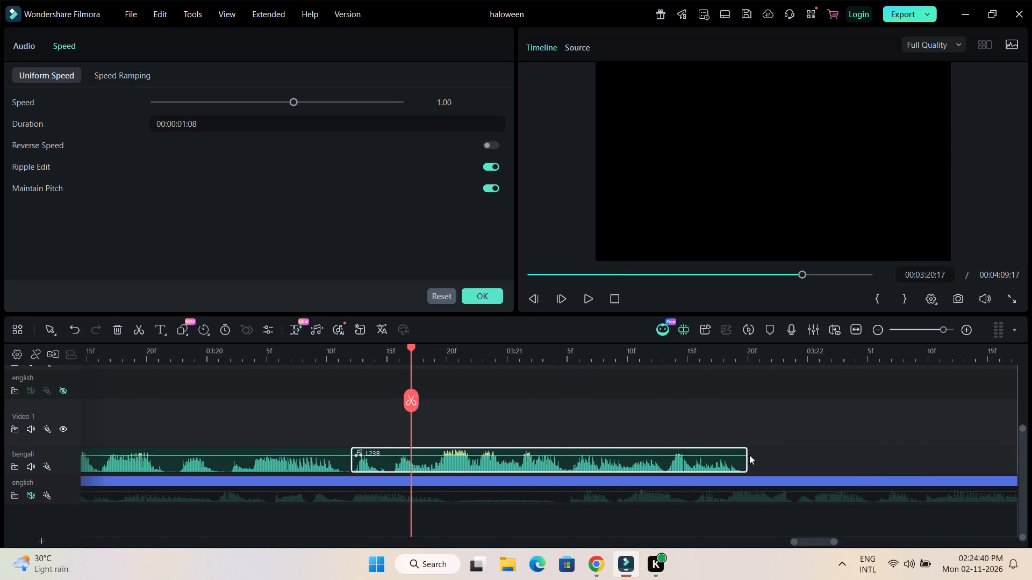
Move L24B earlier on the bengali track to start at about 03:22, just after the last L23B part.
{"action": "left_click_drag", "start_coordinate": [752, 360], "coordinate": [474, 336]}
{"action": "left_click_drag", "start_coordinate": [663, 465], "coordinate": [627, 461]}
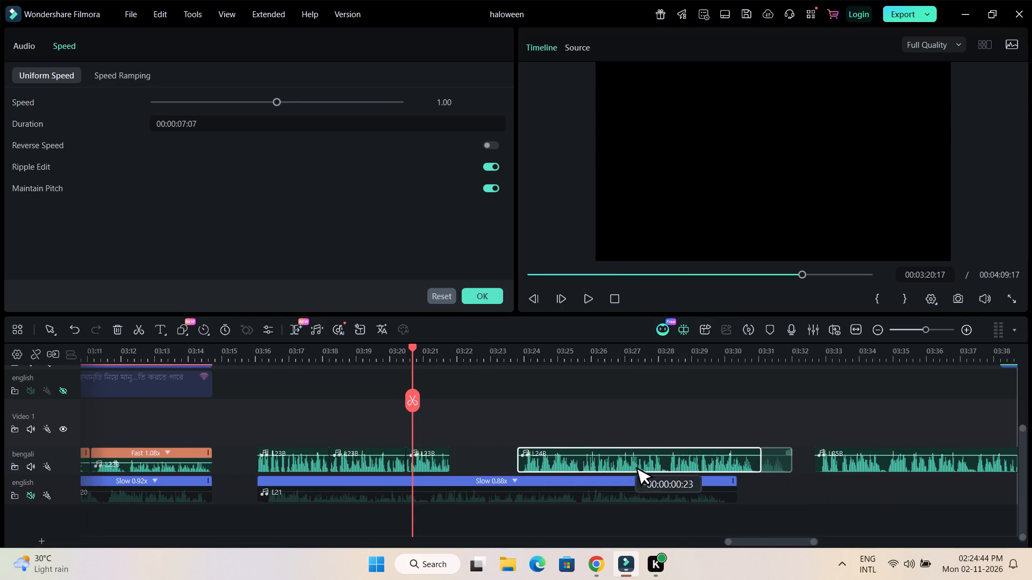
{"action": "left_click_drag", "start_coordinate": [627, 461], "coordinate": [574, 453]}
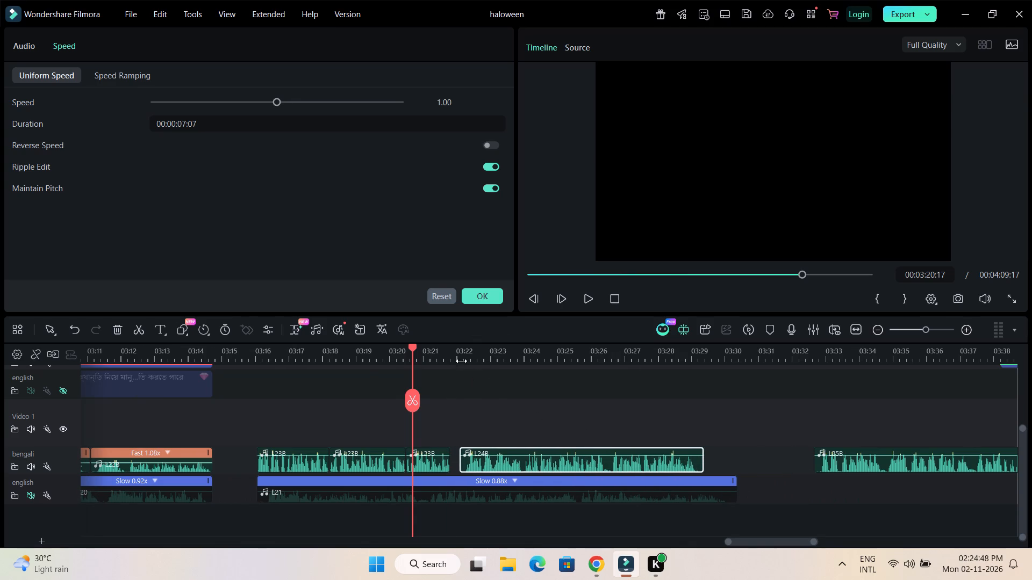
Trim the silent opening of L24B to a 00:00:07:02 duration and move the clip back to start at about 03:22:00.
{"action": "left_click", "coordinate": [463, 354]}
{"action": "left_click_drag", "start_coordinate": [458, 357], "coordinate": [490, 357]}
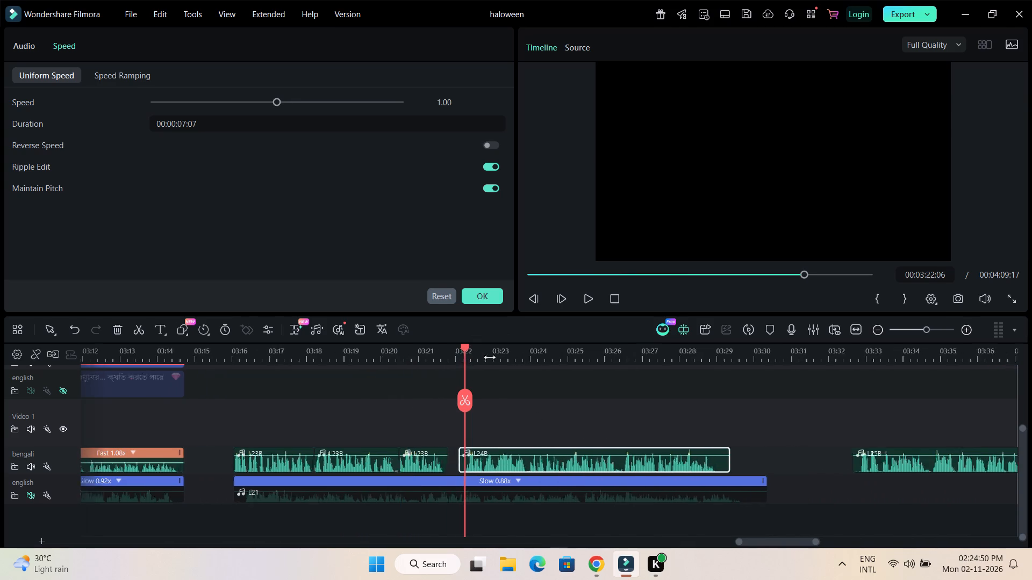
{"action": "left_click_drag", "start_coordinate": [490, 357], "coordinate": [941, 406]}
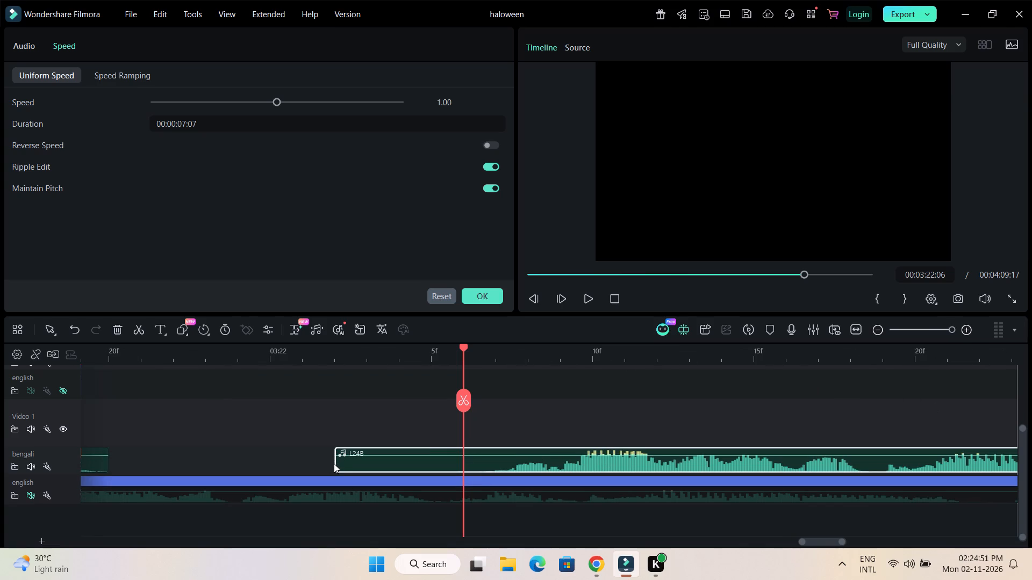
{"action": "left_click_drag", "start_coordinate": [335, 461], "coordinate": [492, 470]}
{"action": "left_click_drag", "start_coordinate": [549, 467], "coordinate": [302, 448]}
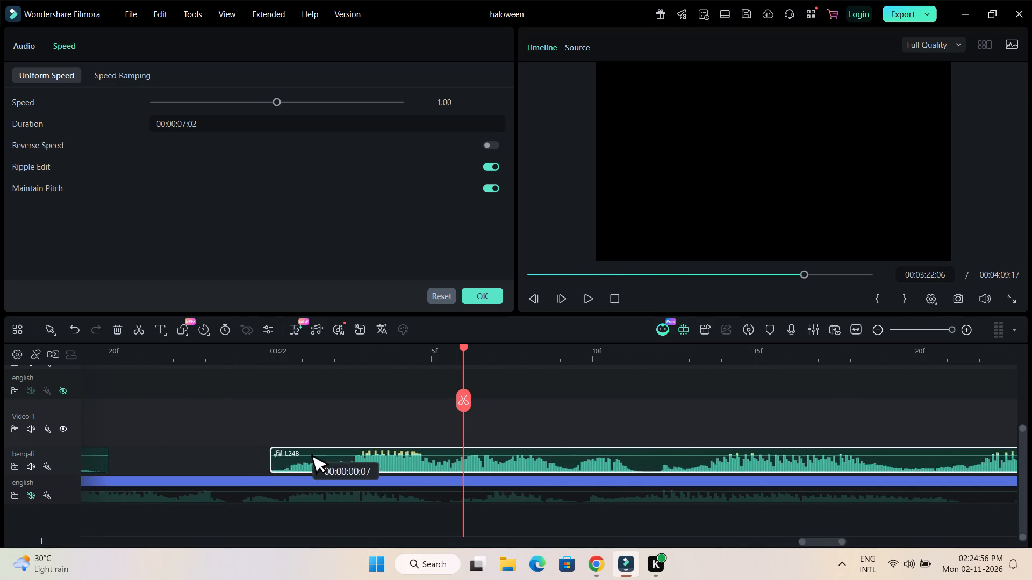
Move L24B earlier on the bengali track to start at about 03:21:19, directly after the last L23B part.
{"action": "left_click_drag", "start_coordinate": [302, 448], "coordinate": [155, 433]}
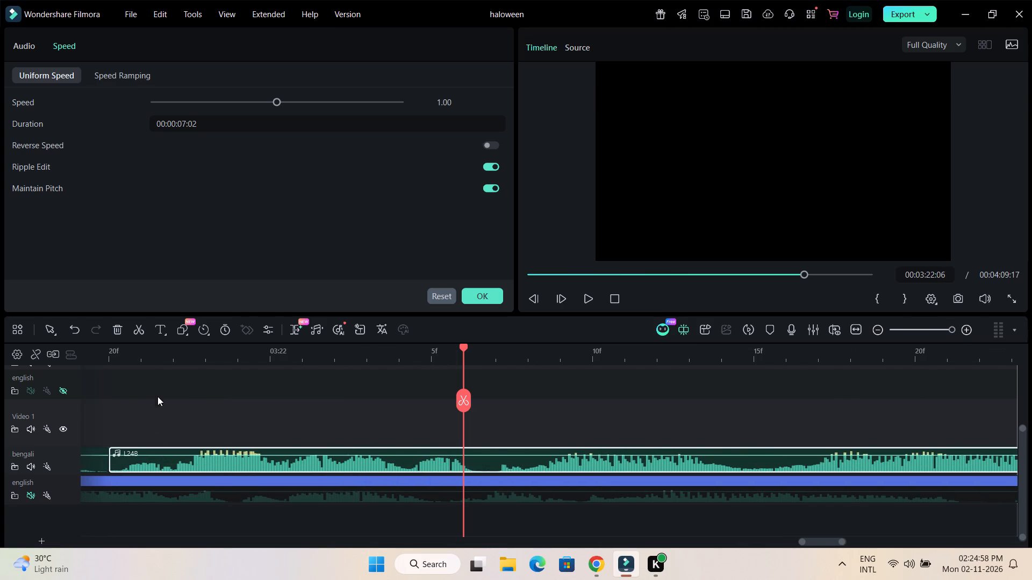
{"action": "left_click", "coordinate": [816, 544]}
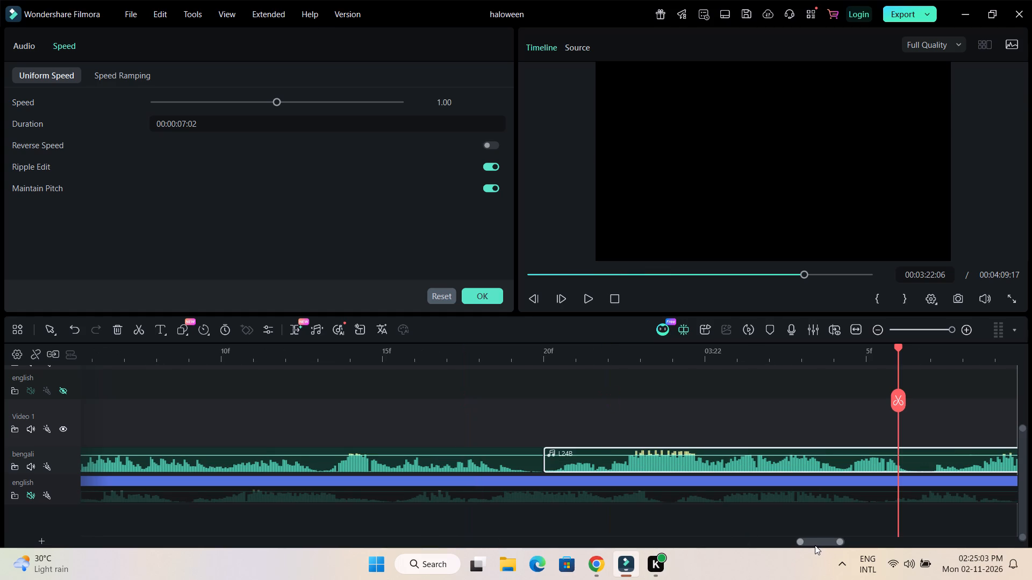
{"action": "left_click_drag", "start_coordinate": [670, 460], "coordinate": [655, 461]}
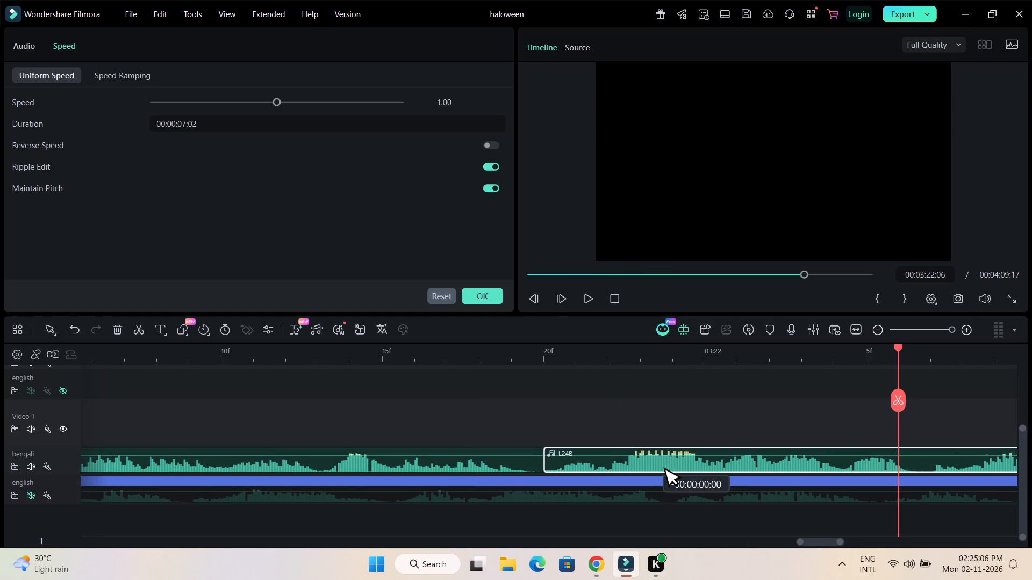
{"action": "left_click_drag", "start_coordinate": [655, 461], "coordinate": [650, 461]}
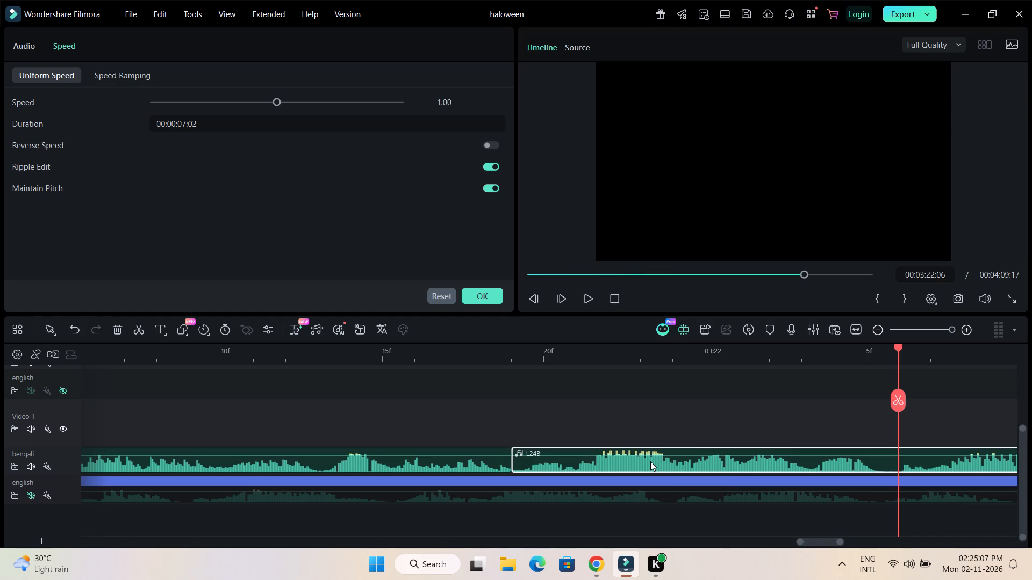
Split L24B at the pause at 03:23:13 and move the second part about 3 frames earlier.
{"action": "left_click_drag", "start_coordinate": [825, 540], "coordinate": [828, 540]}
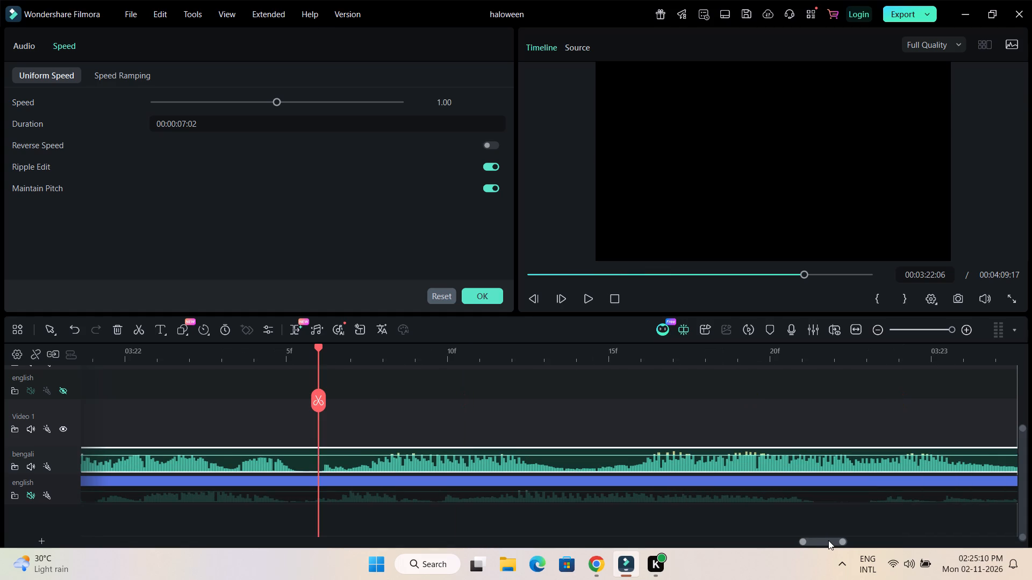
{"action": "left_click_drag", "start_coordinate": [828, 540], "coordinate": [830, 540]}
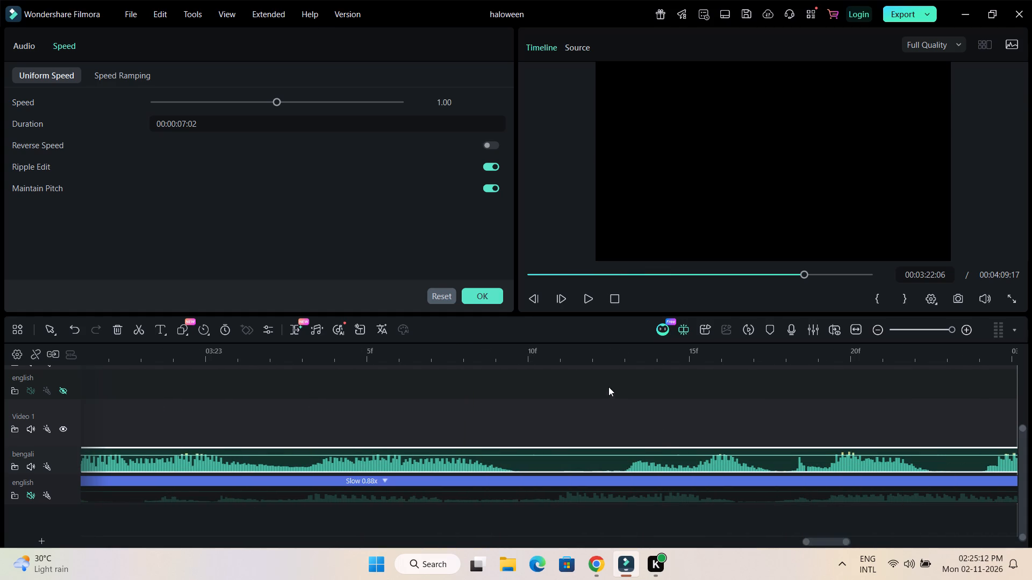
{"action": "left_click", "coordinate": [625, 361]}
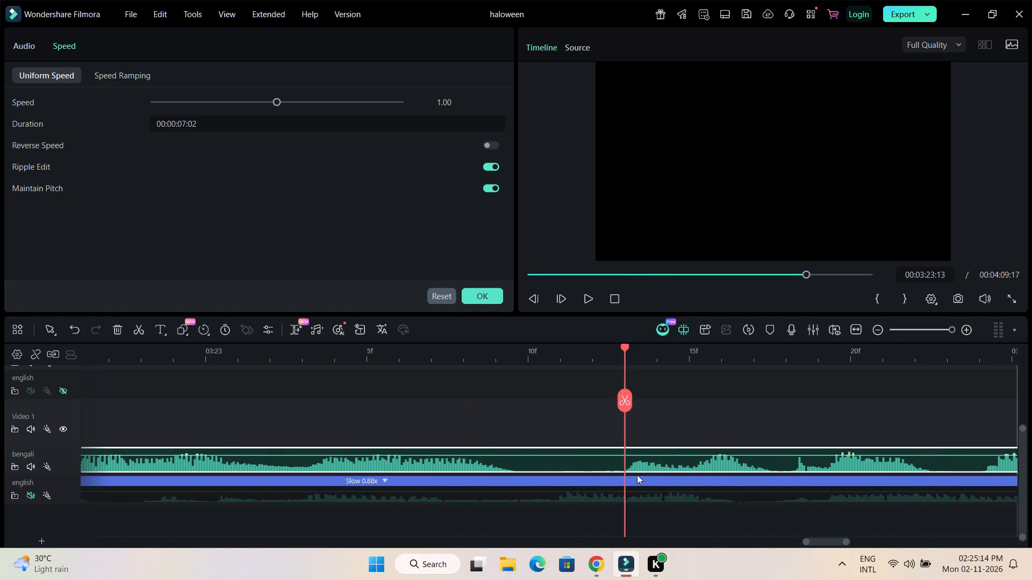
{"action": "left_click", "coordinate": [642, 463]}
{"action": "left_click", "coordinate": [625, 400]}
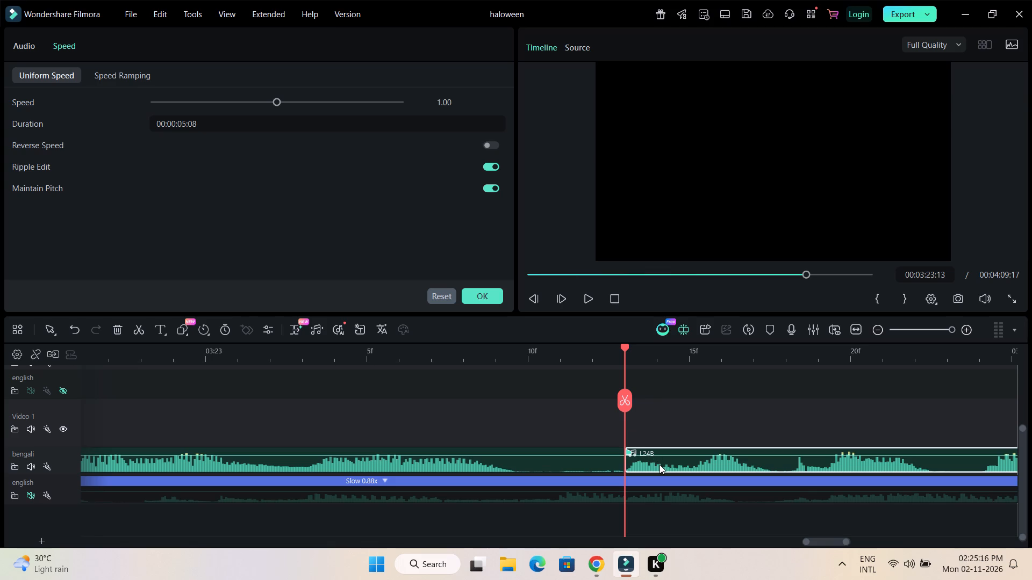
{"action": "left_click_drag", "start_coordinate": [660, 465], "coordinate": [551, 457]}
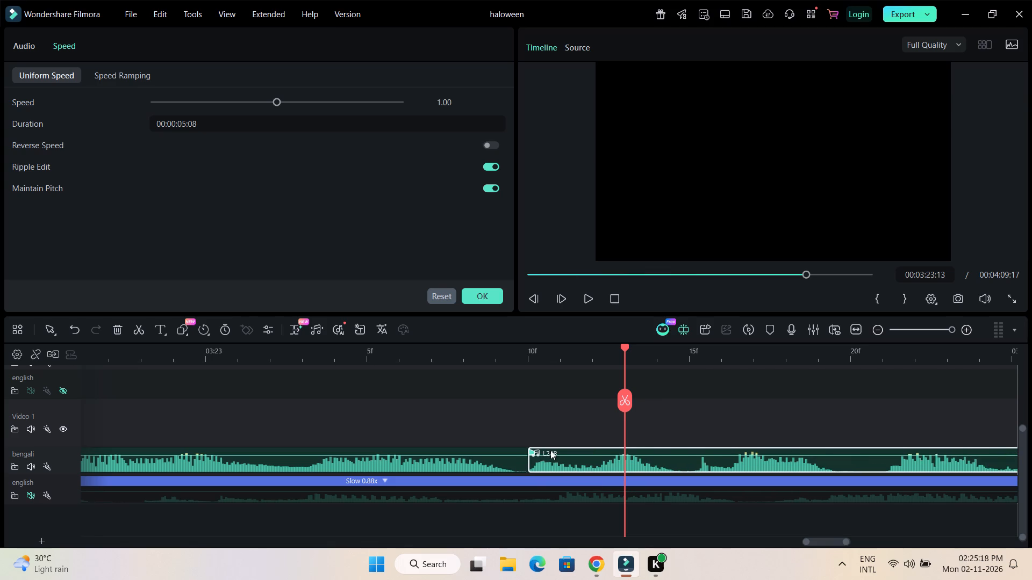
Split L24B again at the pause at 03:26:00 and move the last part about 7 frames earlier.
{"action": "left_click_drag", "start_coordinate": [815, 541], "coordinate": [816, 541]}
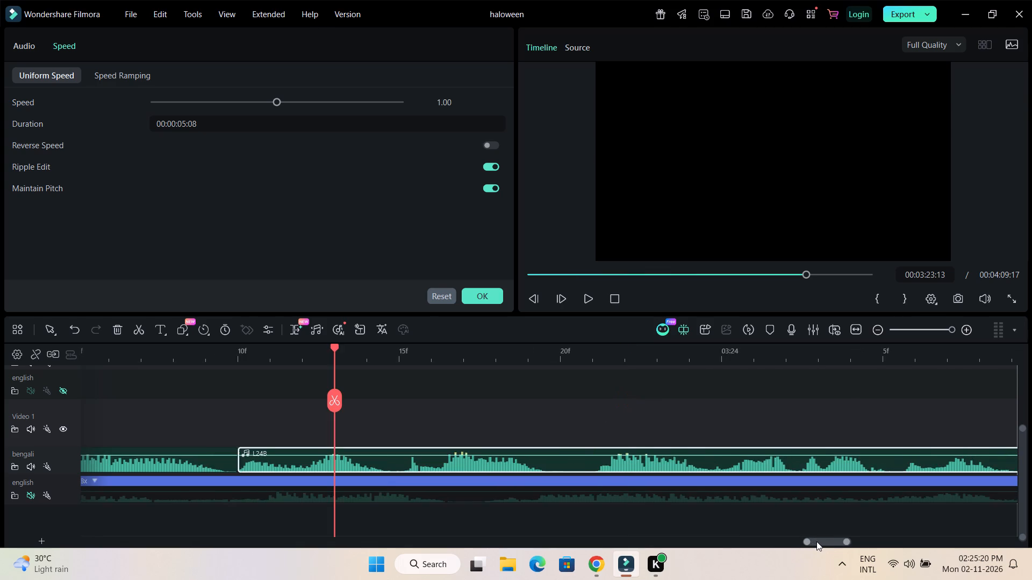
{"action": "left_click_drag", "start_coordinate": [816, 541], "coordinate": [823, 542]}
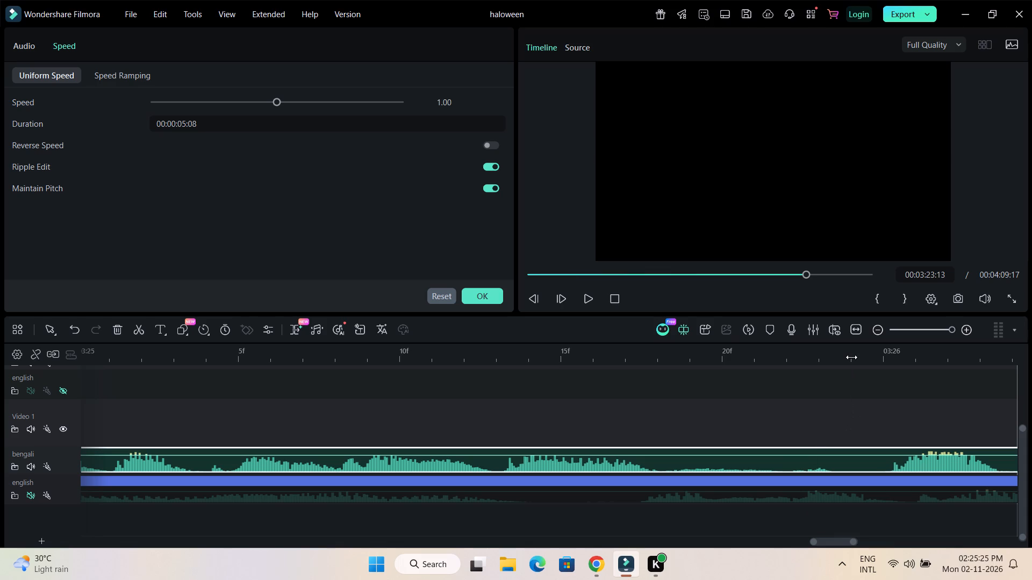
{"action": "left_click", "coordinate": [886, 359]}
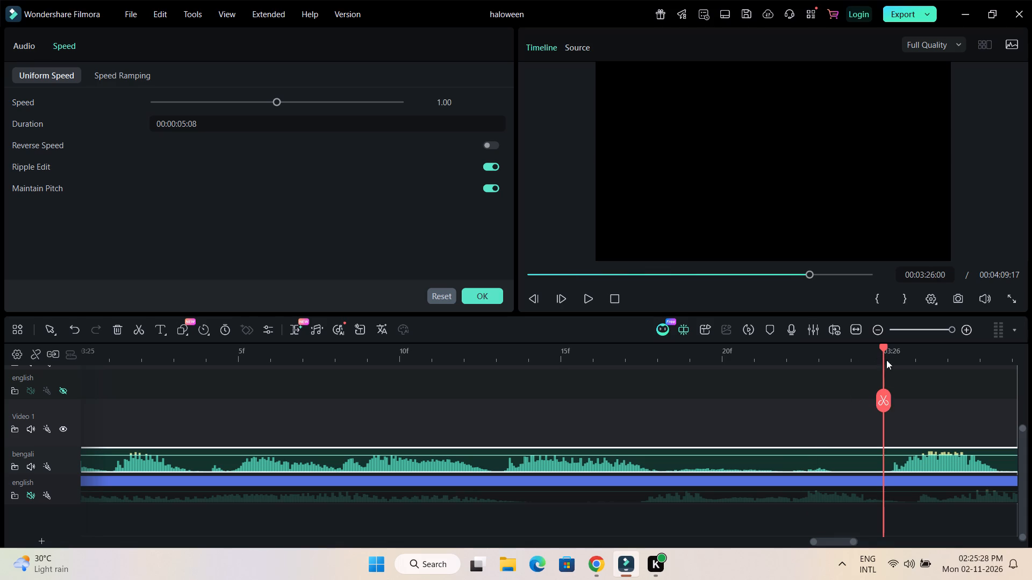
{"action": "left_click", "coordinate": [892, 463]}
{"action": "left_click", "coordinate": [884, 405]}
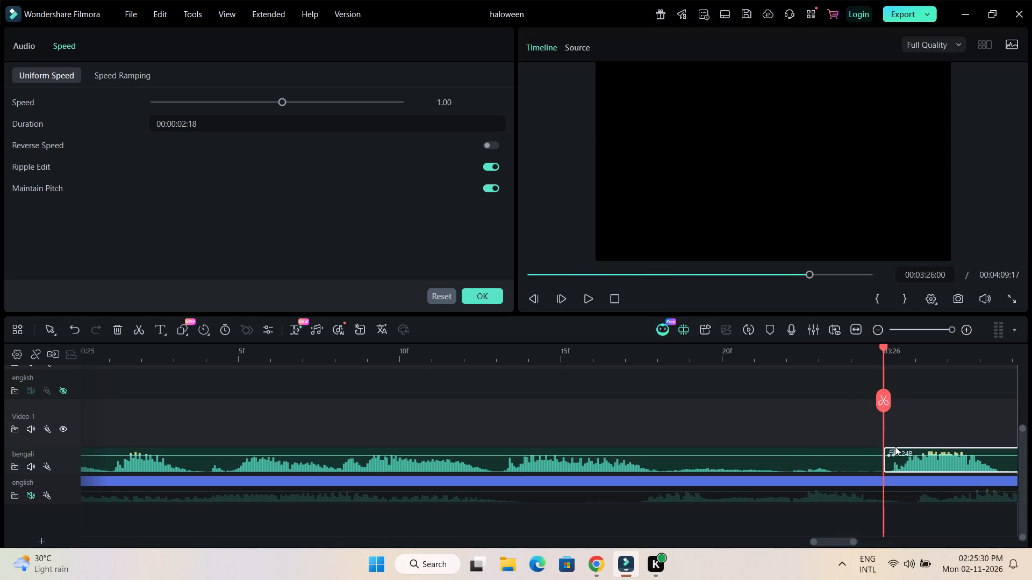
{"action": "left_click_drag", "start_coordinate": [909, 465], "coordinate": [685, 465]}
Trim the silent tail of the last L24B part to a 00:00:02:11 duration.
{"action": "left_click_drag", "start_coordinate": [828, 543], "coordinate": [832, 543]}
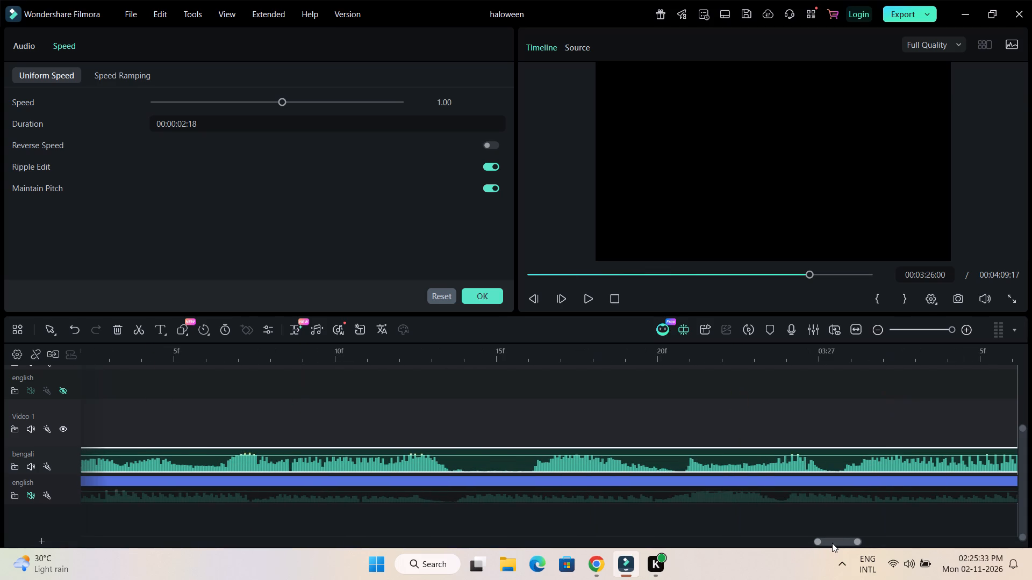
{"action": "left_click_drag", "start_coordinate": [832, 543], "coordinate": [836, 543]}
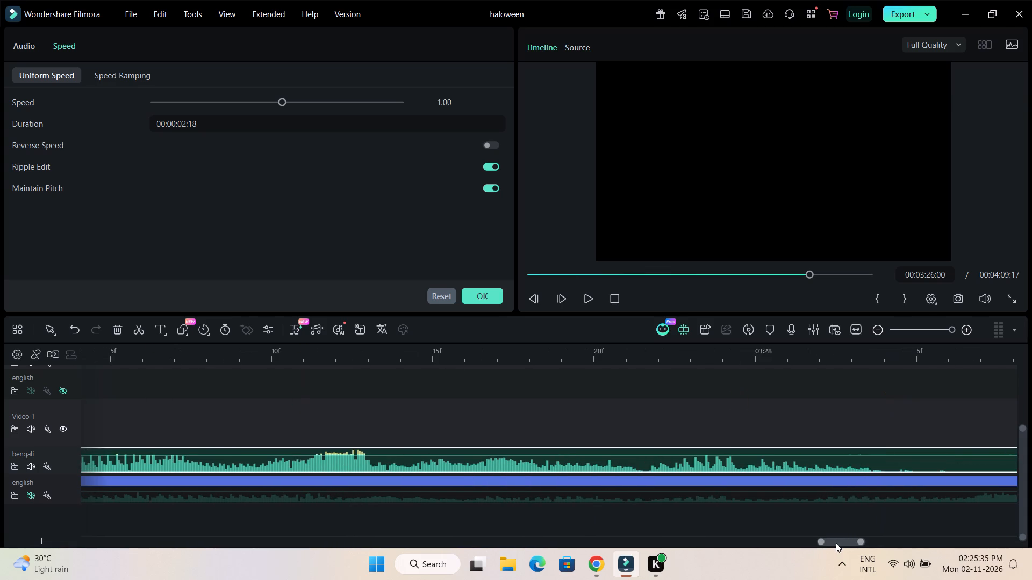
{"action": "left_click_drag", "start_coordinate": [836, 543], "coordinate": [837, 542]}
{"action": "left_click_drag", "start_coordinate": [819, 465], "coordinate": [747, 462]}
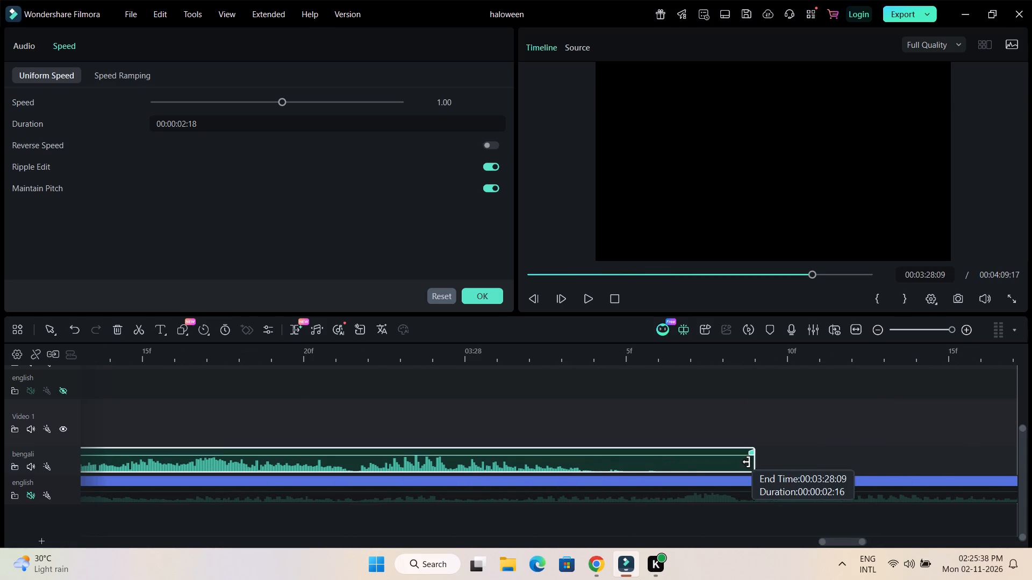
{"action": "left_click_drag", "start_coordinate": [747, 462], "coordinate": [597, 462]}
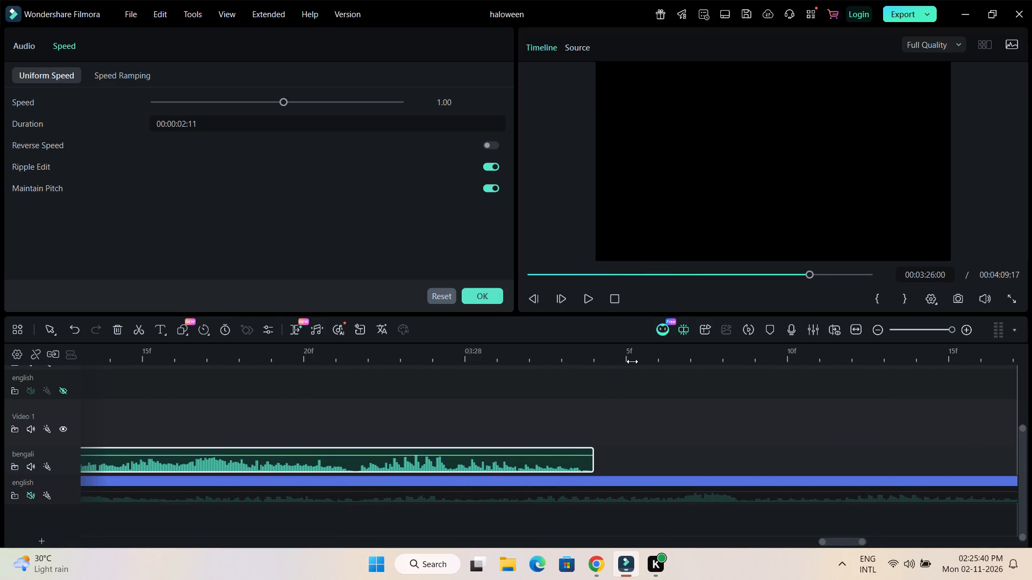
Move L25B earlier on the bengali track to start at about 03:28:04, just after the last L24B part.
{"action": "left_click_drag", "start_coordinate": [633, 363], "coordinate": [518, 362]}
{"action": "left_click_drag", "start_coordinate": [849, 540], "coordinate": [848, 541]}
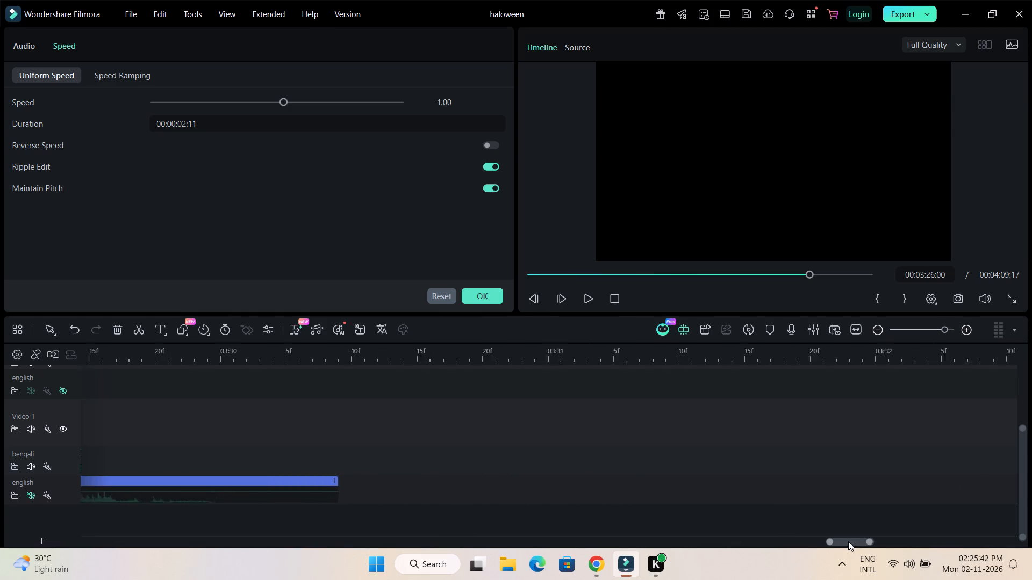
{"action": "left_click_drag", "start_coordinate": [848, 541], "coordinate": [836, 543]}
{"action": "left_click_drag", "start_coordinate": [758, 360], "coordinate": [647, 365]}
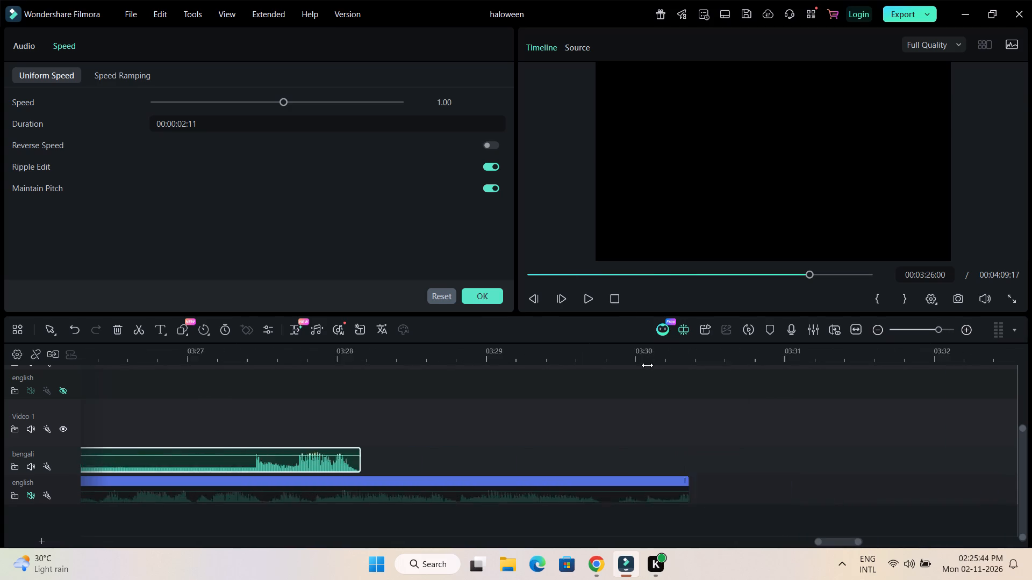
{"action": "left_click_drag", "start_coordinate": [647, 365], "coordinate": [555, 369]}
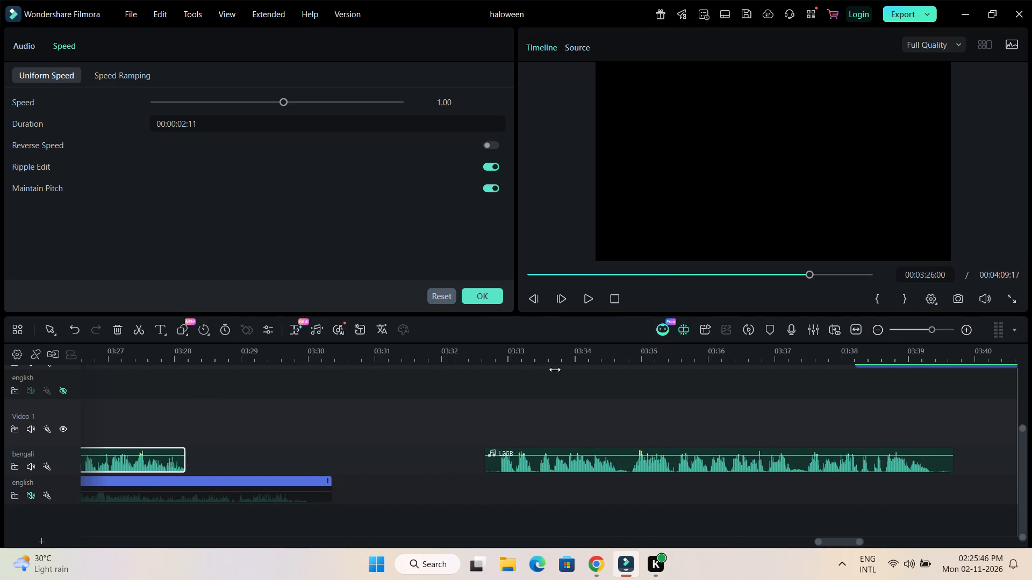
{"action": "left_click_drag", "start_coordinate": [555, 369], "coordinate": [551, 369]}
{"action": "left_click_drag", "start_coordinate": [688, 463], "coordinate": [424, 448]}
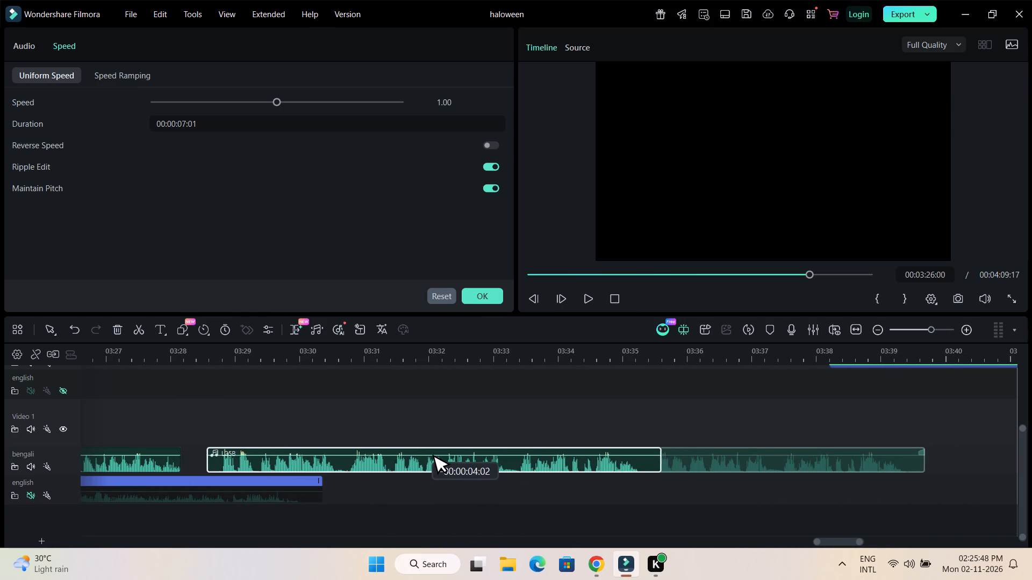
{"action": "left_click_drag", "start_coordinate": [424, 448], "coordinate": [403, 448]}
Trim the silent opening of L25B to a 00:00:06:20 duration and move the clip back to start at about 03:28:04.
{"action": "left_click_drag", "start_coordinate": [833, 540], "coordinate": [812, 543]}
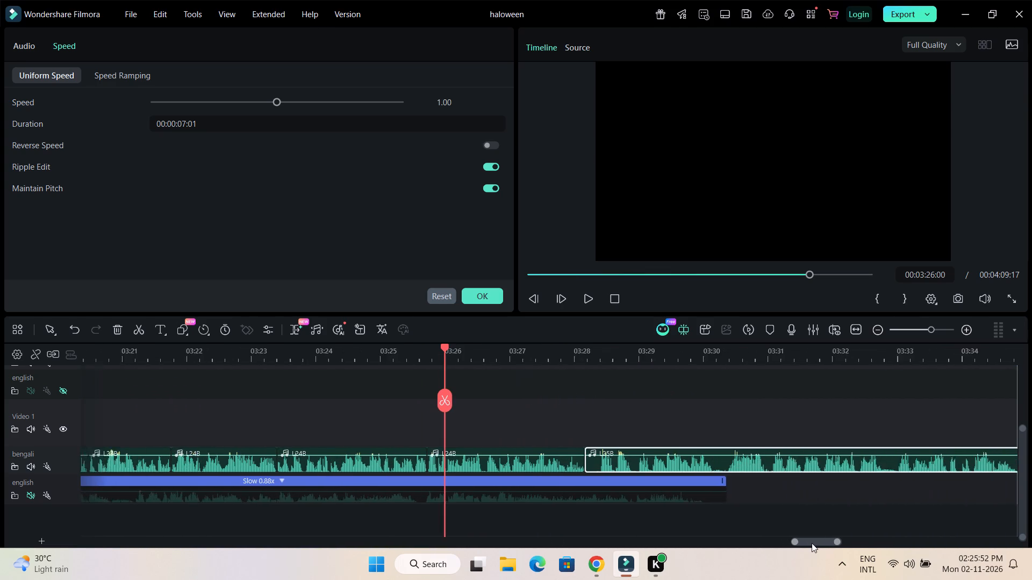
{"action": "left_click_drag", "start_coordinate": [812, 543], "coordinate": [814, 543]}
{"action": "left_click", "coordinate": [507, 358]}
{"action": "left_click_drag", "start_coordinate": [507, 358], "coordinate": [558, 358]}
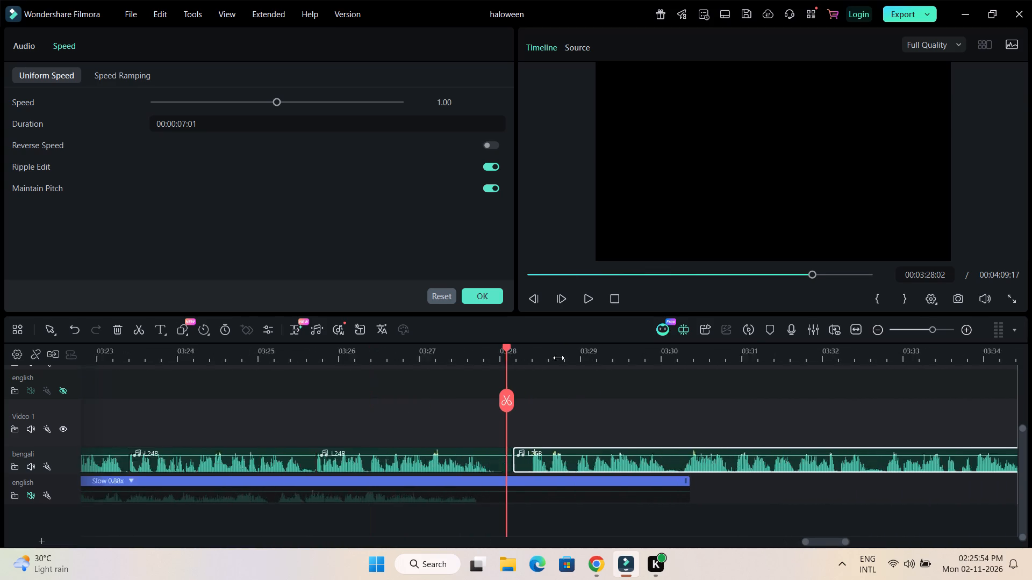
{"action": "left_click_drag", "start_coordinate": [558, 358], "coordinate": [866, 356]}
{"action": "left_click_drag", "start_coordinate": [572, 465], "coordinate": [768, 469]}
{"action": "left_click_drag", "start_coordinate": [828, 465], "coordinate": [641, 464]}
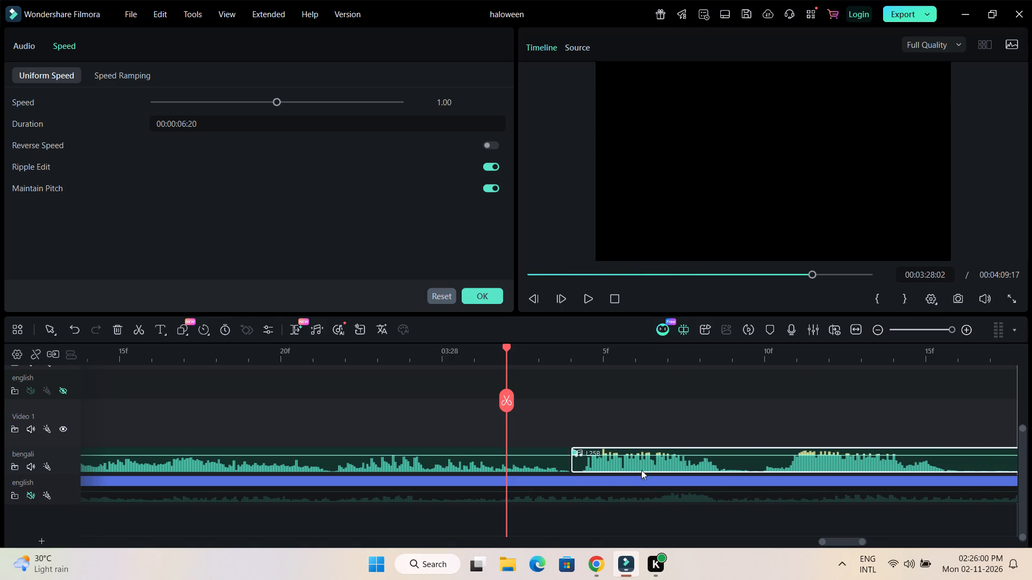
Trim the silent tail of L25B to a 00:00:06:13 duration.
{"action": "left_click", "coordinate": [833, 541]}
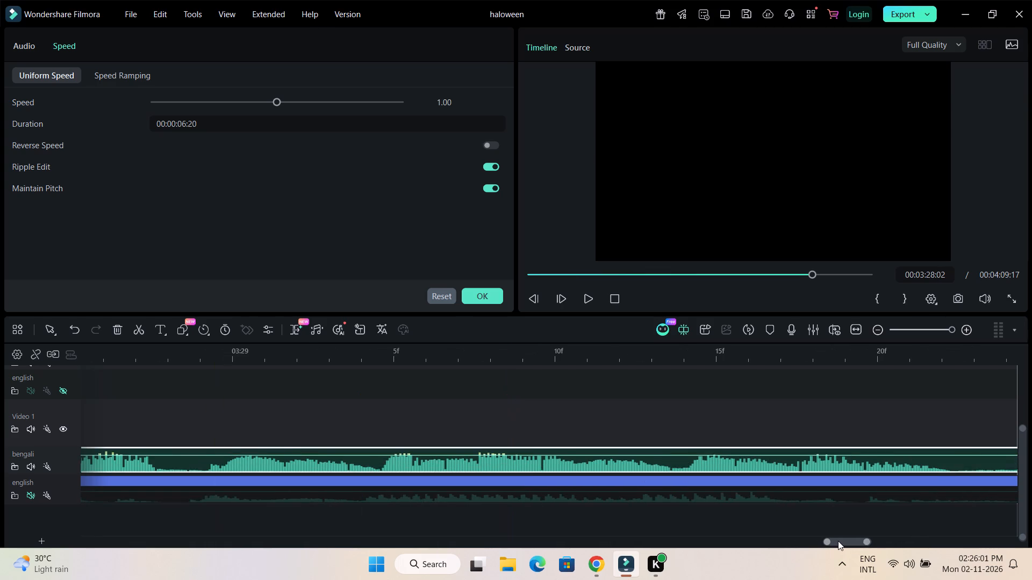
{"action": "left_click_drag", "start_coordinate": [777, 360], "coordinate": [642, 353]}
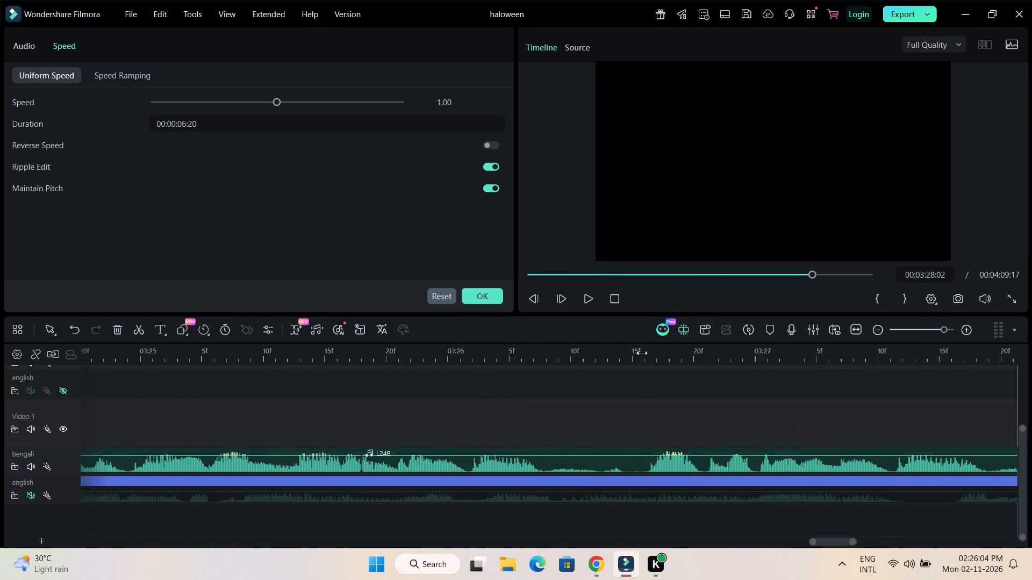
{"action": "left_click_drag", "start_coordinate": [642, 353], "coordinate": [464, 349]}
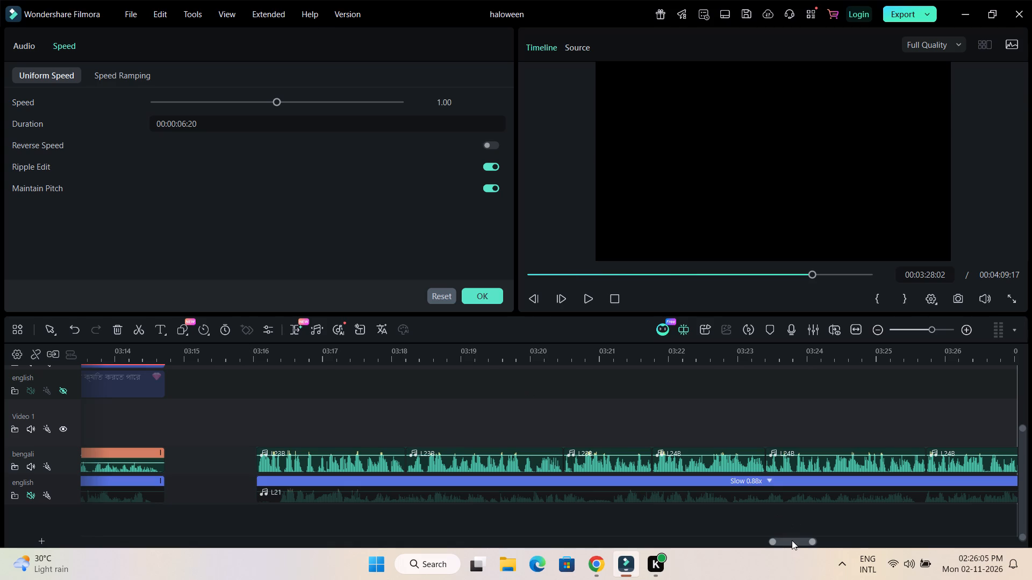
{"action": "left_click_drag", "start_coordinate": [792, 540], "coordinate": [829, 546]}
{"action": "left_click_drag", "start_coordinate": [830, 464], "coordinate": [815, 469]}
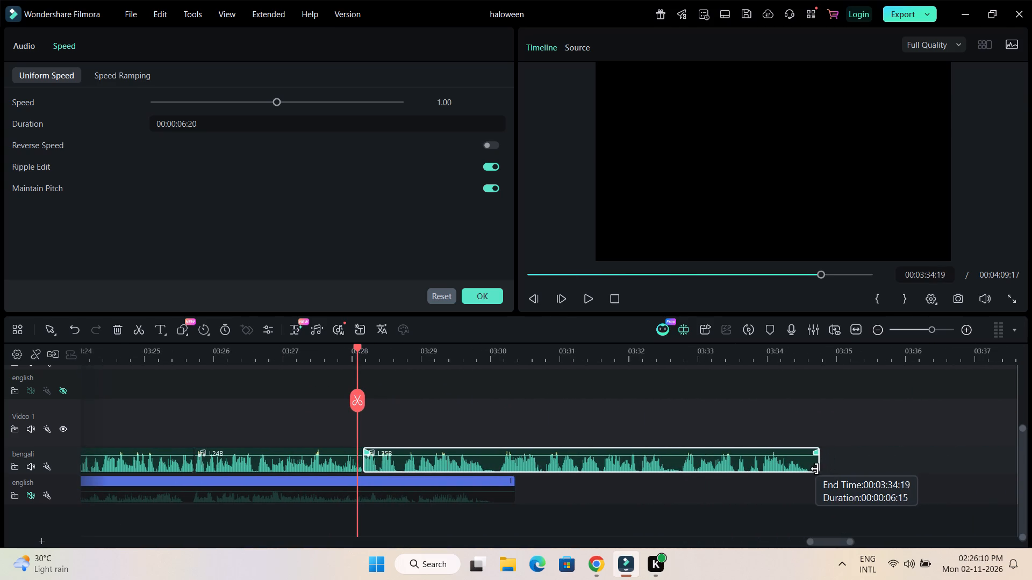
{"action": "left_click_drag", "start_coordinate": [815, 469], "coordinate": [812, 469]}
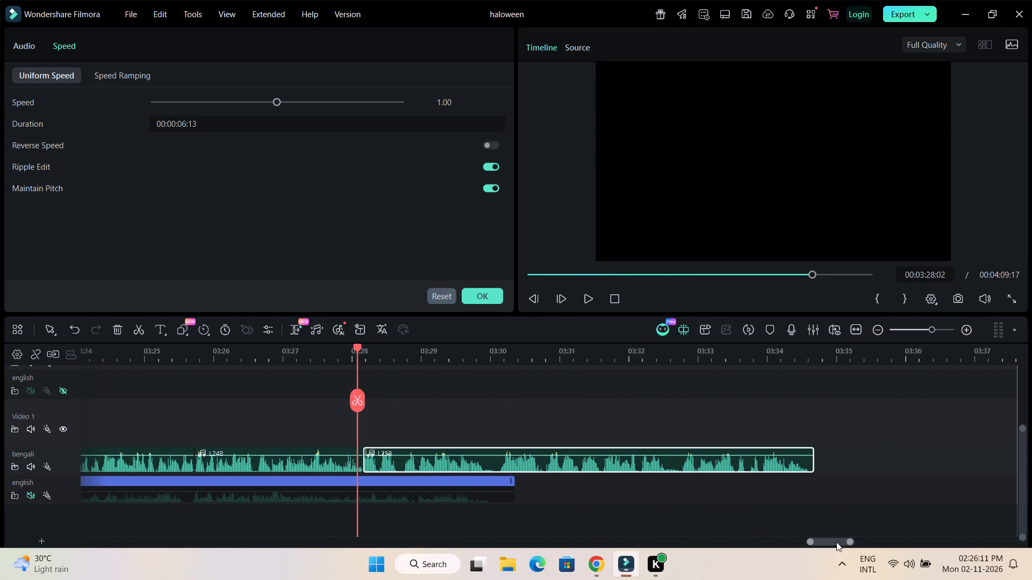
Select all the L23B, L24B and L25B clips on the bengali track and set their uniform speed to 1.11.
{"action": "left_click", "coordinate": [836, 542]}
{"action": "left_click_drag", "start_coordinate": [828, 542], "coordinate": [814, 544]}
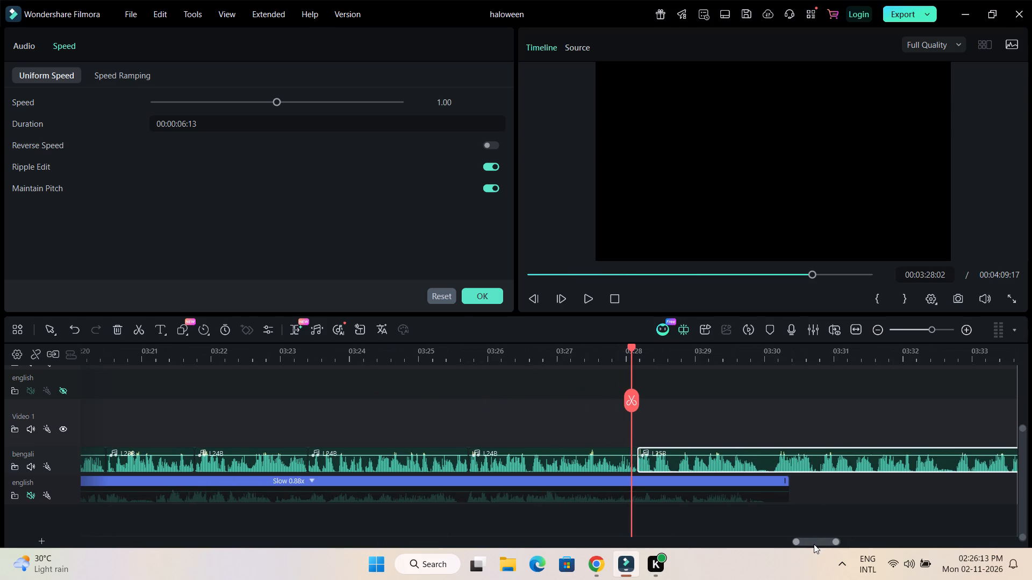
{"action": "left_click_drag", "start_coordinate": [814, 544], "coordinate": [812, 544]}
{"action": "left_click_drag", "start_coordinate": [757, 360], "coordinate": [641, 358]}
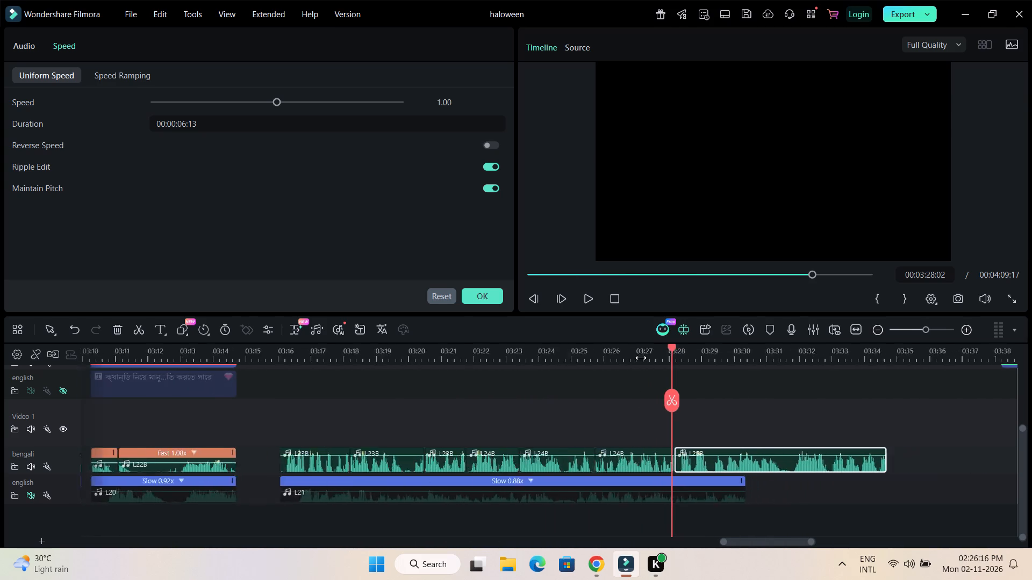
{"action": "left_click_drag", "start_coordinate": [641, 358], "coordinate": [566, 354]}
{"action": "left_click_drag", "start_coordinate": [479, 434], "coordinate": [600, 455]}
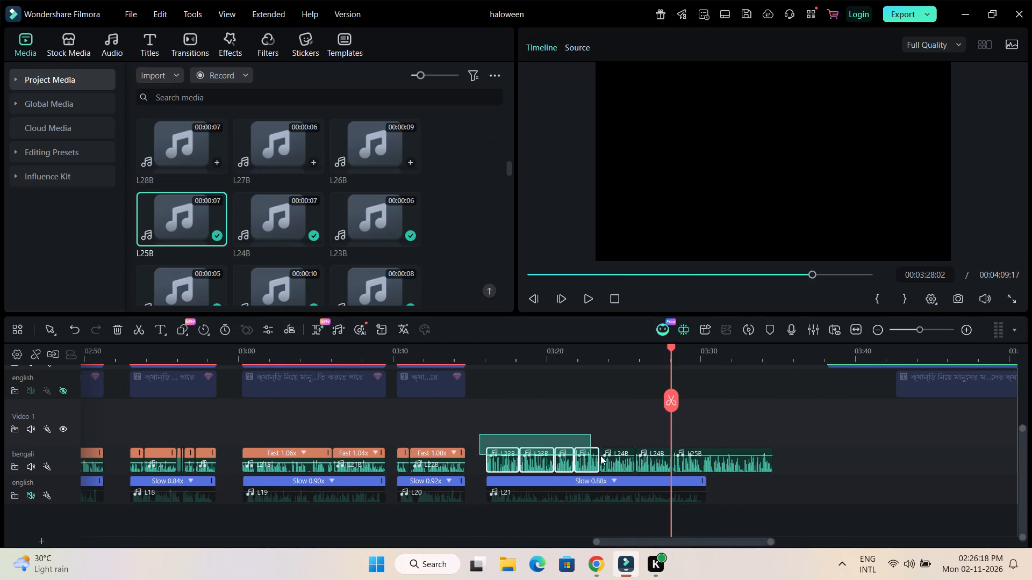
{"action": "left_click_drag", "start_coordinate": [600, 455], "coordinate": [765, 465]}
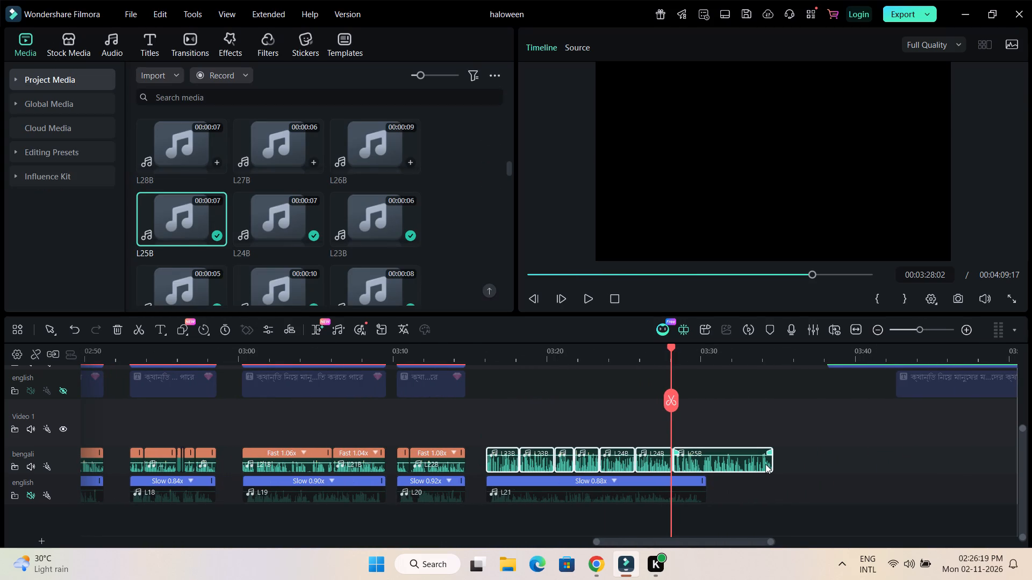
{"action": "right_click", "coordinate": [540, 467]}
{"action": "left_click", "coordinate": [580, 196]}
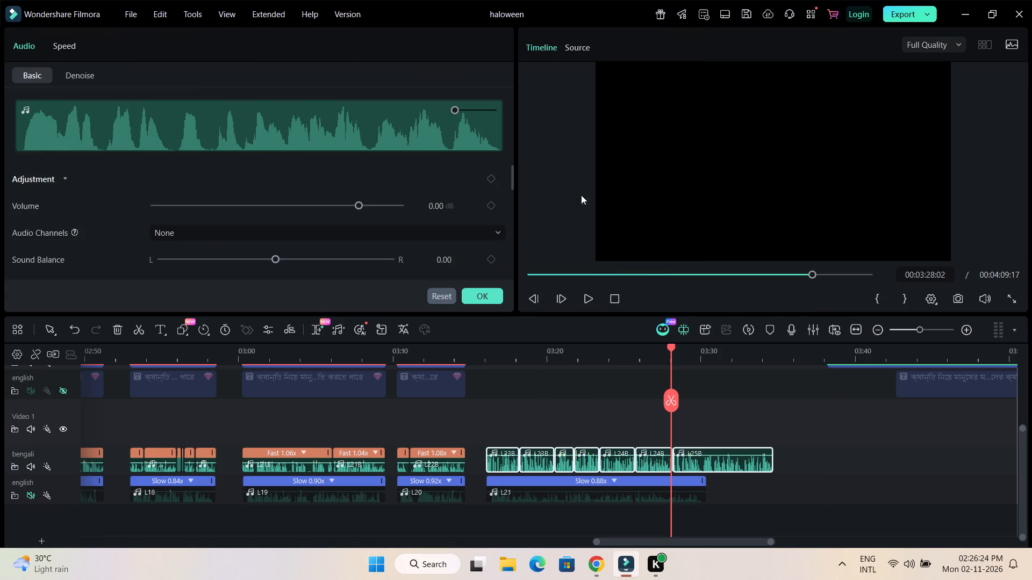
{"action": "left_click", "coordinate": [63, 45]}
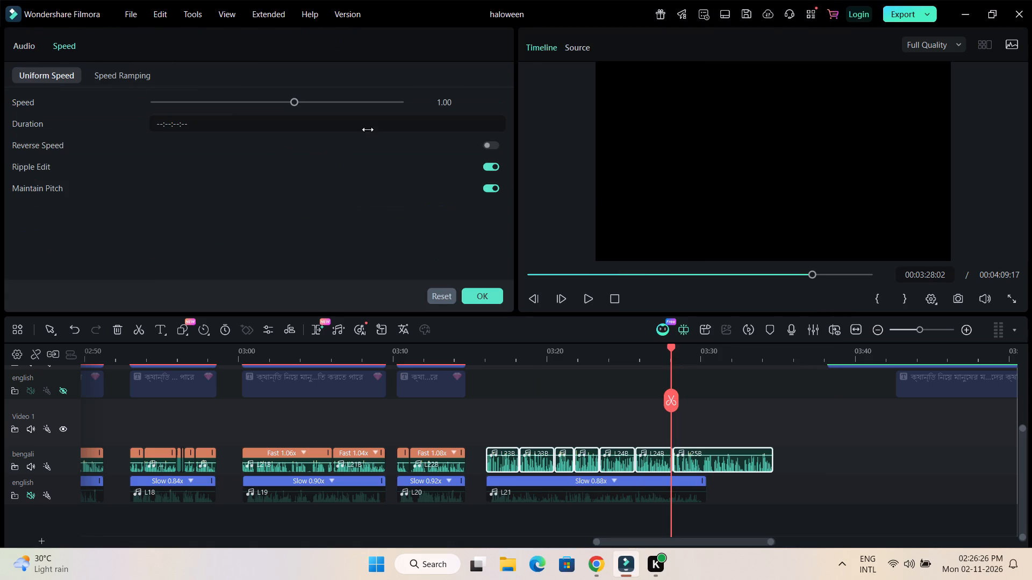
{"action": "left_click", "coordinate": [429, 102]}
{"action": "scroll", "coordinate": [429, 102], "scroll_direction": "up", "scroll_amount": 5}
{"action": "left_click", "coordinate": [361, 235]}
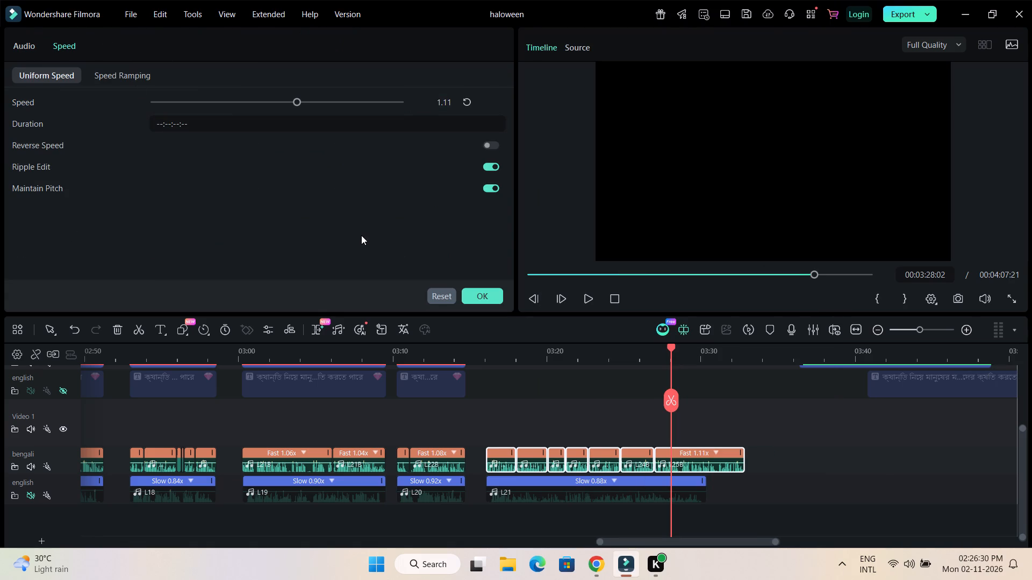
Raise the uniform speed of the selected L23B, L24B and L25B clips to 1.20.
{"action": "left_click", "coordinate": [433, 103]}
{"action": "scroll", "coordinate": [433, 103], "scroll_direction": "up", "scroll_amount": 3}
{"action": "left_click", "coordinate": [402, 223]}
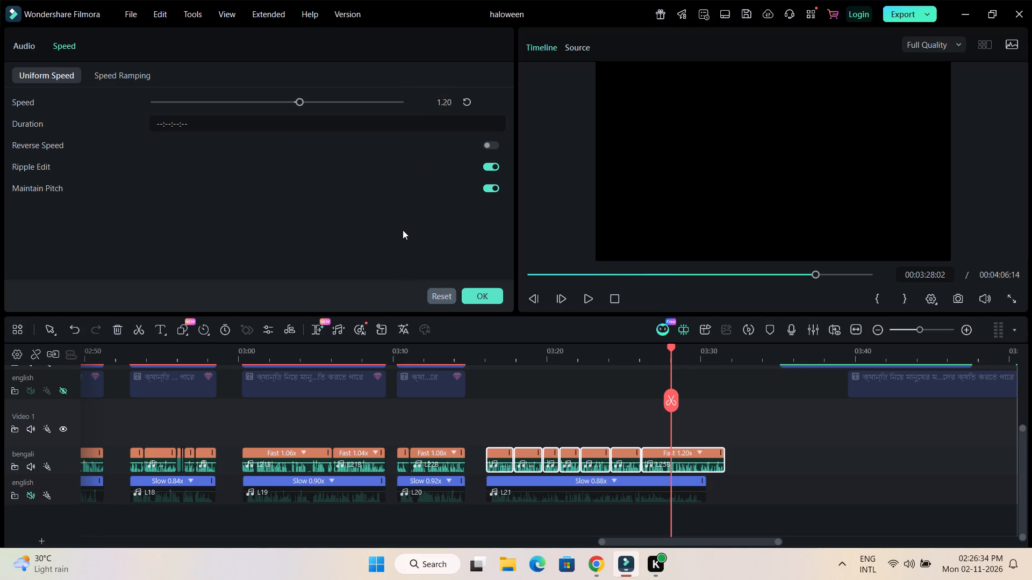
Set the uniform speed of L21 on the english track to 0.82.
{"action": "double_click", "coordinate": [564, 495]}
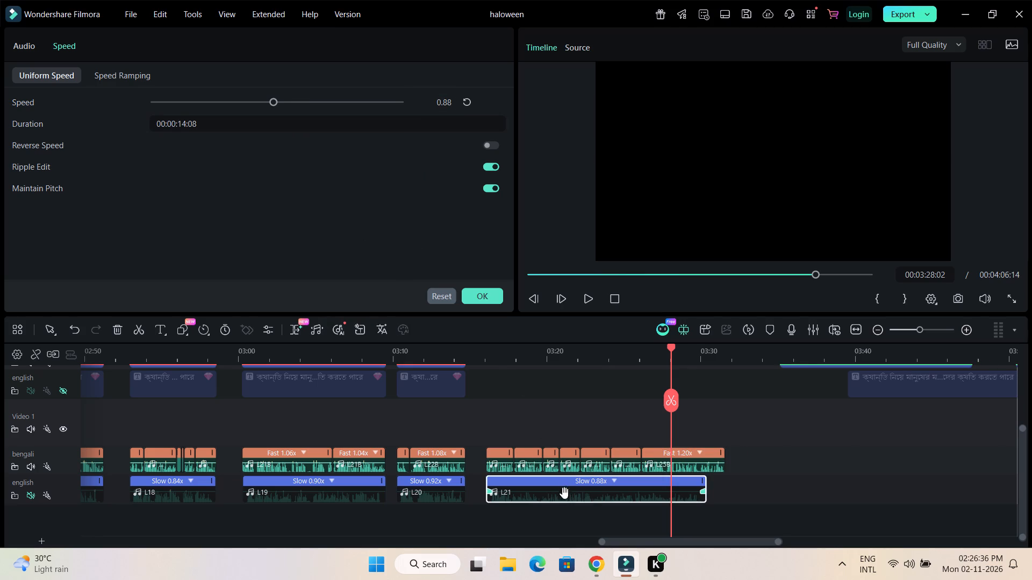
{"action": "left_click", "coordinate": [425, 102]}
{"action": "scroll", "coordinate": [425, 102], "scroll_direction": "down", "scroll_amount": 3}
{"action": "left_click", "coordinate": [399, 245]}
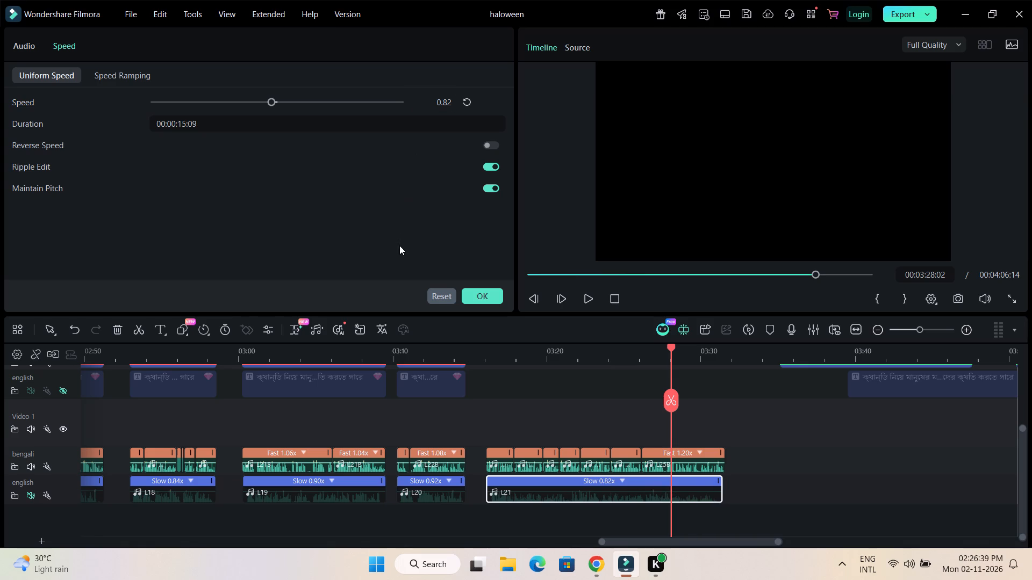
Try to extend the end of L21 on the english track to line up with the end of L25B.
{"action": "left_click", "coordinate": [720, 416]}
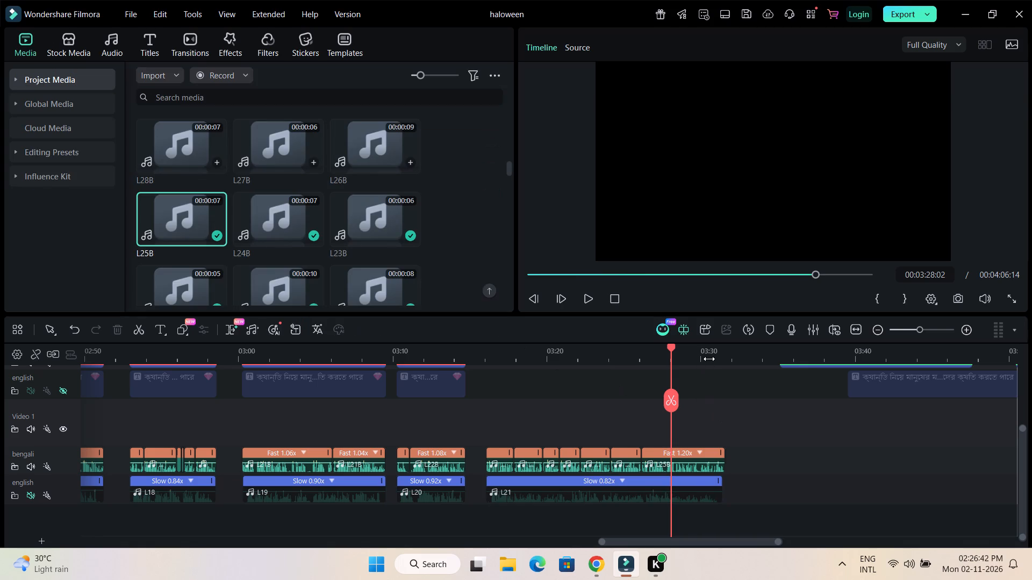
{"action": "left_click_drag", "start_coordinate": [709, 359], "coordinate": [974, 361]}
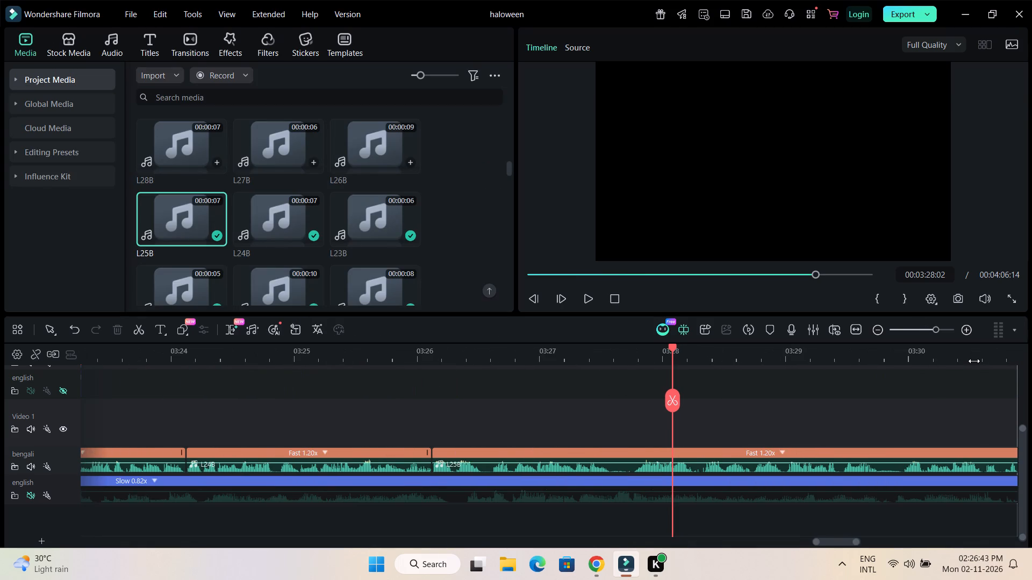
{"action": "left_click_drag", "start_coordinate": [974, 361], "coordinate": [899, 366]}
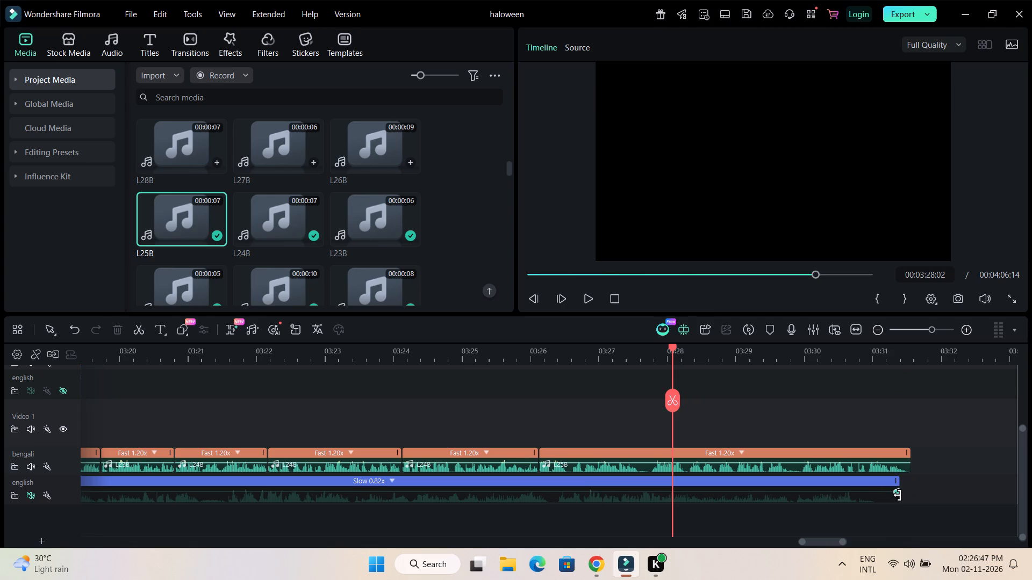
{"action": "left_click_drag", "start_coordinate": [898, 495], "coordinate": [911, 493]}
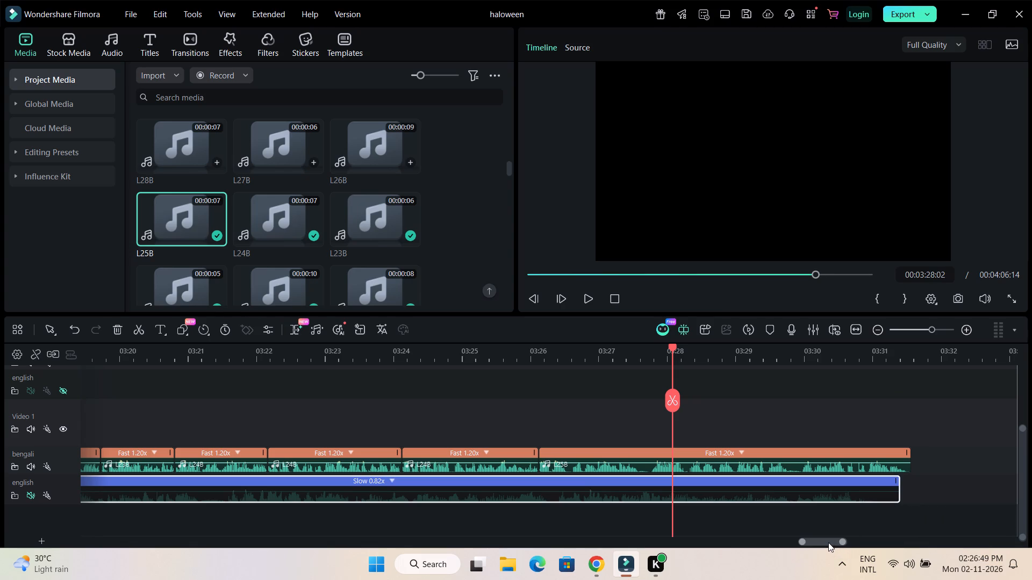
Slow L21 to 0.80 speed and trim its end to a 00:00:15:13 duration, level with the end of L25B.
{"action": "double_click", "coordinate": [475, 489]}
{"action": "left_click", "coordinate": [427, 99]}
{"action": "scroll", "coordinate": [427, 99], "scroll_direction": "down", "scroll_amount": 1}
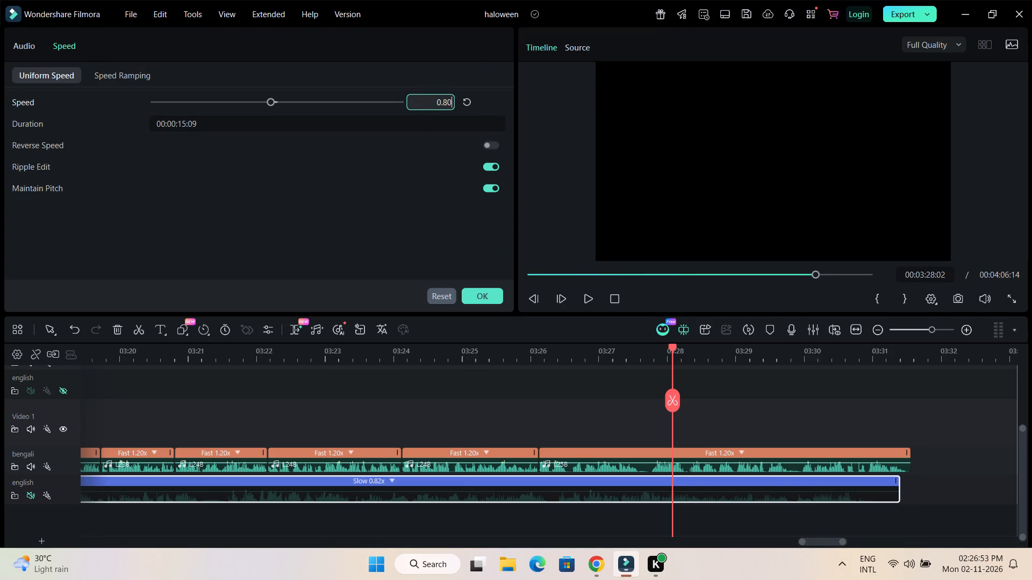
{"action": "left_click", "coordinate": [383, 231]}
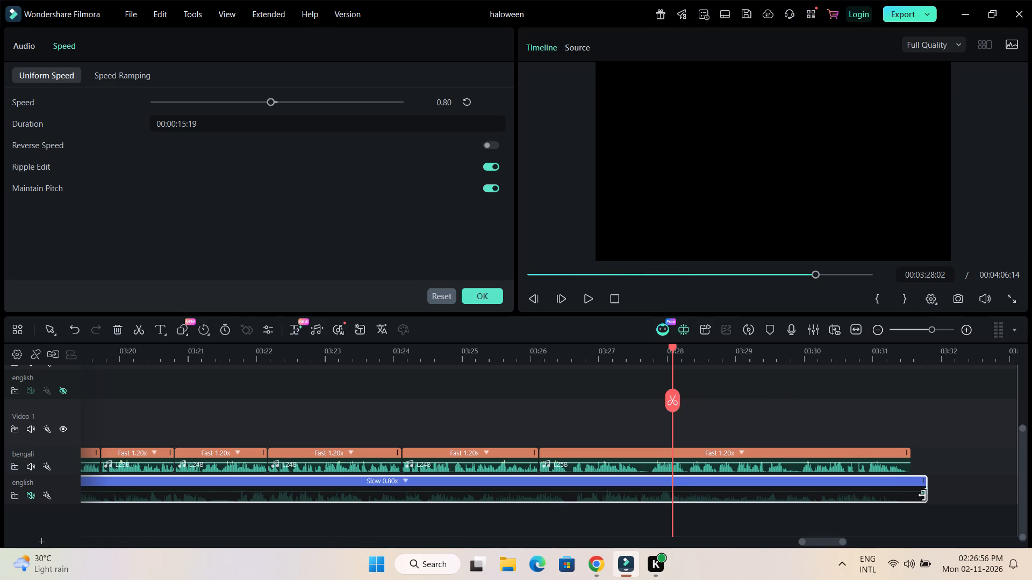
{"action": "left_click_drag", "start_coordinate": [927, 496], "coordinate": [913, 495]}
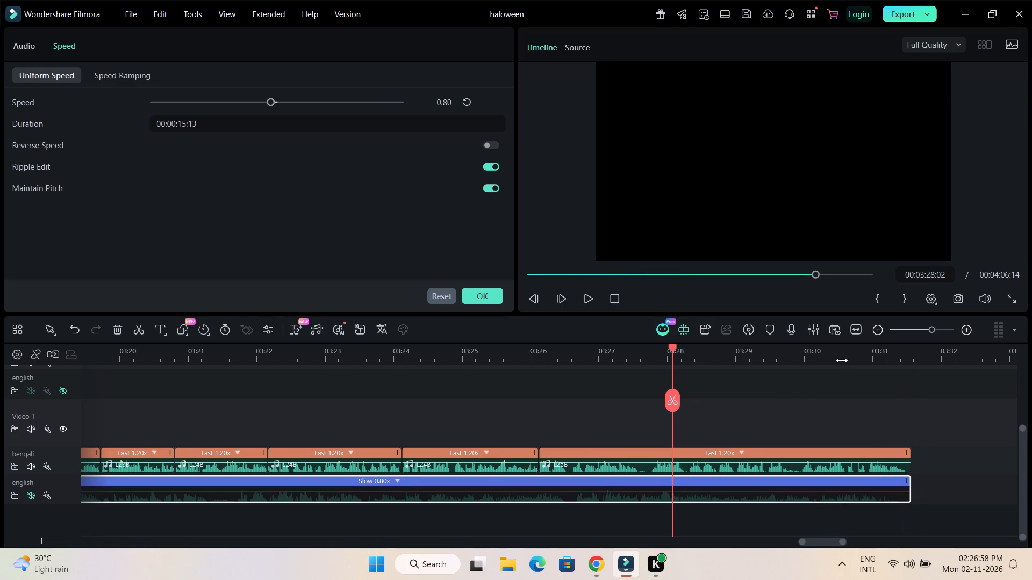
Play L21 from about 03:16:01 with bengali audio muted and english audible, restoring the bengali audio and muting english again during playback.
{"action": "left_click_drag", "start_coordinate": [842, 354], "coordinate": [597, 358]}
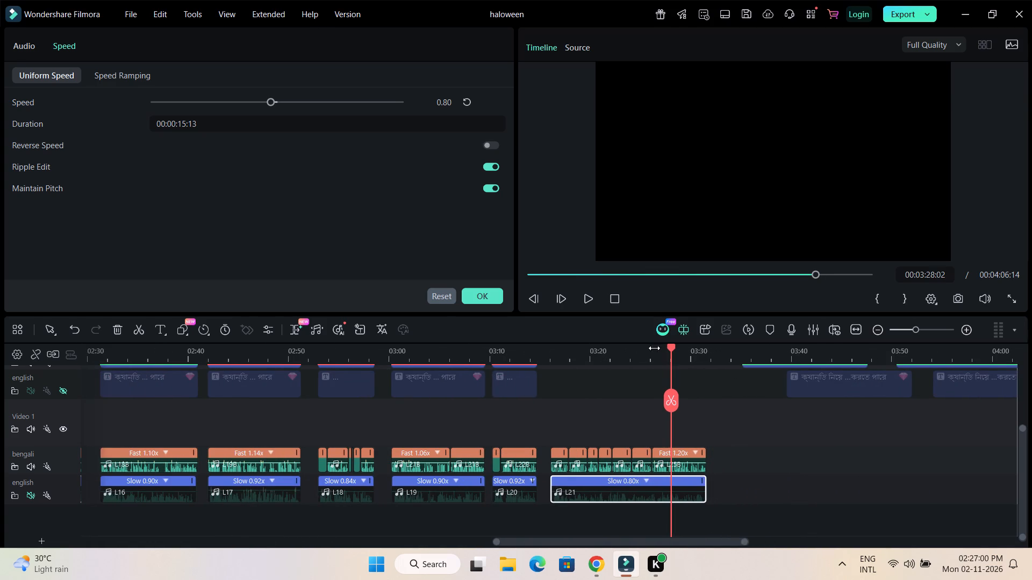
{"action": "left_click_drag", "start_coordinate": [671, 346], "coordinate": [558, 350]}
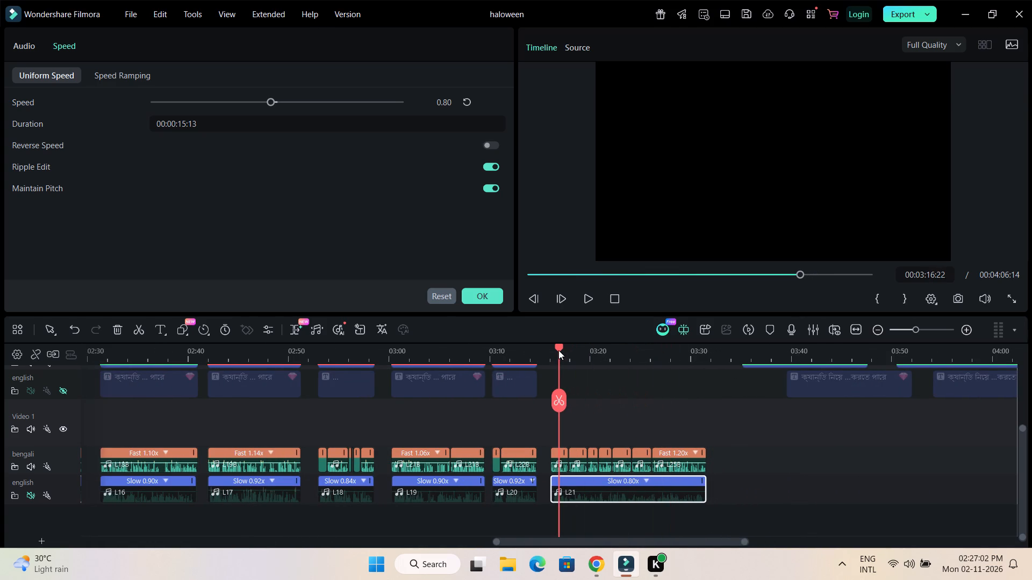
{"action": "left_click_drag", "start_coordinate": [558, 350], "coordinate": [554, 350]}
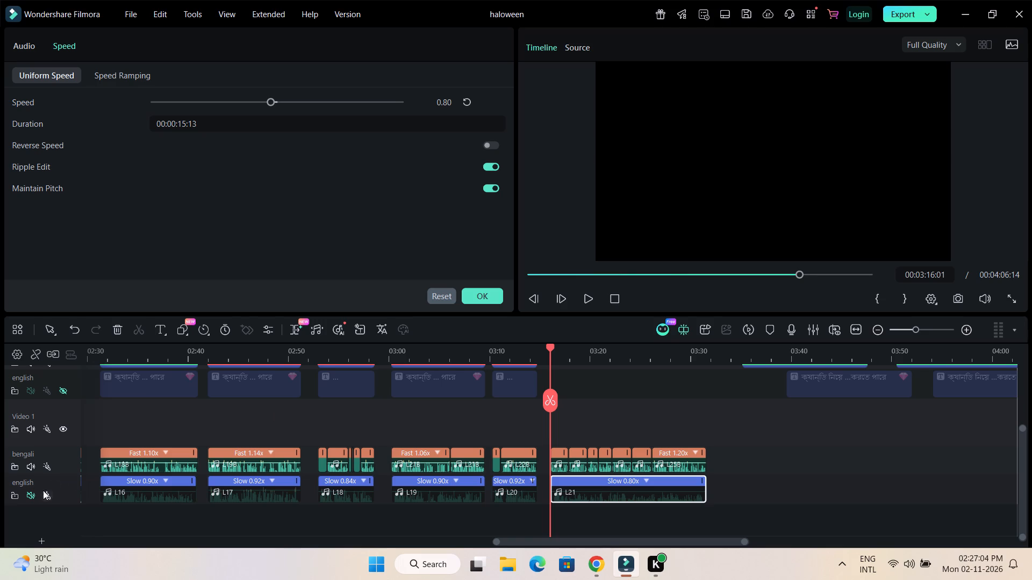
{"action": "left_click", "coordinate": [28, 466]}
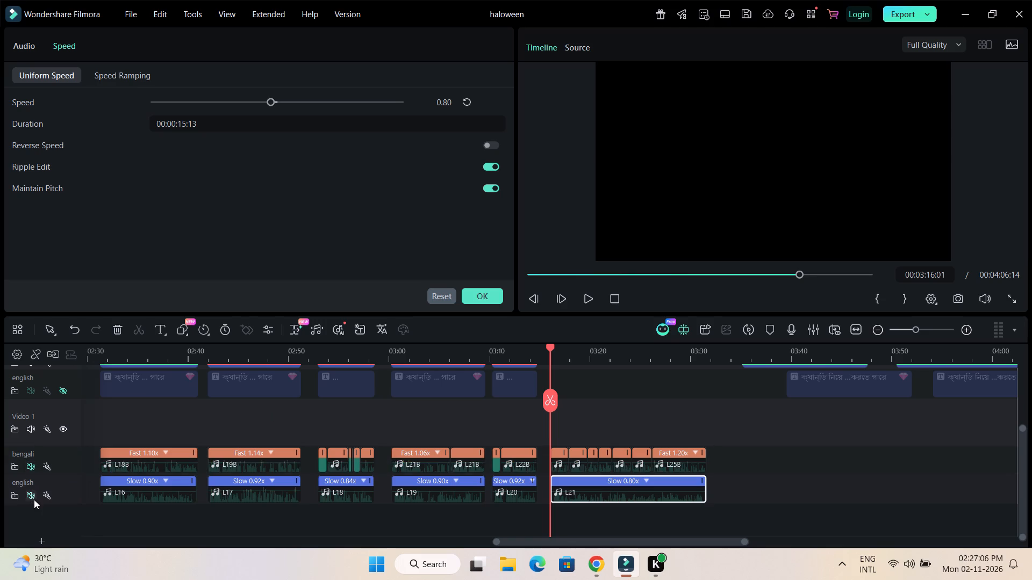
{"action": "left_click", "coordinate": [32, 494]}
{"action": "key", "text": "space"}
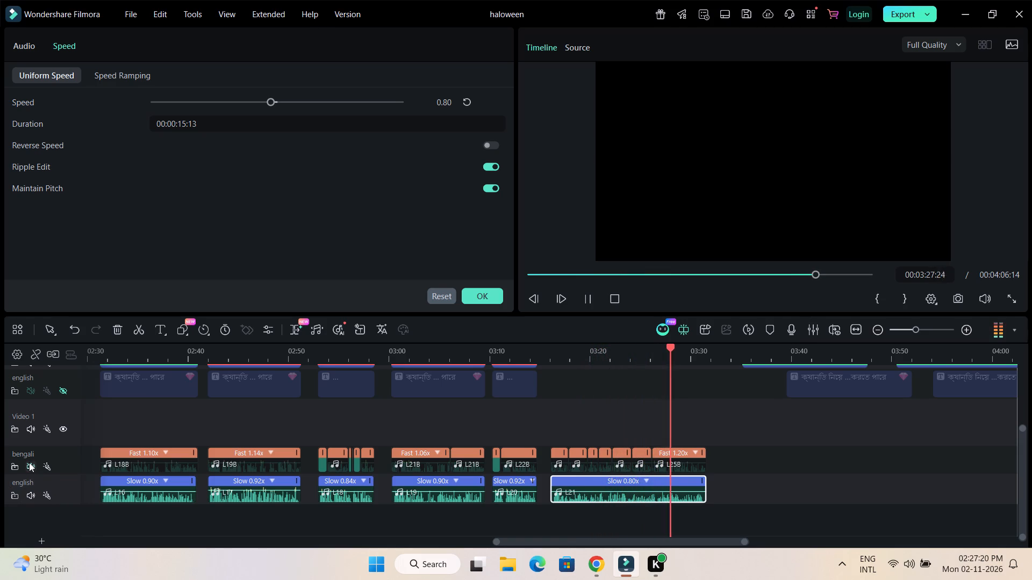
{"action": "left_click", "coordinate": [29, 462]}
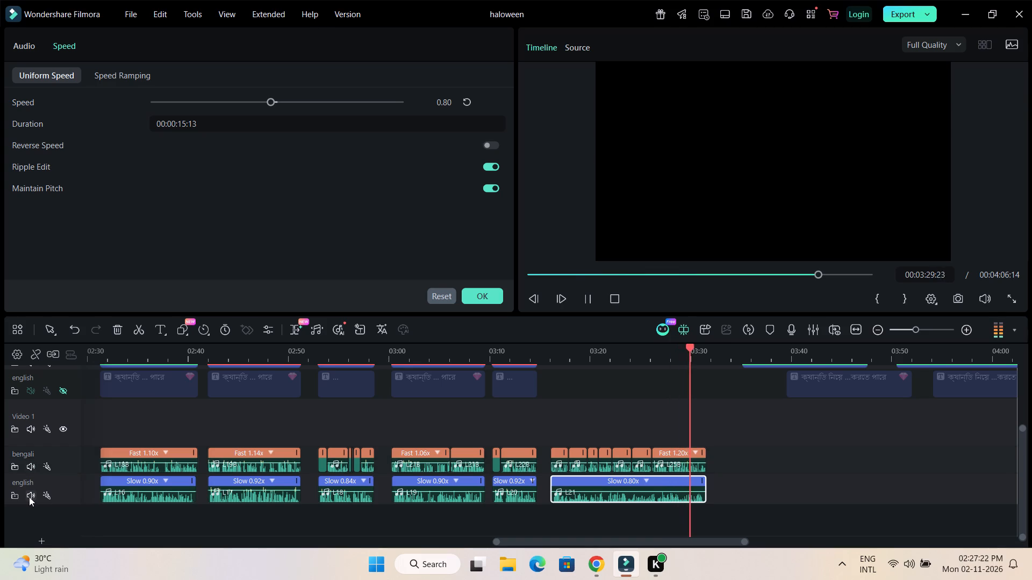
{"action": "left_click", "coordinate": [29, 497]}
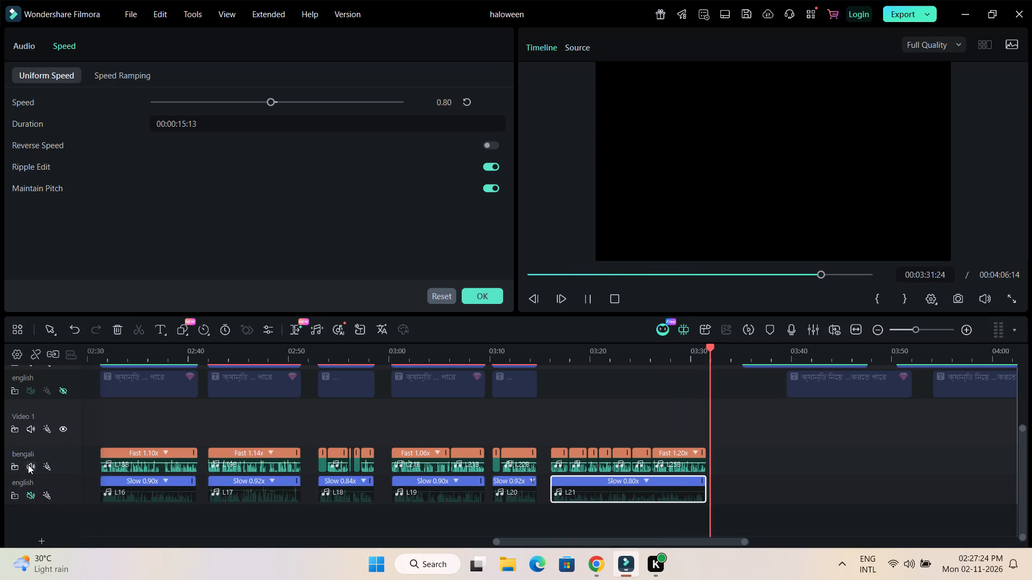
{"action": "scroll", "coordinate": [864, 570], "scroll_direction": "up", "scroll_amount": 1}
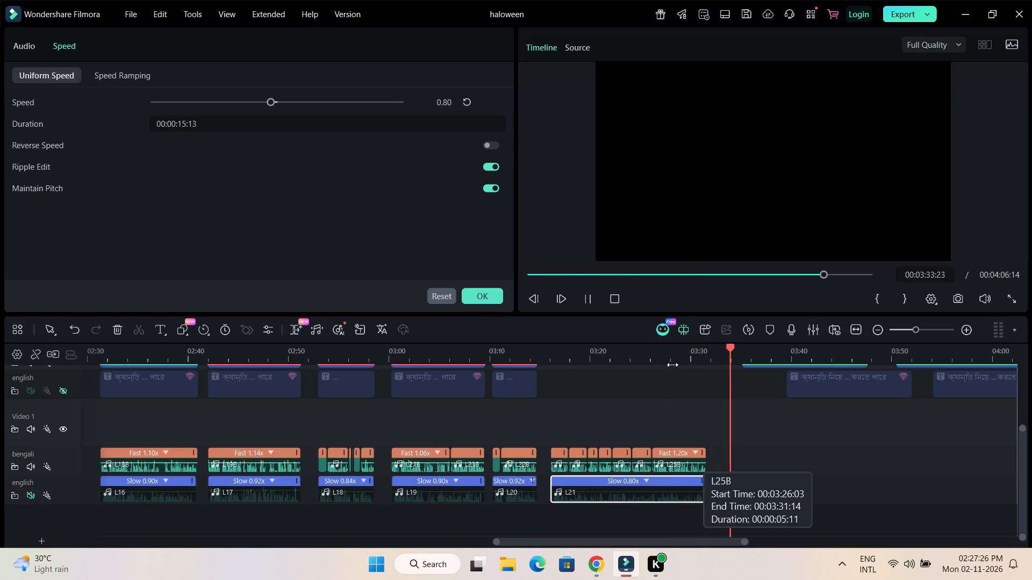
{"action": "left_click", "coordinate": [591, 296]}
Move the bengali and english title captions after the gap earlier together, starting the bengali one at L21's start, about 03:16:01.
{"action": "scroll", "coordinate": [805, 481], "scroll_direction": "up", "scroll_amount": 1}
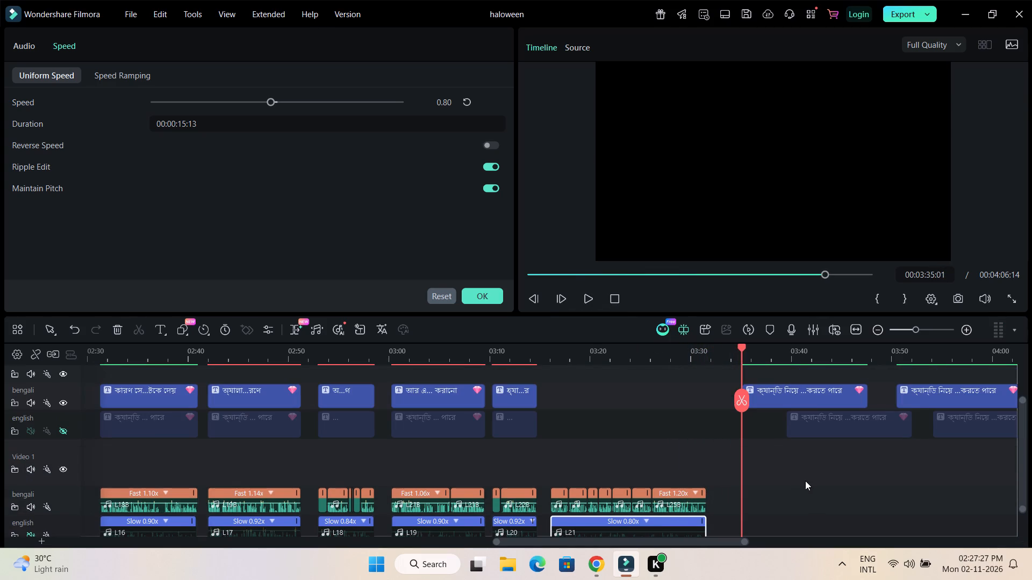
{"action": "left_click_drag", "start_coordinate": [789, 448], "coordinate": [848, 368]}
{"action": "left_click_drag", "start_coordinate": [852, 425], "coordinate": [657, 425]}
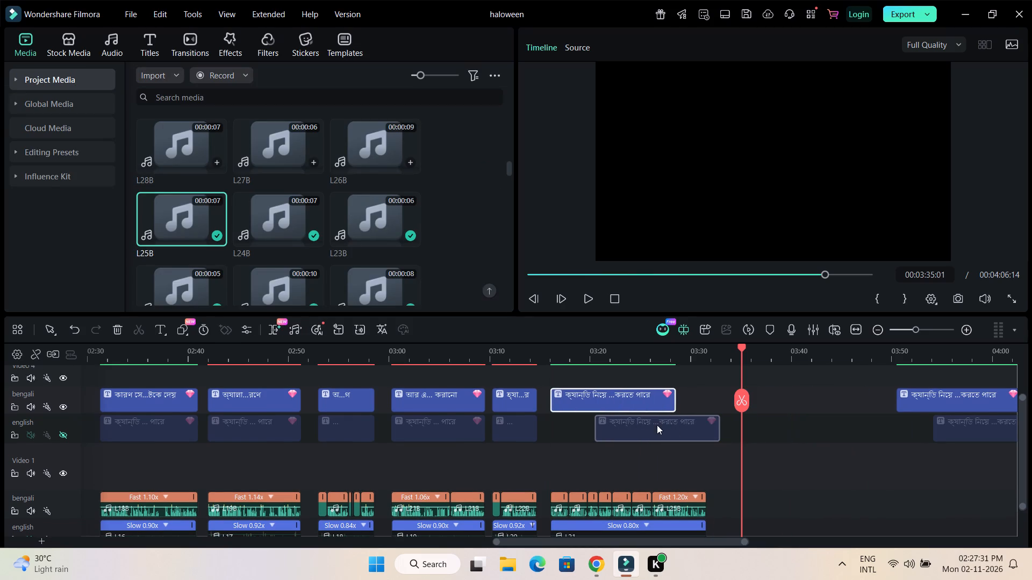
{"action": "left_click", "coordinate": [836, 466]}
Extend the bengali title caption to L25B's end at about 03:31:14, and align the english caption's start and end with it.
{"action": "left_click", "coordinate": [654, 402]}
{"action": "left_click_drag", "start_coordinate": [673, 401], "coordinate": [706, 403]}
{"action": "left_click_drag", "start_coordinate": [675, 426], "coordinate": [633, 426]}
{"action": "left_click_drag", "start_coordinate": [672, 425], "coordinate": [707, 425]}
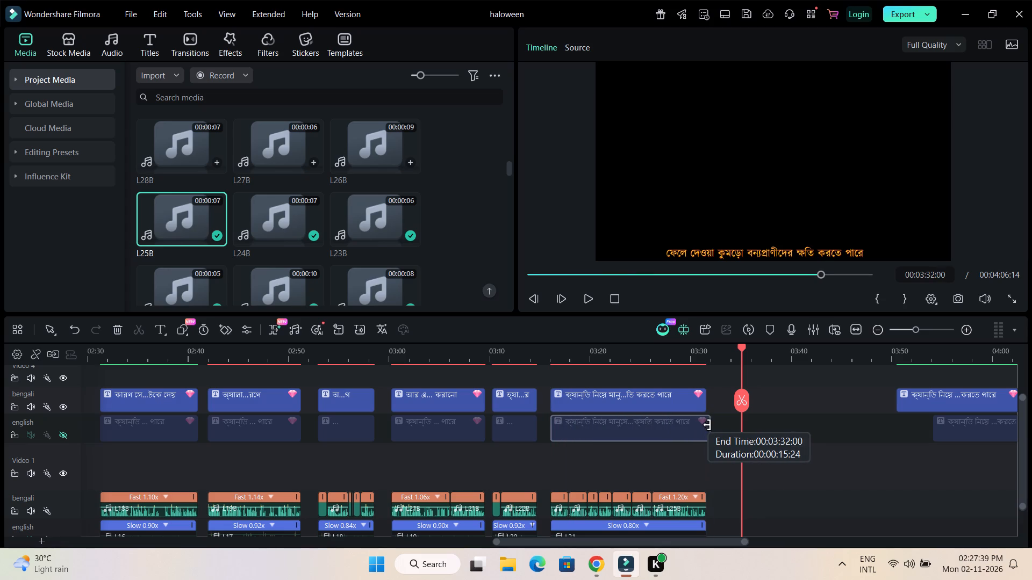
{"action": "left_click_drag", "start_coordinate": [707, 425], "coordinate": [703, 425]}
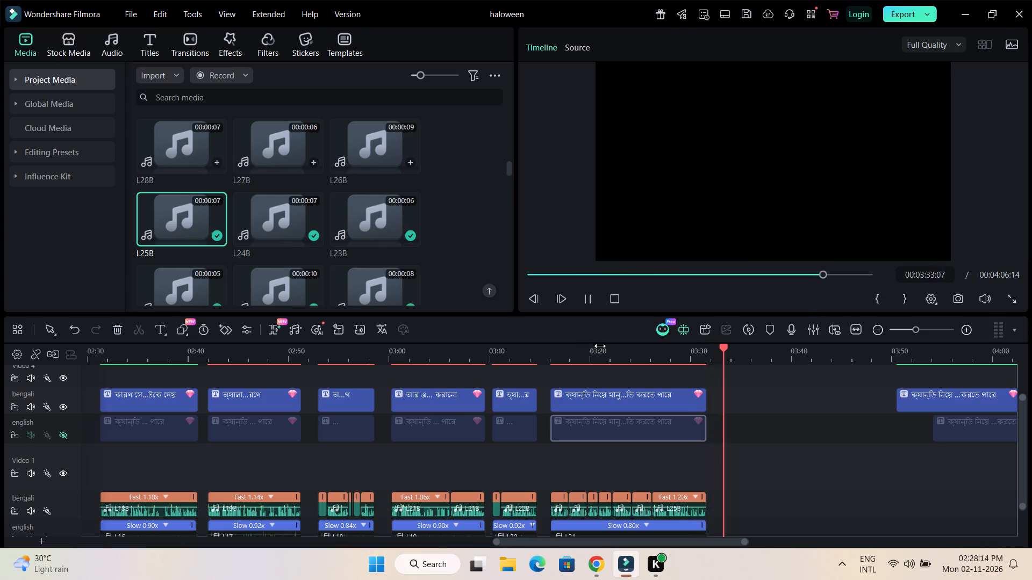
{"action": "key", "text": "space"}
{"action": "left_click_drag", "start_coordinate": [733, 349], "coordinate": [656, 349]}
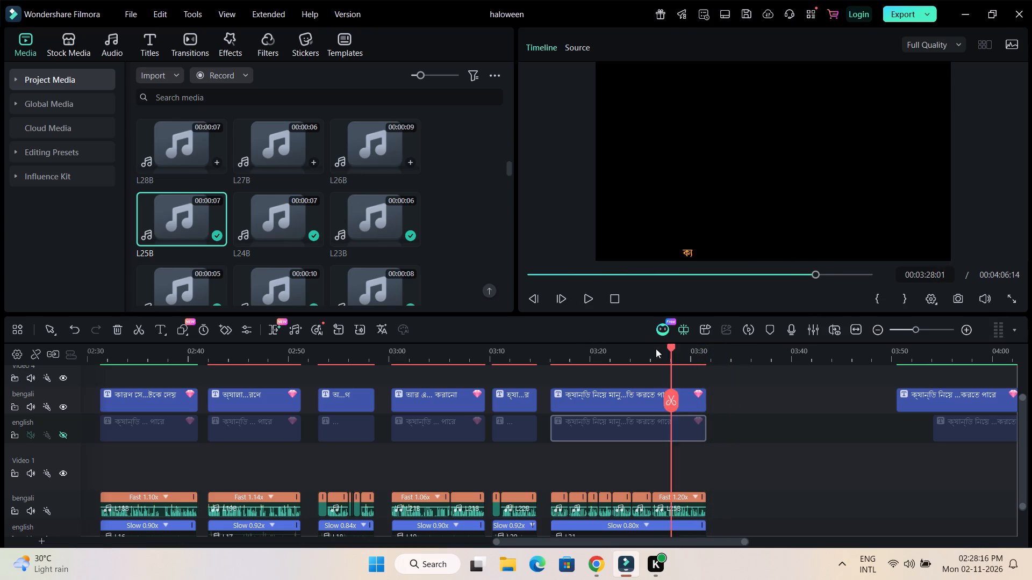
{"action": "left_click_drag", "start_coordinate": [656, 349], "coordinate": [568, 349]}
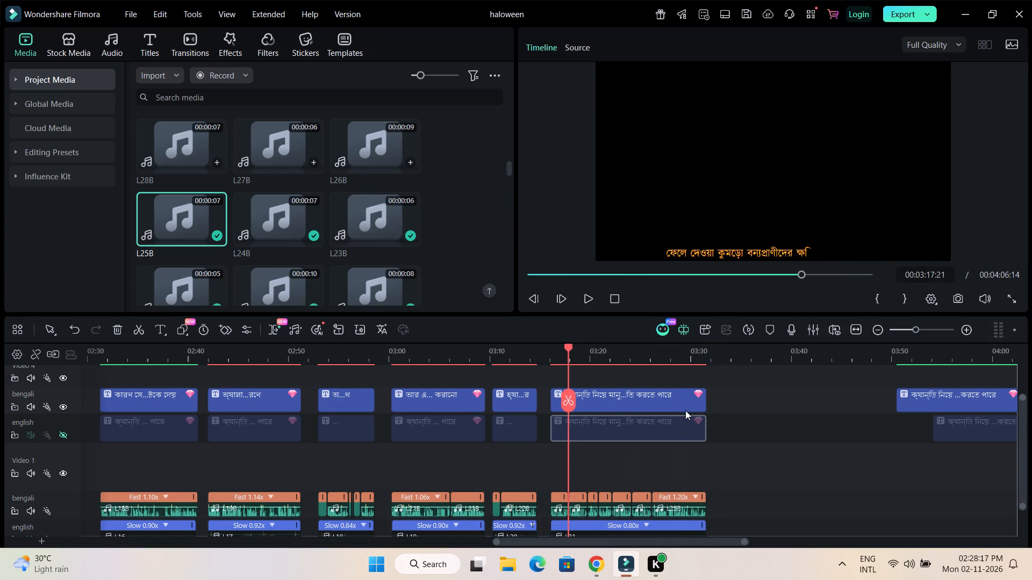
{"action": "scroll", "coordinate": [685, 410], "scroll_direction": "down", "scroll_amount": 1}
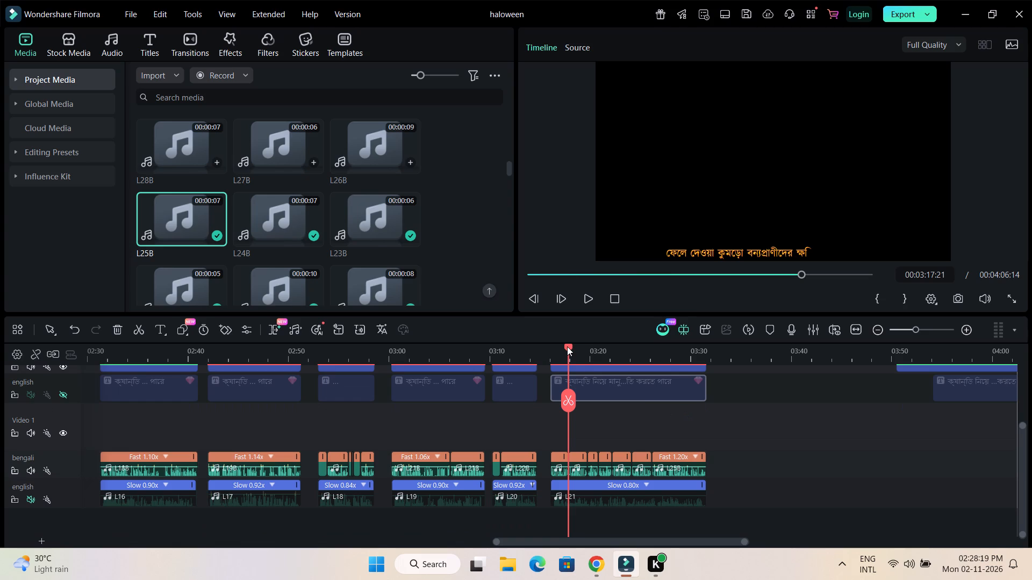
{"action": "left_click_drag", "start_coordinate": [567, 346], "coordinate": [553, 353]}
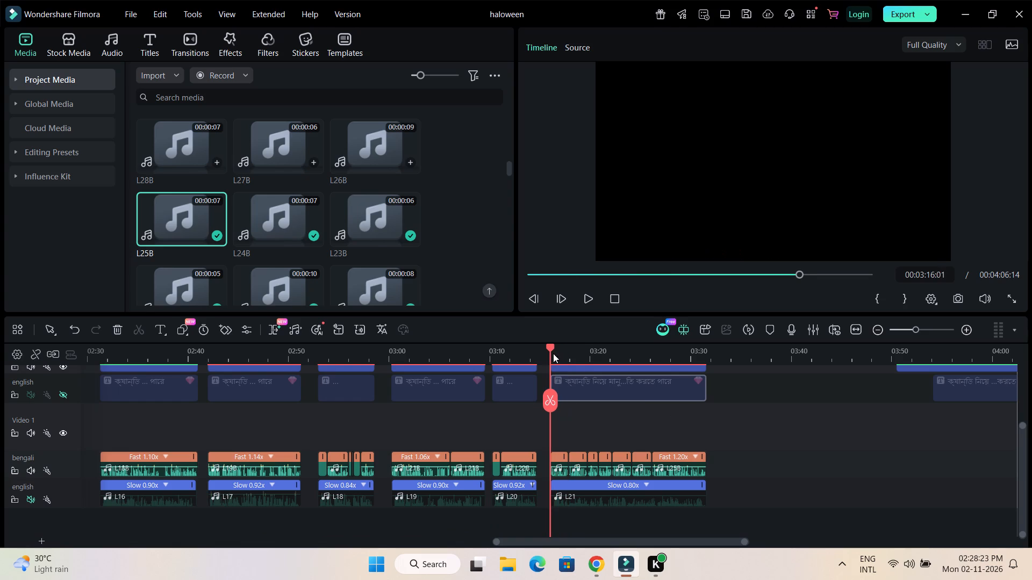
{"action": "key", "text": "space"}
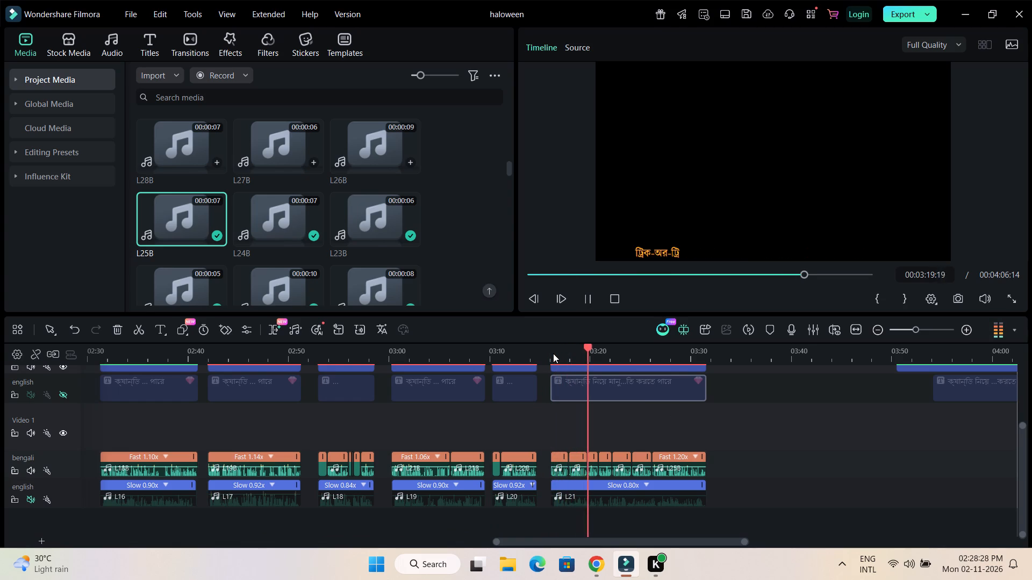
{"action": "key", "text": "space"}
In the bengali title's advanced editor, extend the first caption layer and its animation to about 00:00:04:19, matching the narration cut at 03:20:20.
{"action": "left_click", "coordinate": [597, 358]}
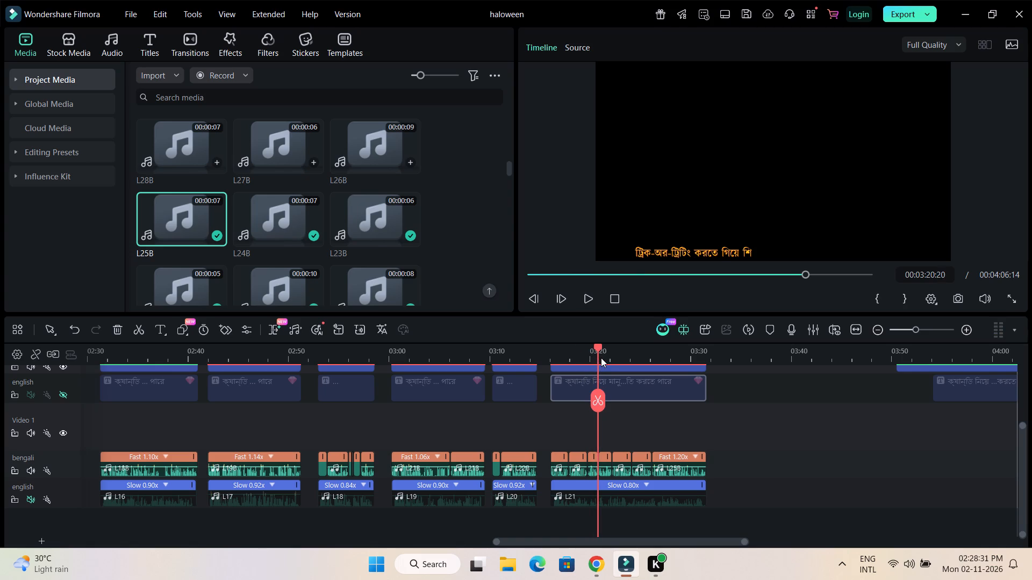
{"action": "left_click_drag", "start_coordinate": [607, 357], "coordinate": [879, 343]}
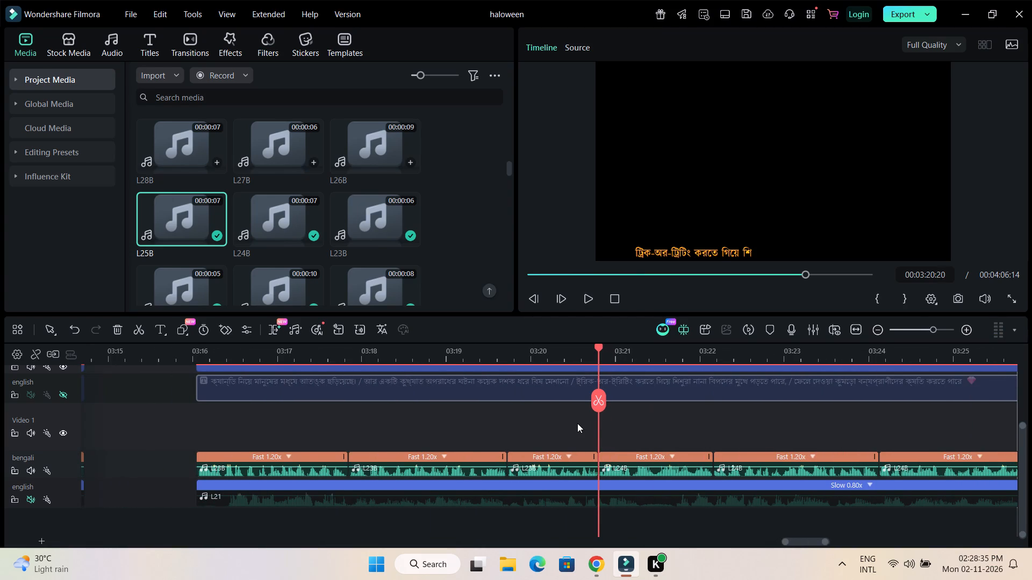
{"action": "scroll", "coordinate": [533, 419], "scroll_direction": "up", "scroll_amount": 1}
{"action": "double_click", "coordinate": [529, 406]}
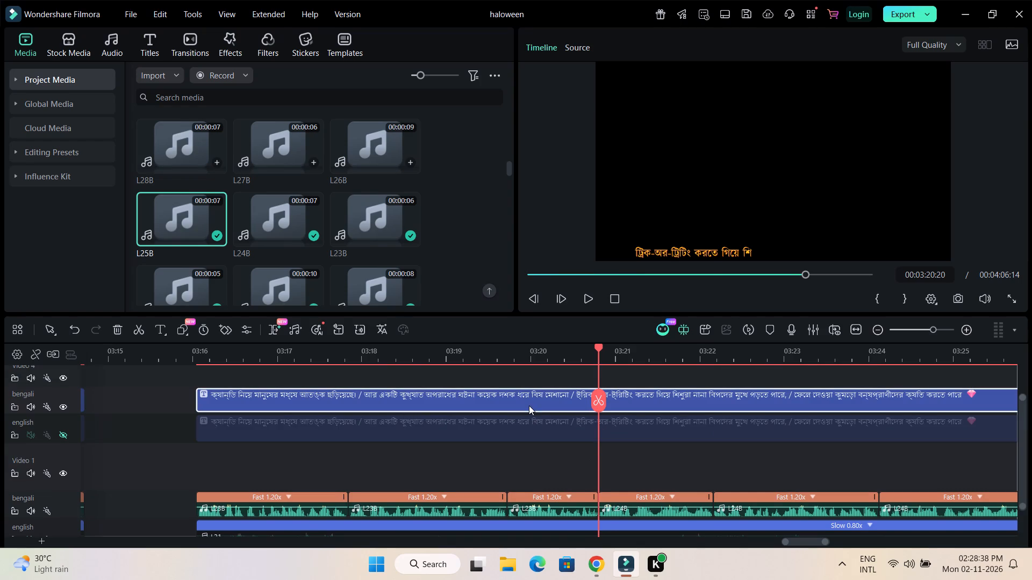
{"action": "left_click", "coordinate": [430, 296]}
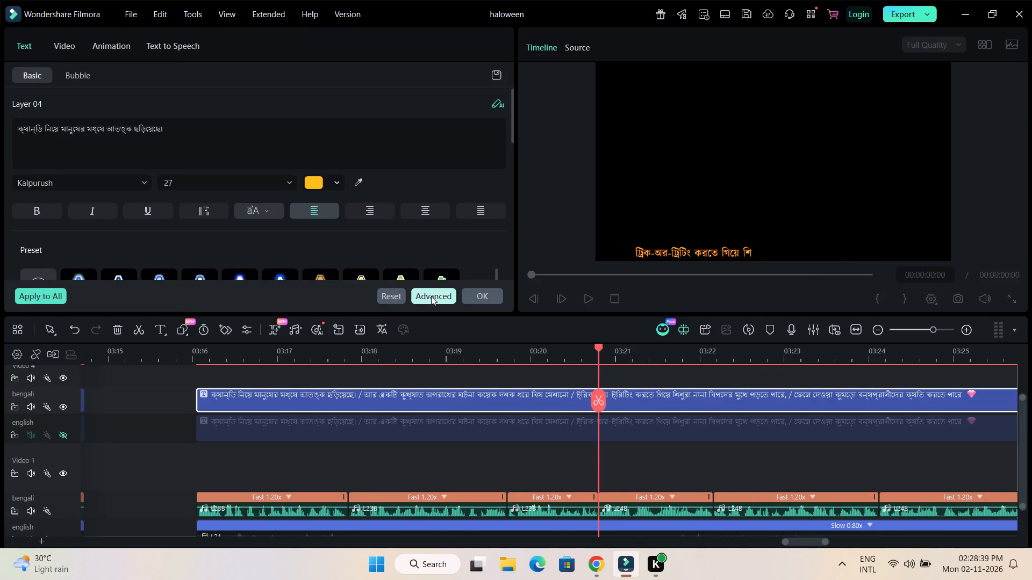
{"action": "scroll", "coordinate": [356, 382], "scroll_direction": "down", "scroll_amount": 1}
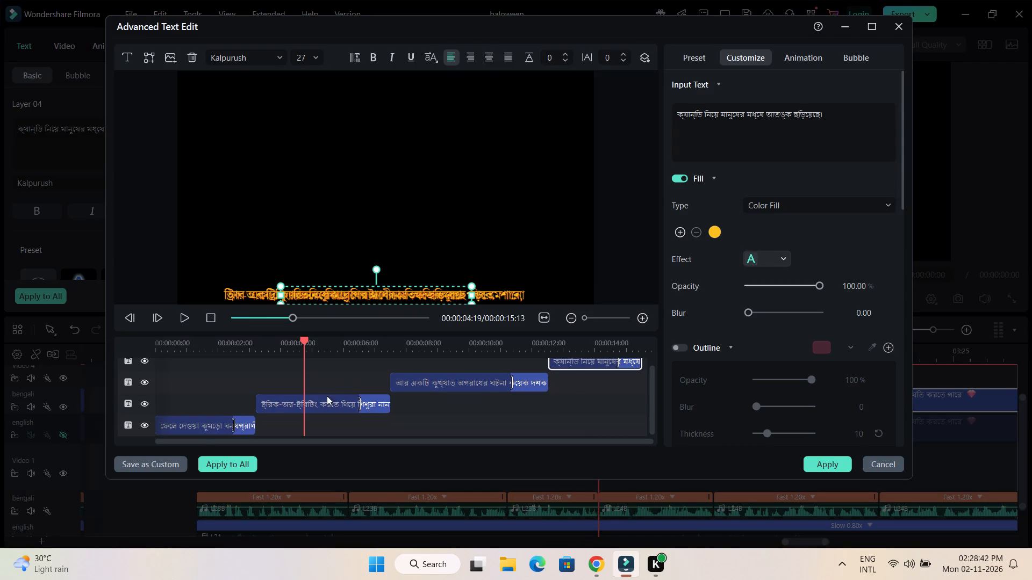
{"action": "left_click_drag", "start_coordinate": [252, 427], "coordinate": [303, 427]}
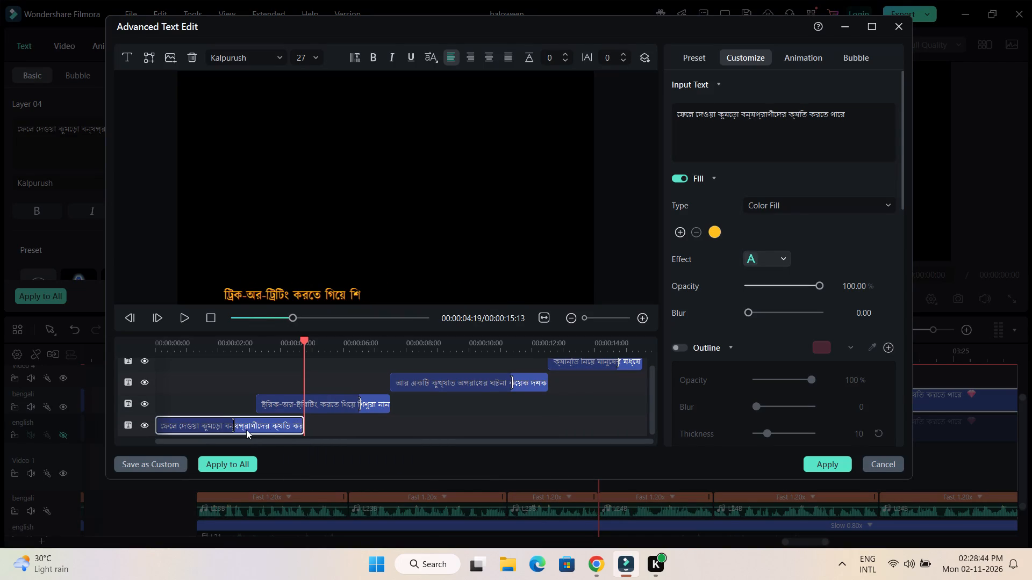
{"action": "left_click_drag", "start_coordinate": [234, 427], "coordinate": [301, 427]}
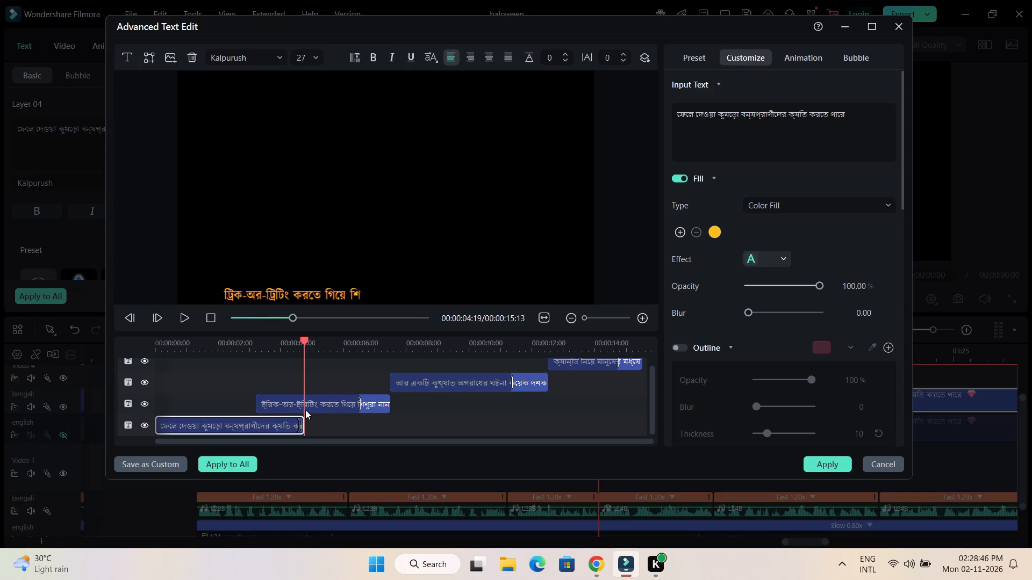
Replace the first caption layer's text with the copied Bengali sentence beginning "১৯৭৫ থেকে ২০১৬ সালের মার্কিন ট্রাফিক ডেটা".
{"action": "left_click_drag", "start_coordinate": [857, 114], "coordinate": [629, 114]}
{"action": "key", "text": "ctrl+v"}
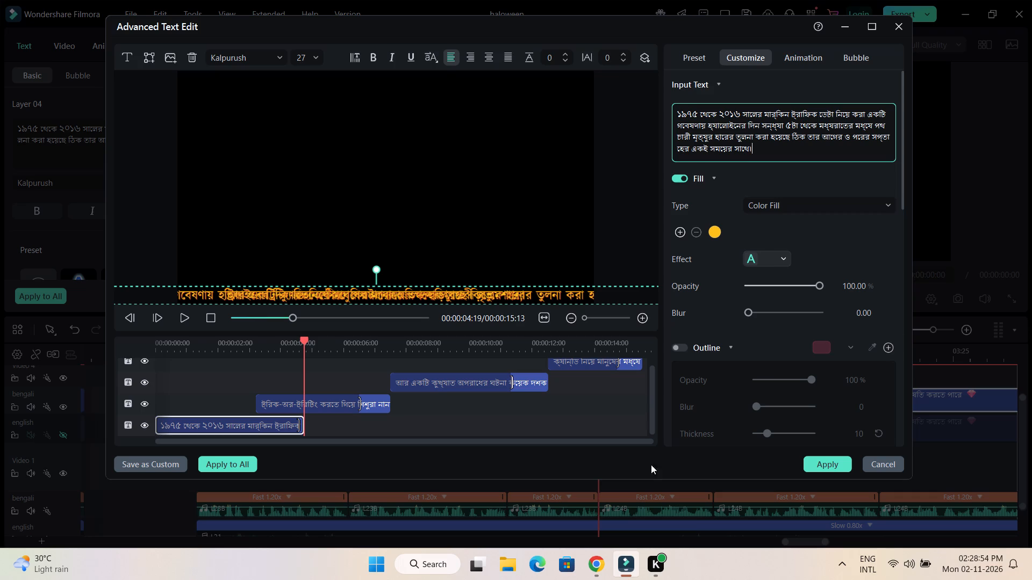
Replace the first layer's text with ChatGPT's sentence "১৯৭৫ থেকে ২০১৬ সাল পর্যন্ত যুক্তরাষ্ট্রের সড়ক দুর্ঘটনার তথ্য নিয়ে একটি গবেষণা করা হয়েছিল।".
{"action": "left_click", "coordinate": [592, 568]}
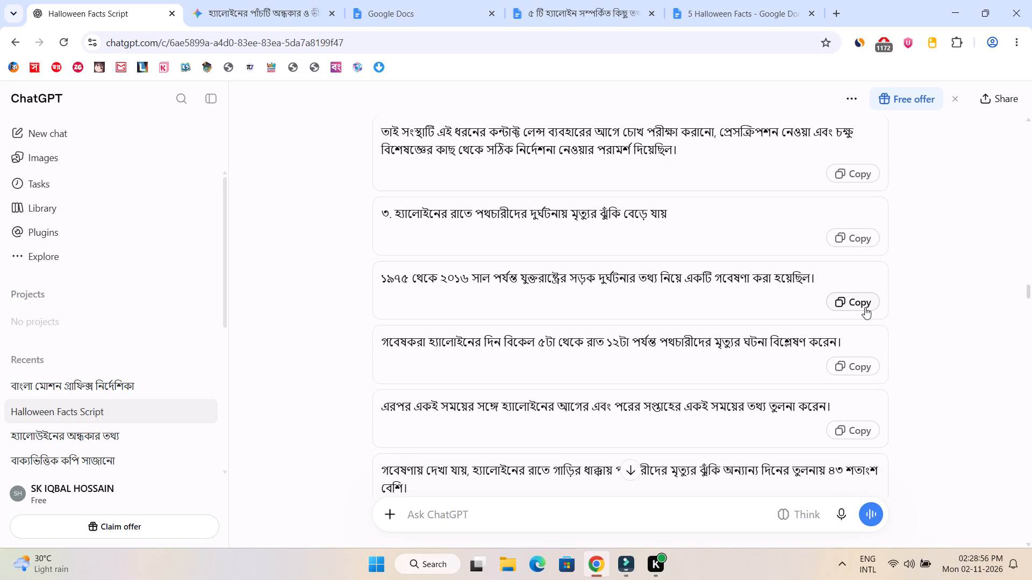
{"action": "left_click", "coordinate": [865, 307]}
{"action": "left_click", "coordinate": [620, 560]}
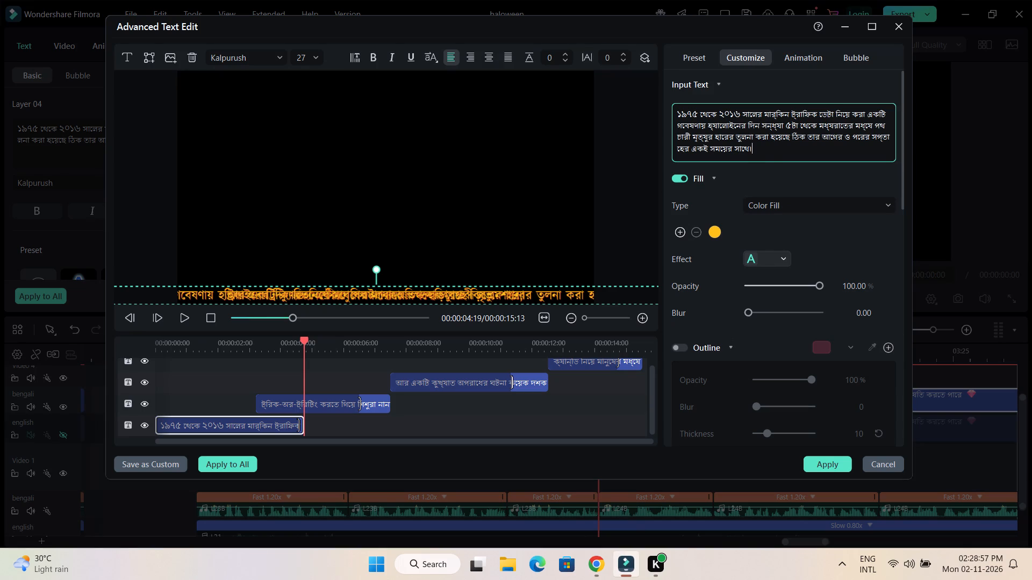
{"action": "left_click_drag", "start_coordinate": [768, 156], "coordinate": [672, 109]}
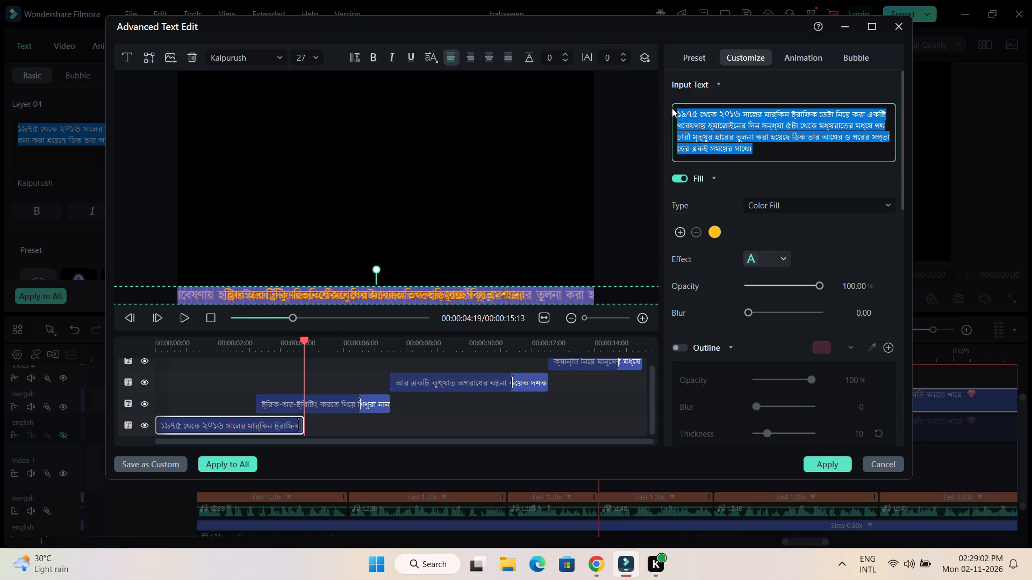
{"action": "key", "text": "BackSpace"}
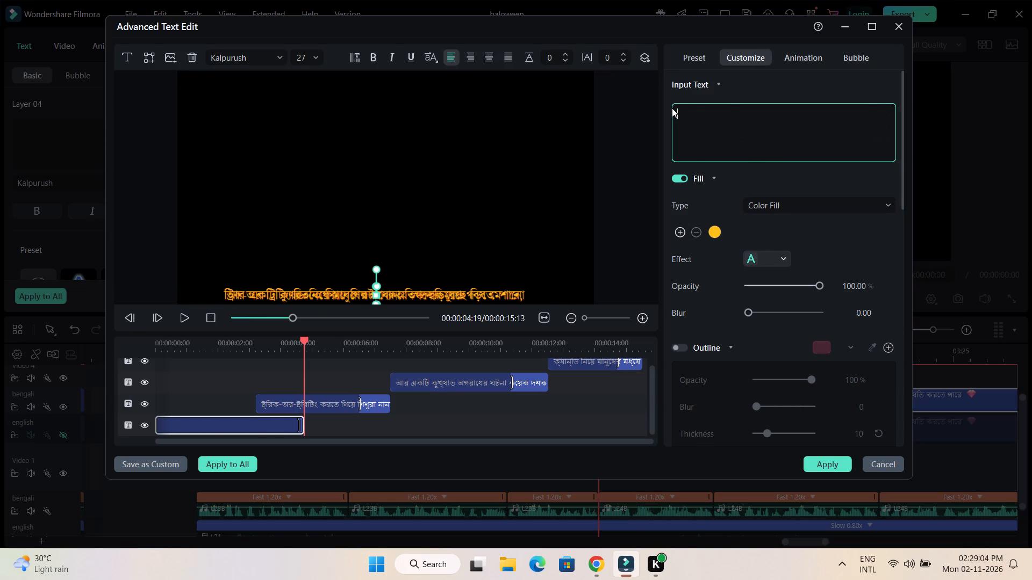
{"action": "key", "text": "ctrl+v"}
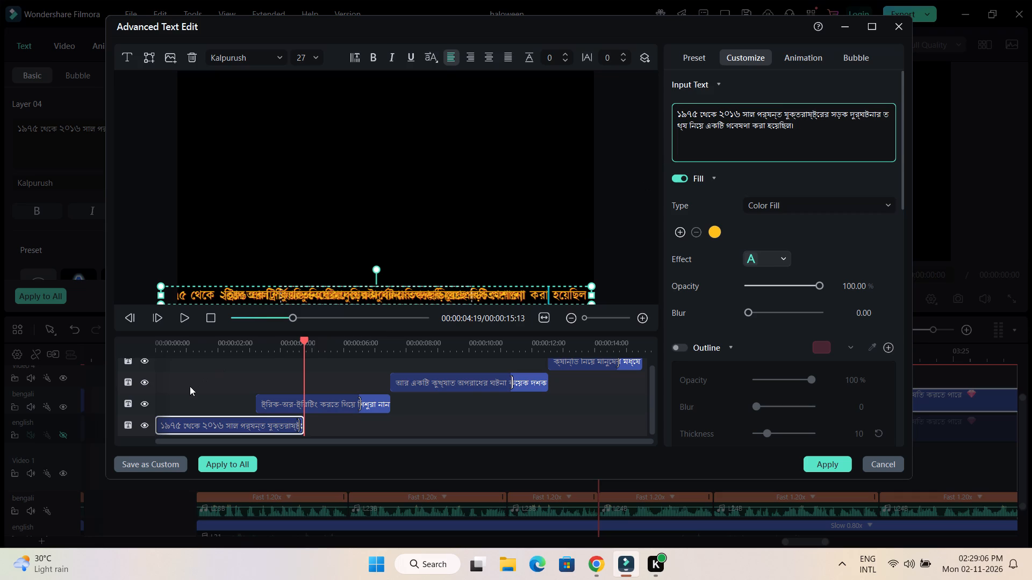
Hide the other three caption layers and set the first layer's font size to 26.
{"action": "left_click", "coordinate": [144, 402]}
{"action": "left_click", "coordinate": [145, 380]}
{"action": "left_click", "coordinate": [145, 364]}
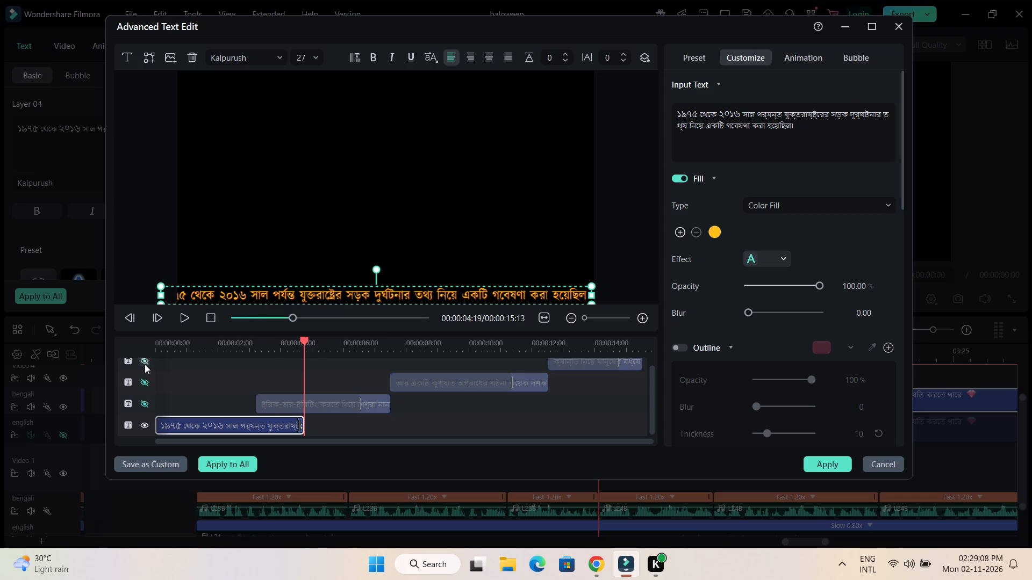
{"action": "left_click", "coordinate": [299, 55]}
{"action": "scroll", "coordinate": [299, 55], "scroll_direction": "down", "scroll_amount": 1}
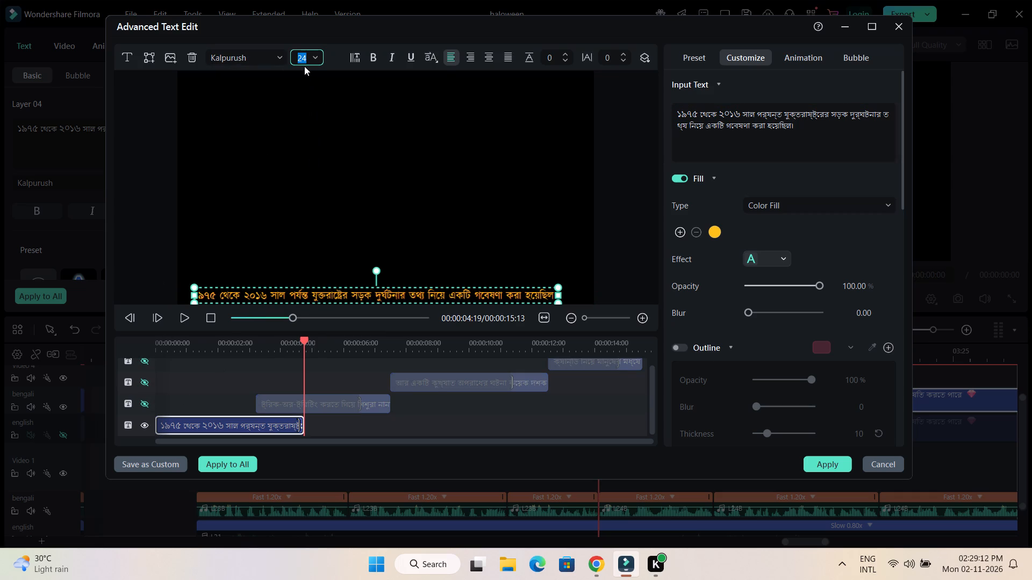
{"action": "type", "text": "26"}
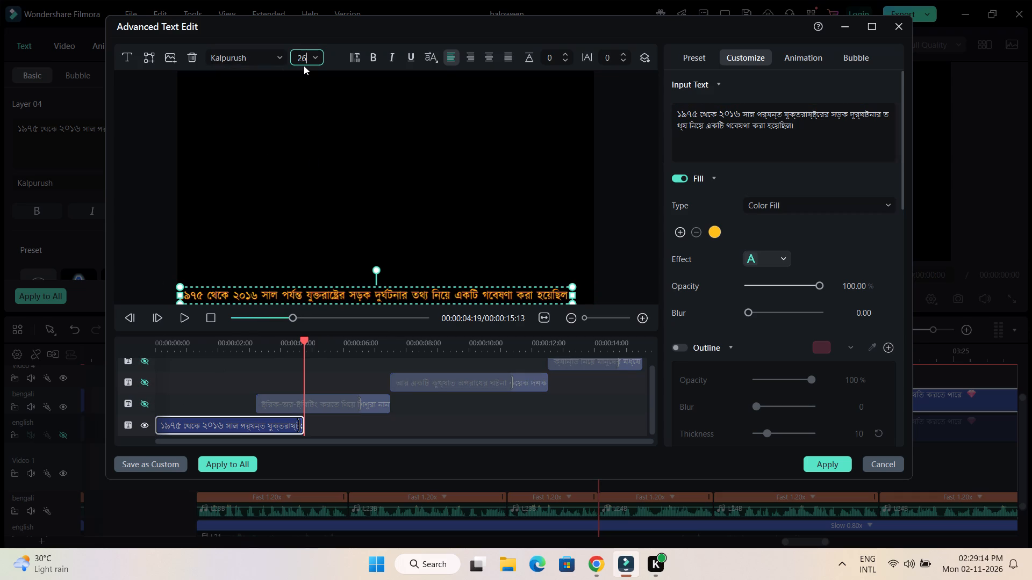
{"action": "key", "text": "Return"}
{"action": "left_click", "coordinate": [297, 160]}
Nudge the first layer's caption seven steps to the right and apply the advanced title edits with the editor's playhead at the start.
{"action": "left_click_drag", "start_coordinate": [303, 340], "coordinate": [317, 347]}
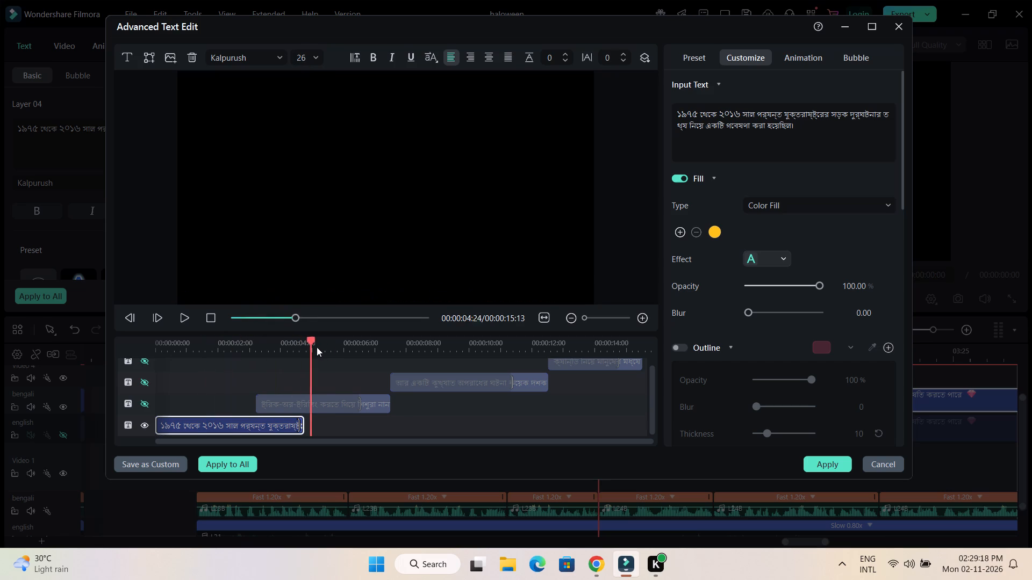
{"action": "left_click_drag", "start_coordinate": [317, 347], "coordinate": [293, 350]}
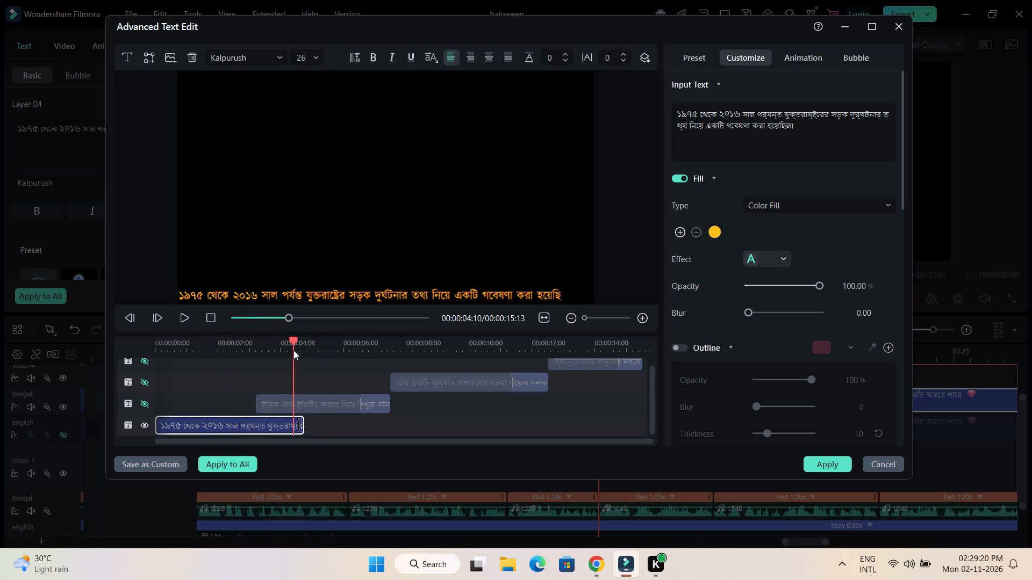
{"action": "left_click_drag", "start_coordinate": [293, 350], "coordinate": [294, 350]}
{"action": "left_click", "coordinate": [315, 295]}
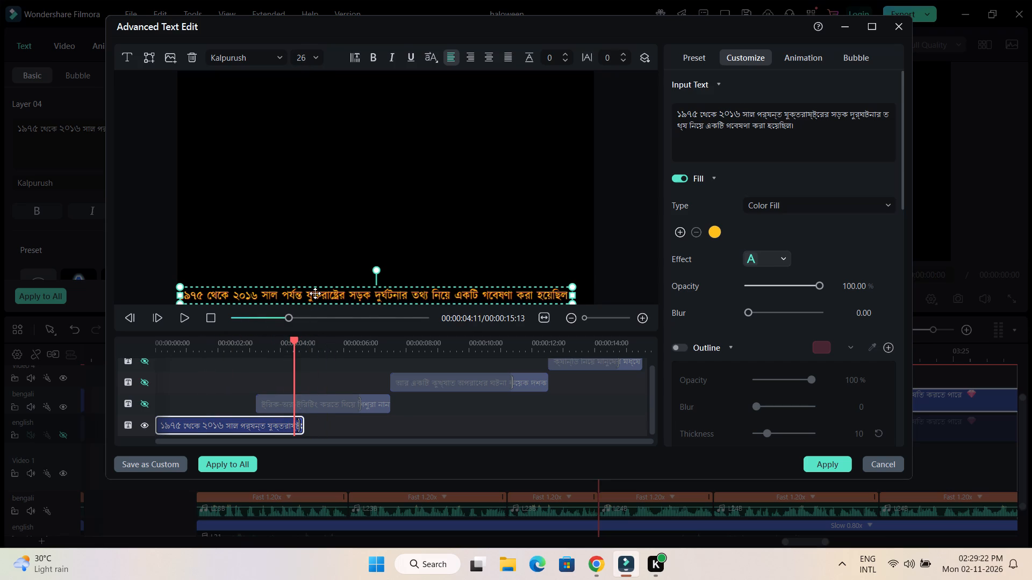
{"action": "key", "text": "Right"}
{"action": "key", "text": "Right"}
{"action": "key", "text": "Right"}
{"action": "key", "text": "Right"}
{"action": "key", "text": "Right"}
{"action": "key", "text": "Right"}
{"action": "key", "text": "Right"}
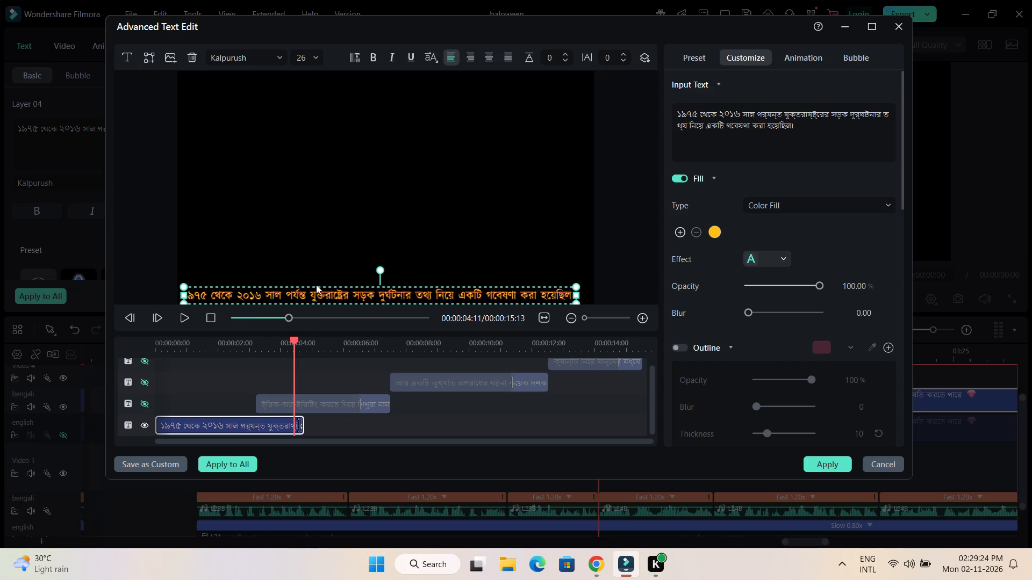
{"action": "left_click", "coordinate": [303, 223]}
{"action": "left_click_drag", "start_coordinate": [295, 341], "coordinate": [135, 364]}
{"action": "left_click", "coordinate": [819, 461]}
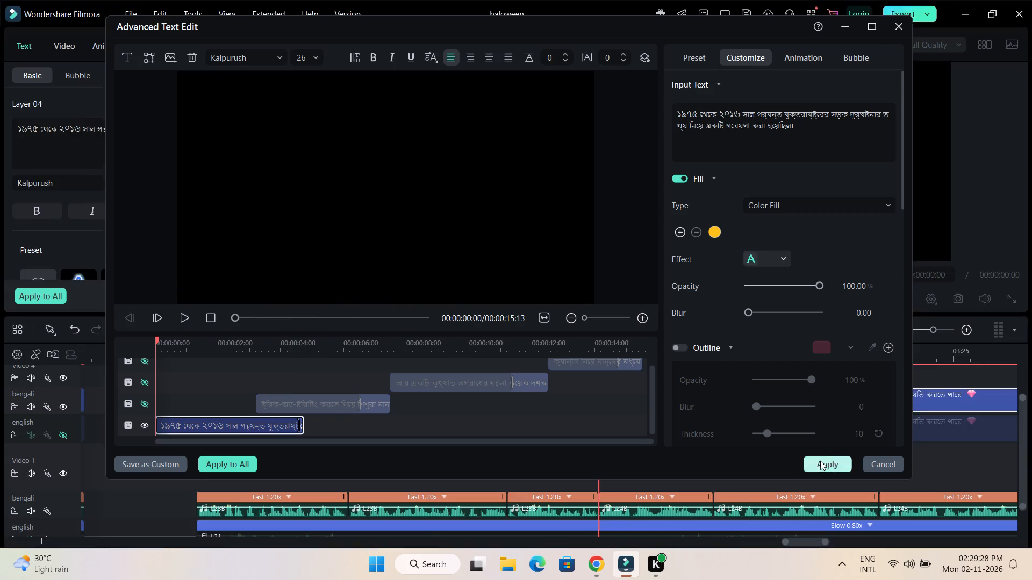
Play back the bengali captions and narration from about 03:20 to 03:26 to check the second sentence's timing.
{"action": "key", "text": "space"}
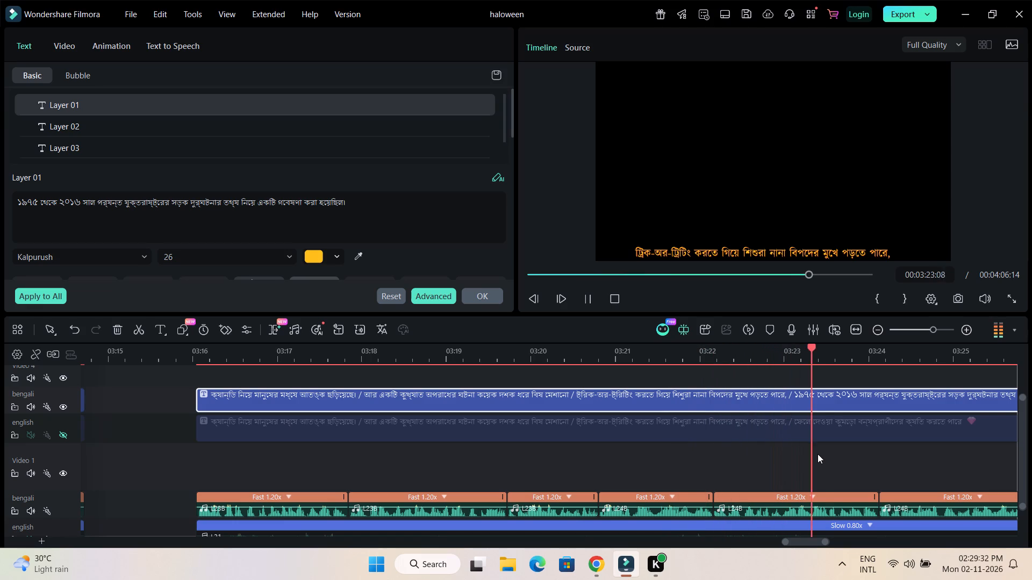
{"action": "key", "text": "space"}
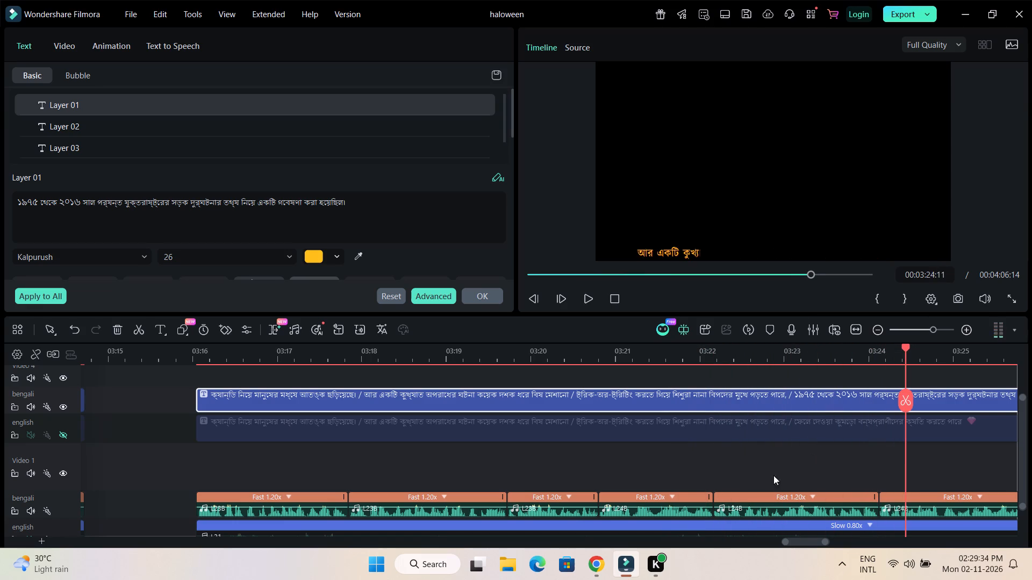
{"action": "left_click_drag", "start_coordinate": [794, 541], "coordinate": [805, 541]}
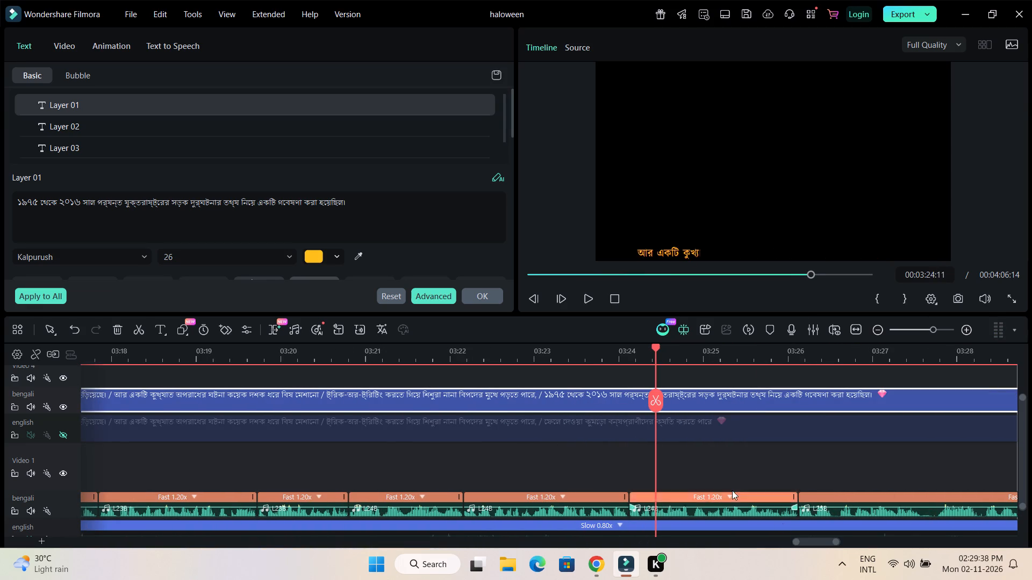
{"action": "left_click_drag", "start_coordinate": [657, 345], "coordinate": [401, 344]}
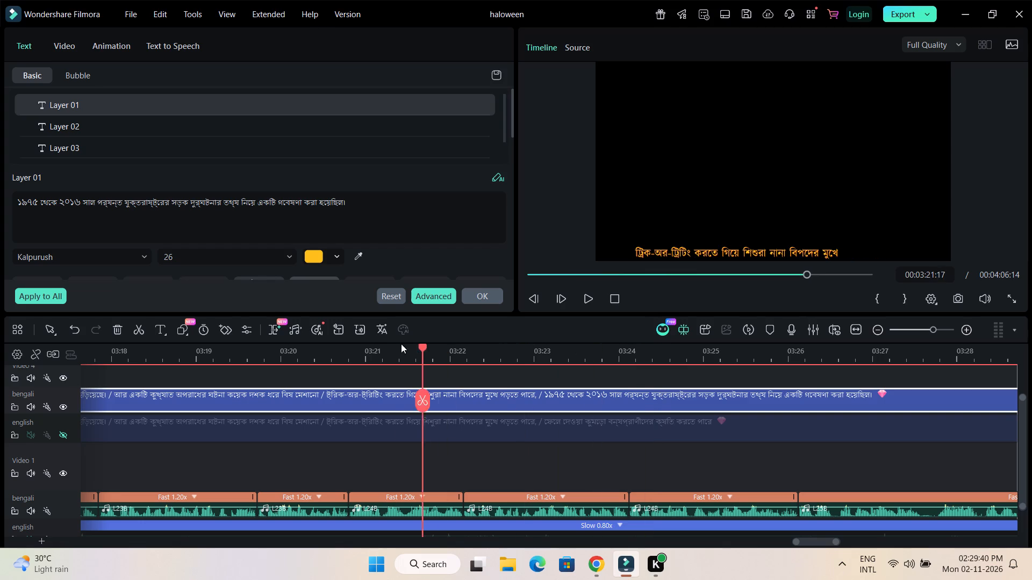
{"action": "left_click_drag", "start_coordinate": [401, 344], "coordinate": [393, 344]}
{"action": "key", "text": "space"}
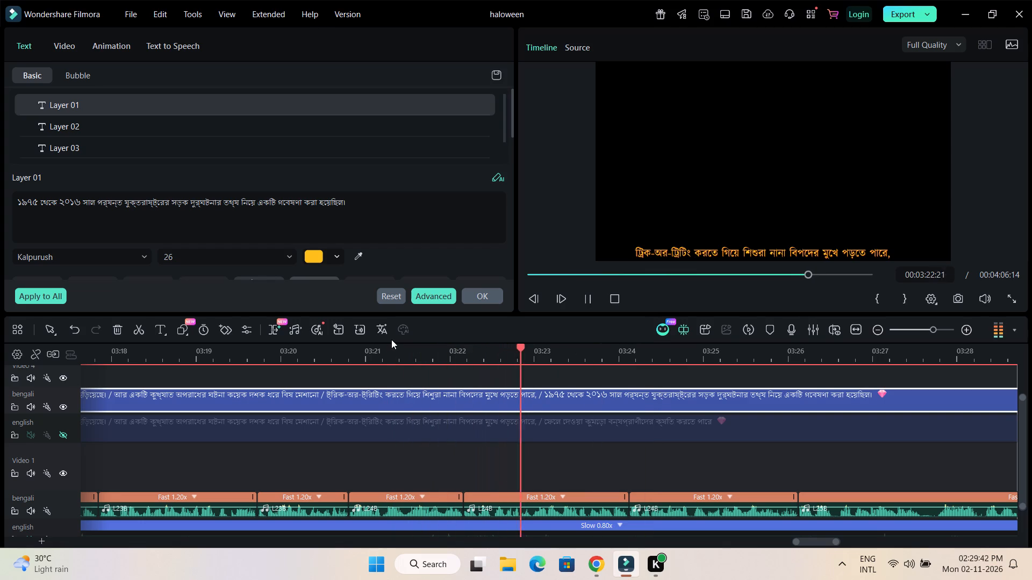
{"action": "key", "text": "space"}
{"action": "left_click_drag", "start_coordinate": [600, 345], "coordinate": [434, 349]}
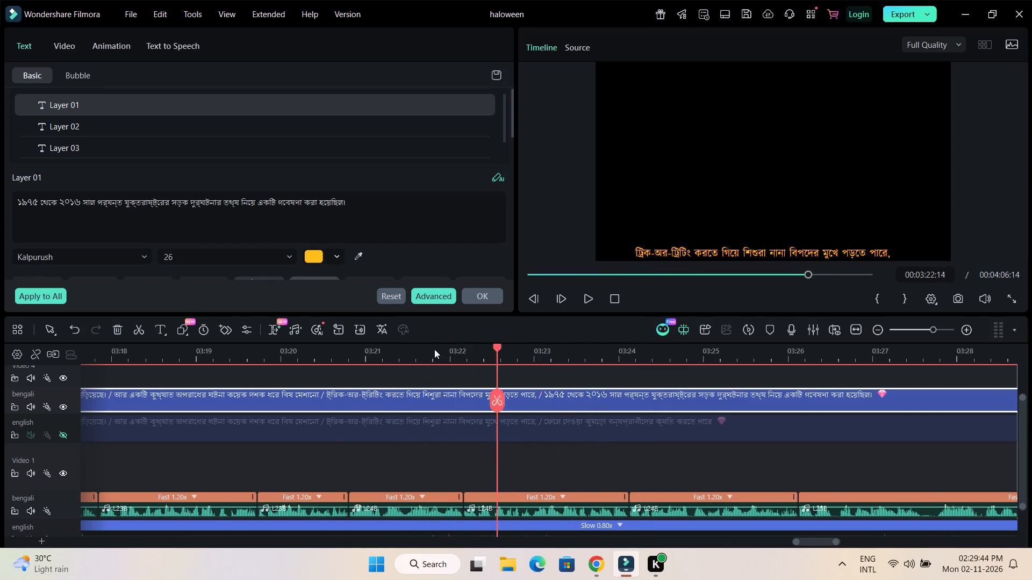
{"action": "left_click_drag", "start_coordinate": [434, 349], "coordinate": [313, 357]}
{"action": "key", "text": "space"}
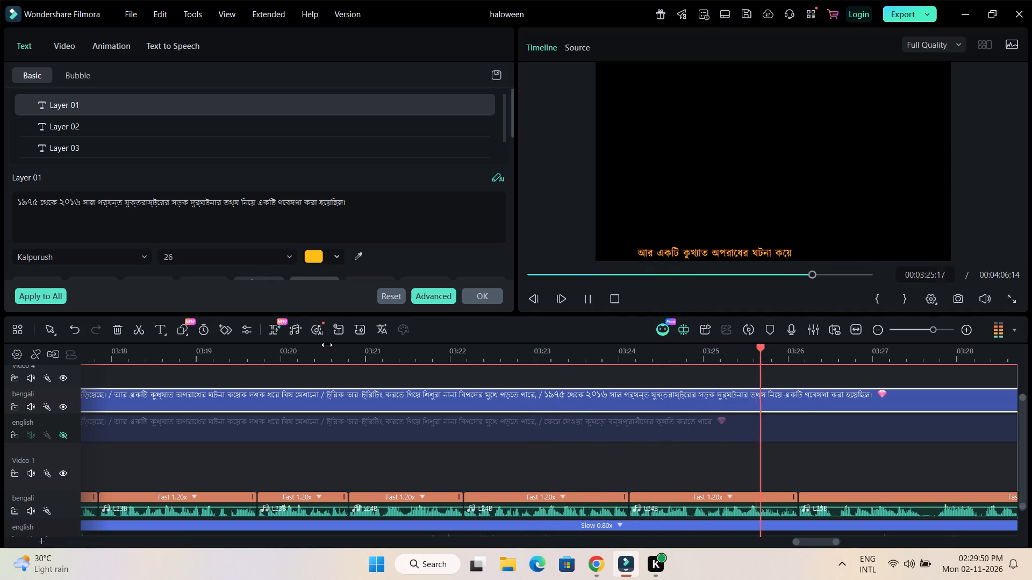
{"action": "key", "text": "space"}
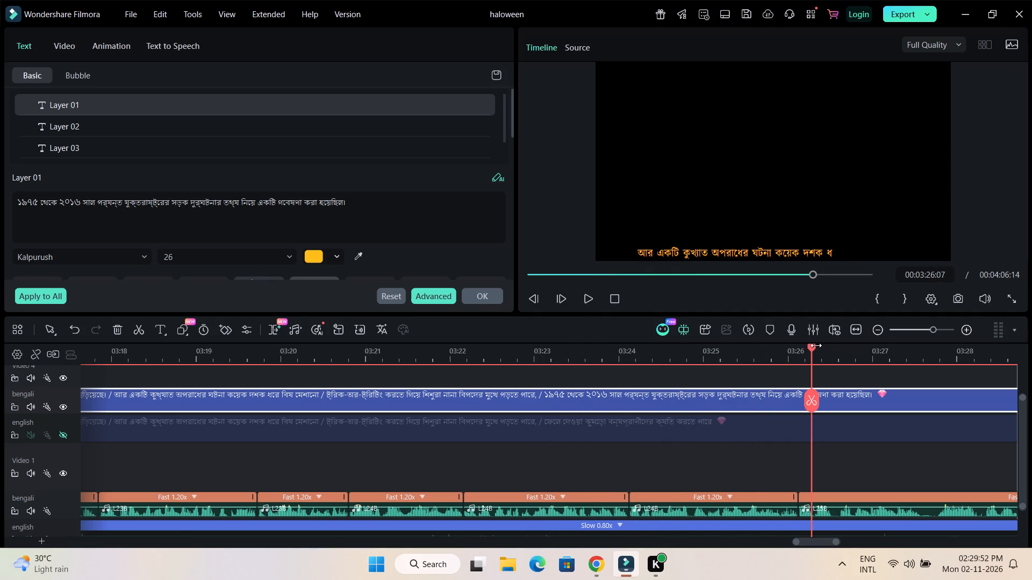
Retime the title's second caption layer to run from the first layer's end to 00:00:10:02, extending its text animation almost to its end.
{"action": "left_click_drag", "start_coordinate": [812, 349], "coordinate": [798, 351]}
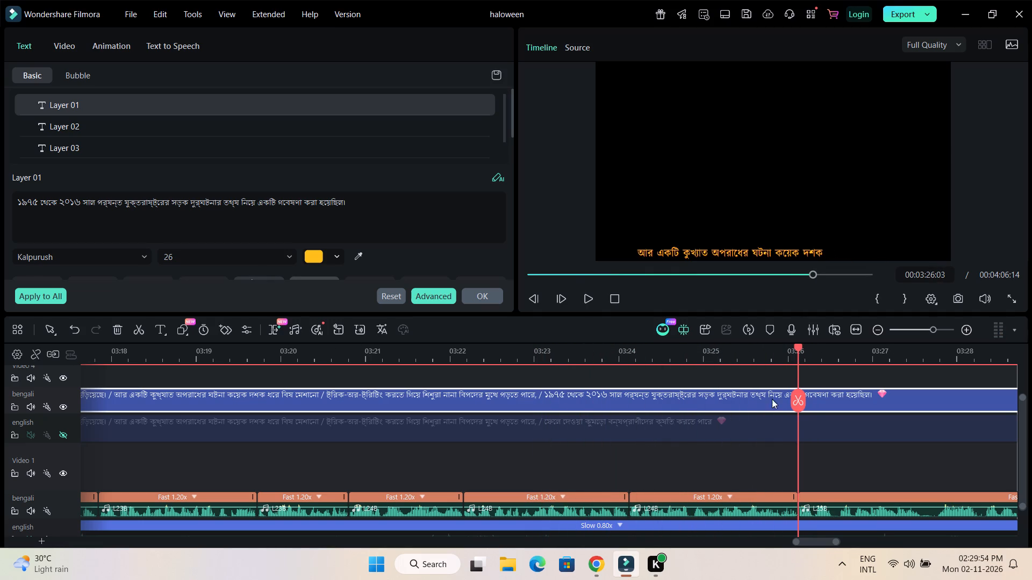
{"action": "double_click", "coordinate": [746, 402]}
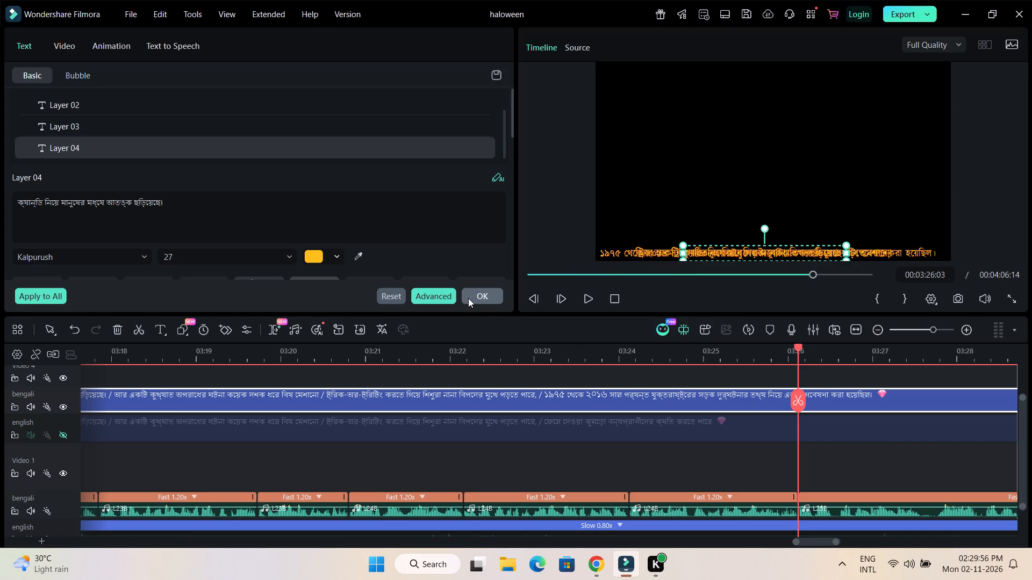
{"action": "left_click", "coordinate": [446, 292]}
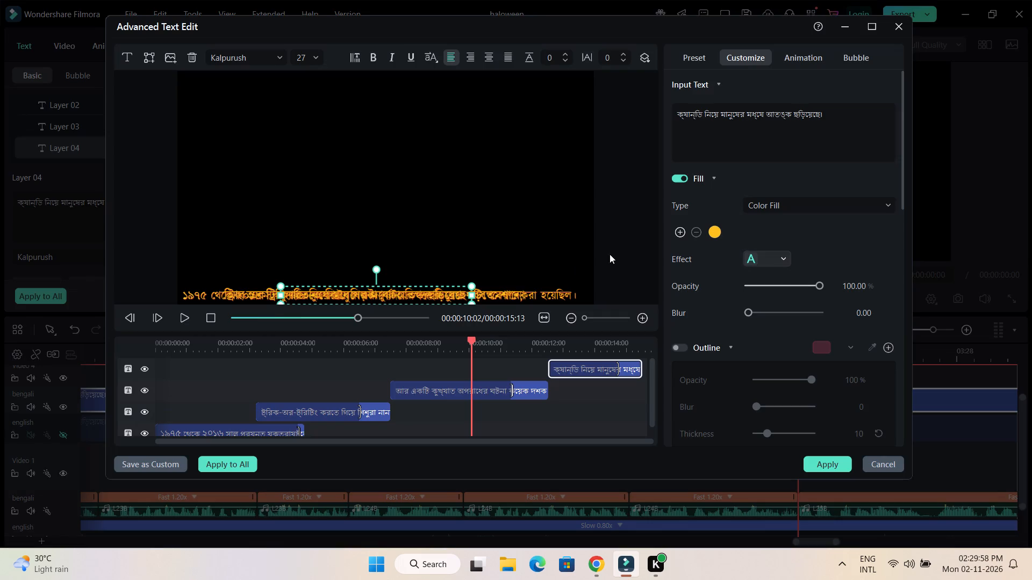
{"action": "left_click", "coordinate": [333, 414]}
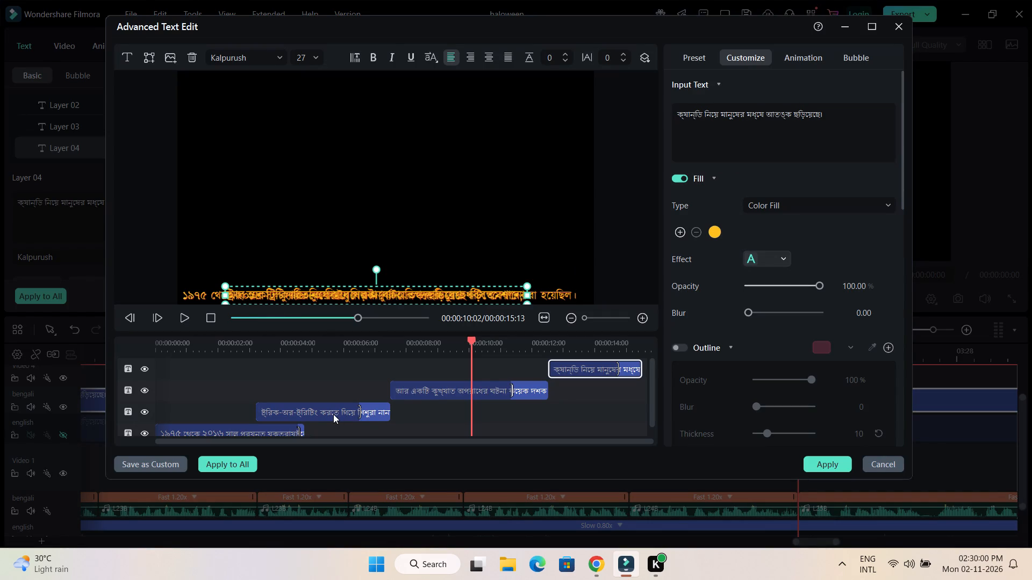
{"action": "scroll", "coordinate": [346, 409], "scroll_direction": "down", "scroll_amount": 1}
{"action": "left_click_drag", "start_coordinate": [326, 404], "coordinate": [356, 405]}
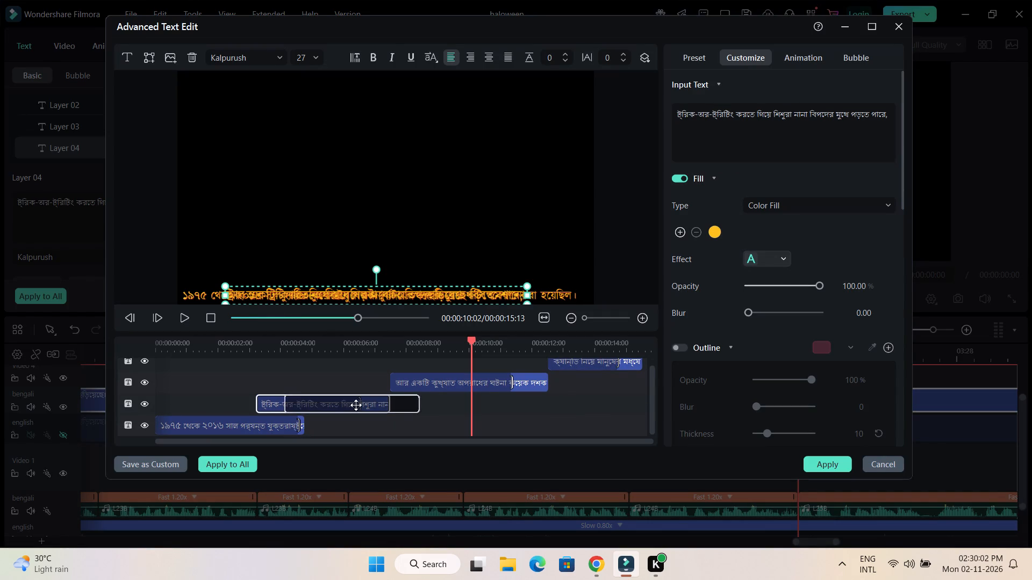
{"action": "left_click_drag", "start_coordinate": [356, 405], "coordinate": [372, 405]}
{"action": "left_click_drag", "start_coordinate": [435, 402], "coordinate": [458, 402]}
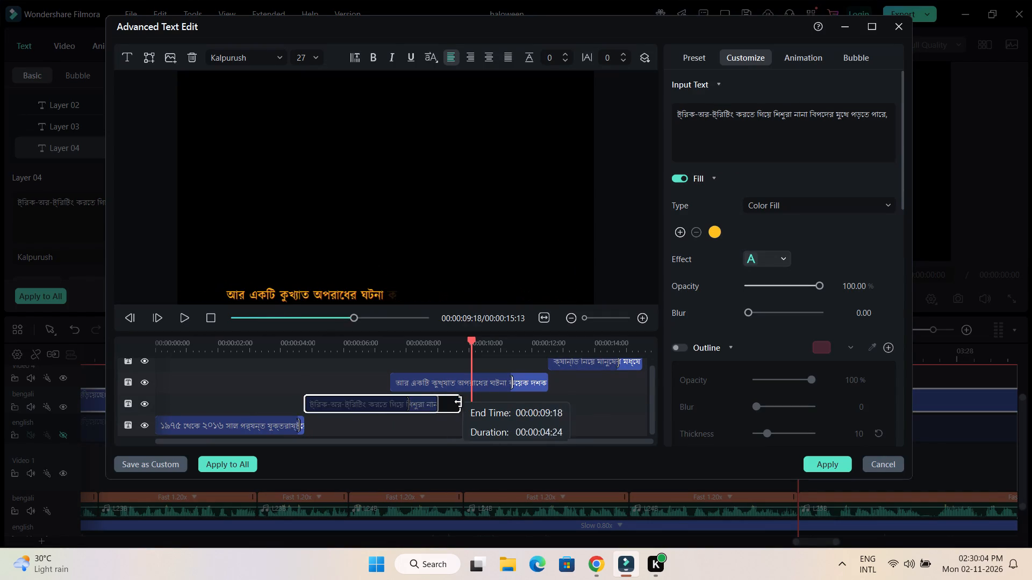
{"action": "left_click_drag", "start_coordinate": [458, 402], "coordinate": [469, 402]}
{"action": "left_click_drag", "start_coordinate": [407, 405], "coordinate": [459, 405]}
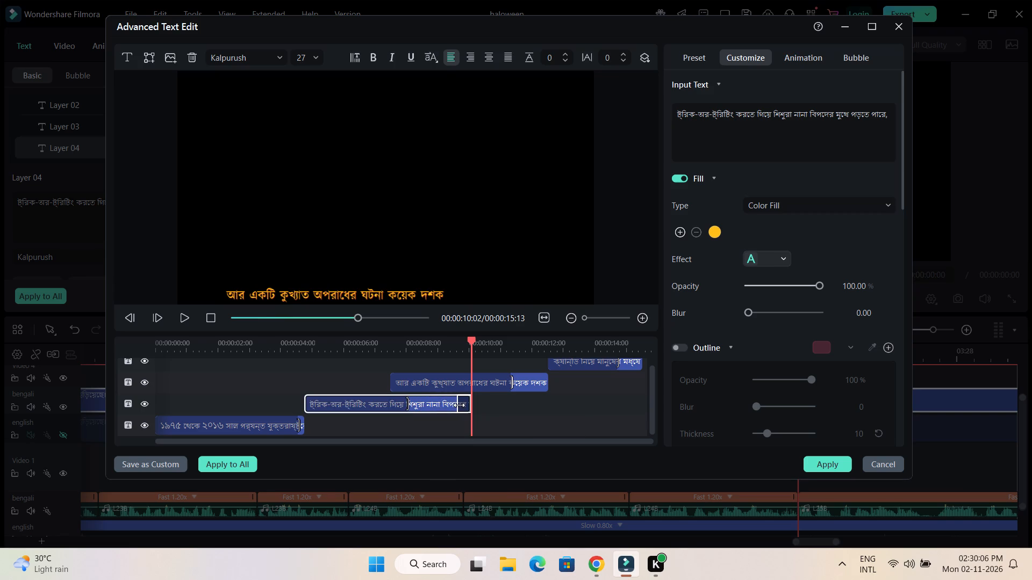
{"action": "left_click_drag", "start_coordinate": [459, 405], "coordinate": [464, 405]}
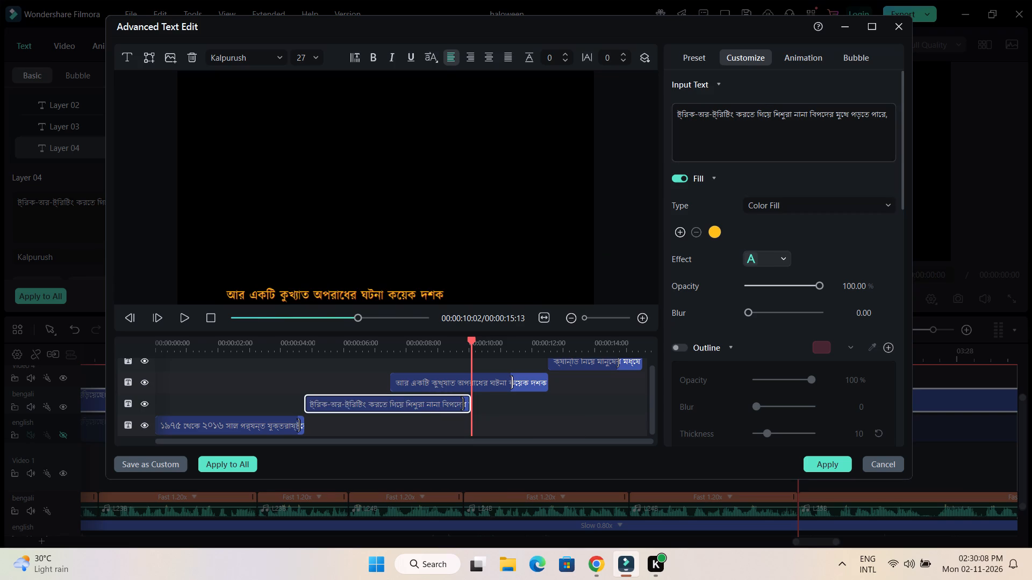
Replace the second layer's text with ChatGPT's sentence "গবেষকরা হ্যালোইনের দিন বিকেল ৫টা থেকে রাত ১২টা পর্যন্ত পথচারীদের মৃত্যুর ঘটনা বিশ্লেষণ করেন।".
{"action": "left_click_drag", "start_coordinate": [892, 116], "coordinate": [651, 115]}
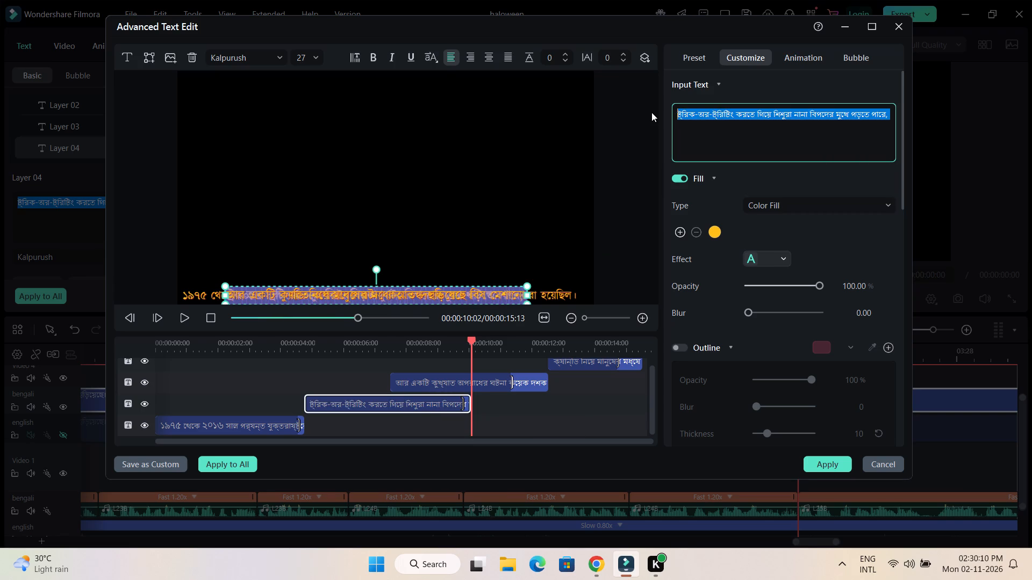
{"action": "key", "text": "ctrl+v"}
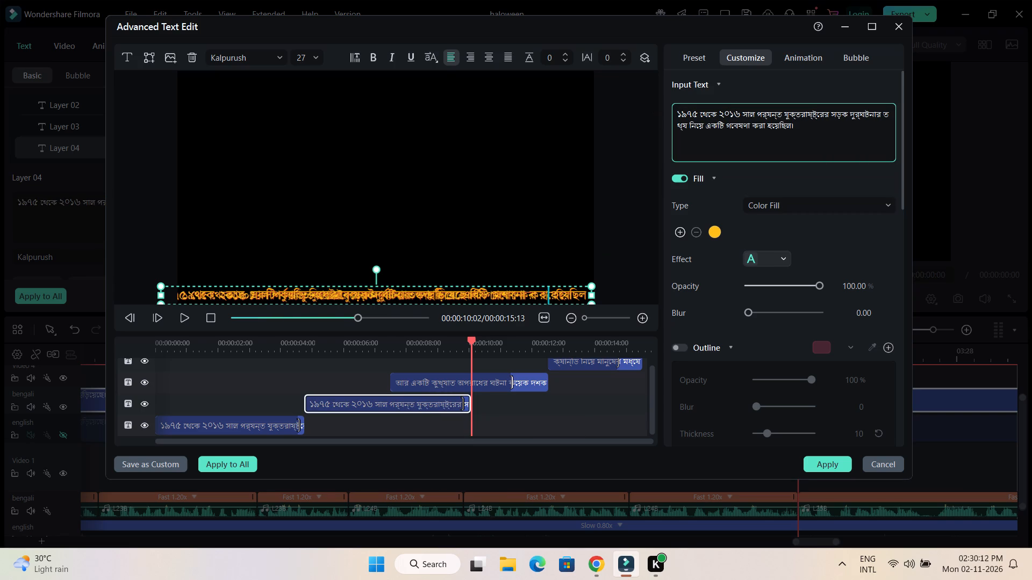
{"action": "left_click", "coordinate": [591, 561]}
{"action": "left_click", "coordinate": [844, 361]}
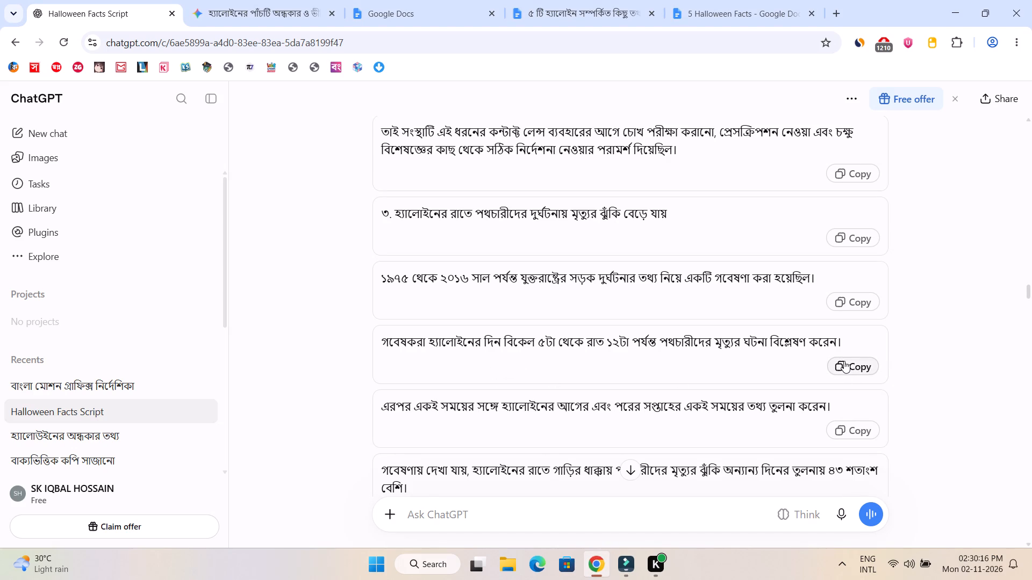
{"action": "left_click", "coordinate": [626, 561]}
{"action": "left_click_drag", "start_coordinate": [821, 136], "coordinate": [635, 108]}
{"action": "key", "text": "ctrl+v"}
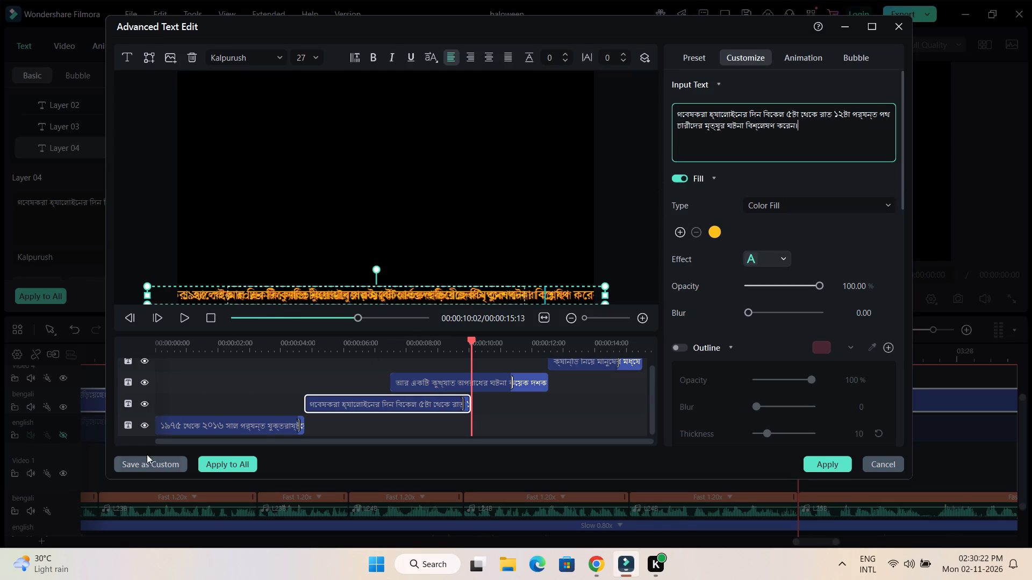
Hide the other three caption layers, set the second layer's font size to 24, and preview the title.
{"action": "left_click", "coordinate": [143, 424]}
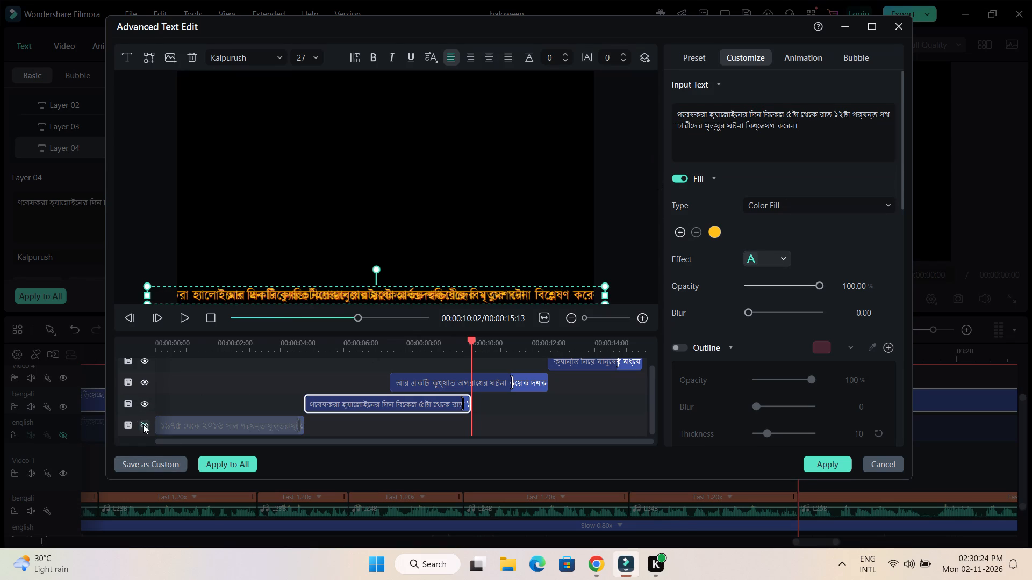
{"action": "left_click", "coordinate": [143, 383]}
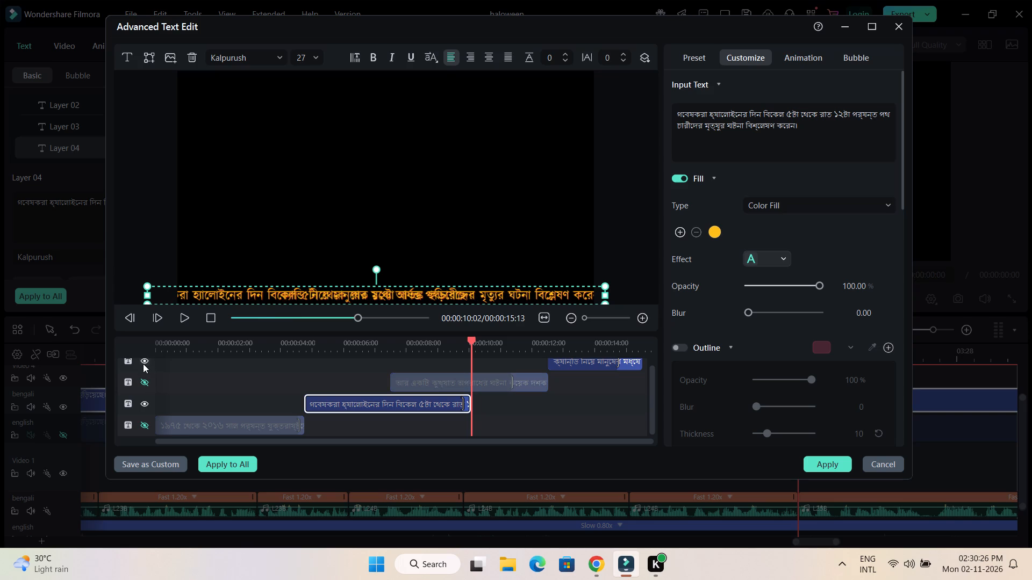
{"action": "left_click", "coordinate": [144, 360]}
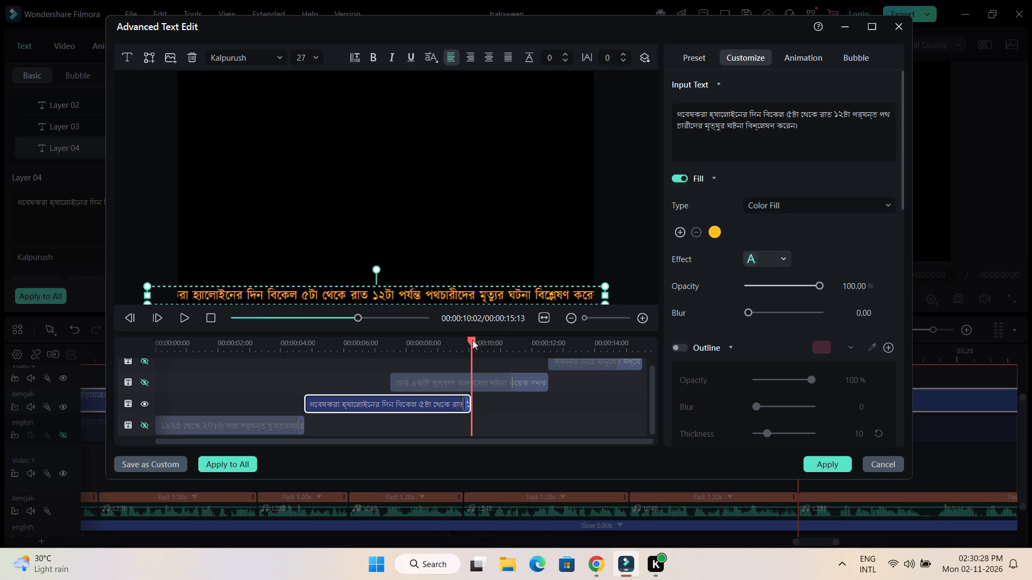
{"action": "left_click_drag", "start_coordinate": [471, 338], "coordinate": [281, 337]}
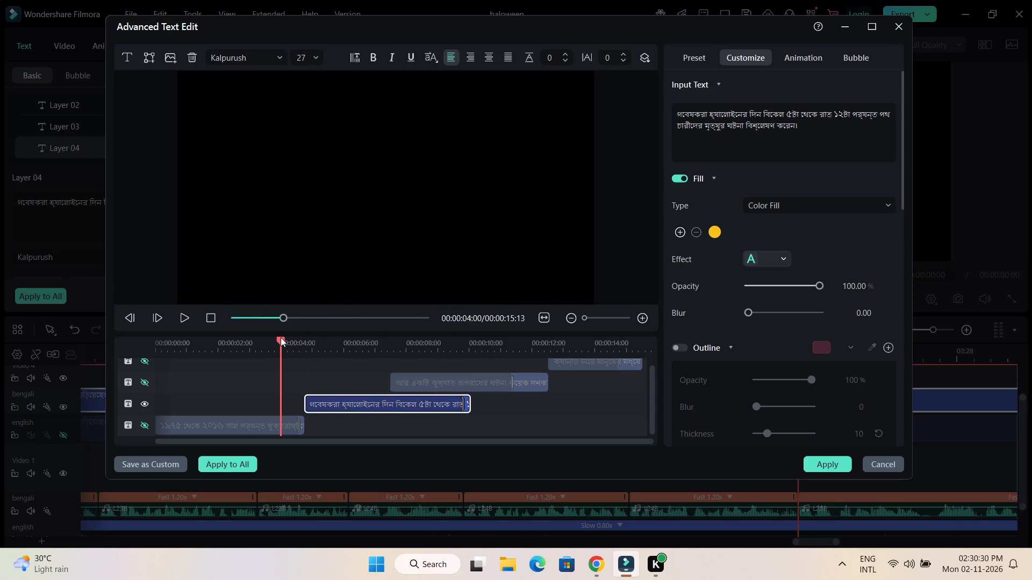
{"action": "left_click_drag", "start_coordinate": [281, 337], "coordinate": [284, 337]}
{"action": "left_click", "coordinate": [296, 57]}
{"action": "scroll", "coordinate": [296, 57], "scroll_direction": "down", "scroll_amount": 1}
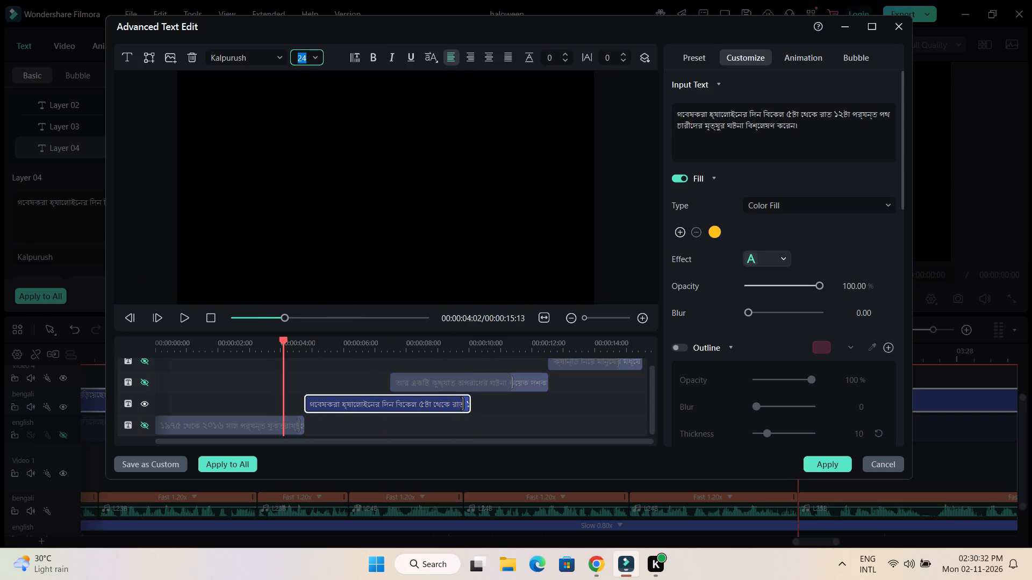
{"action": "left_click", "coordinate": [295, 159]}
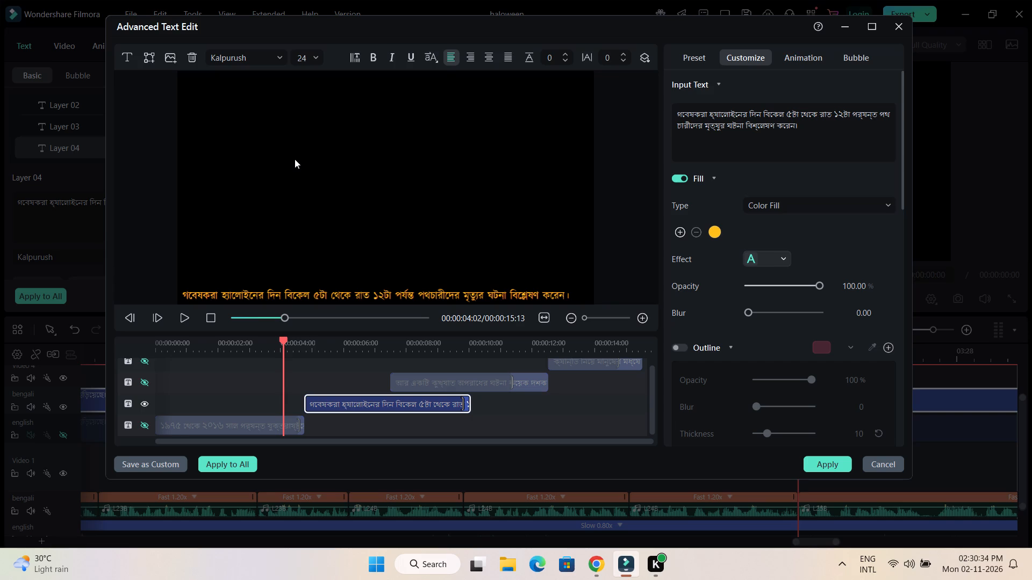
{"action": "key", "text": "space"}
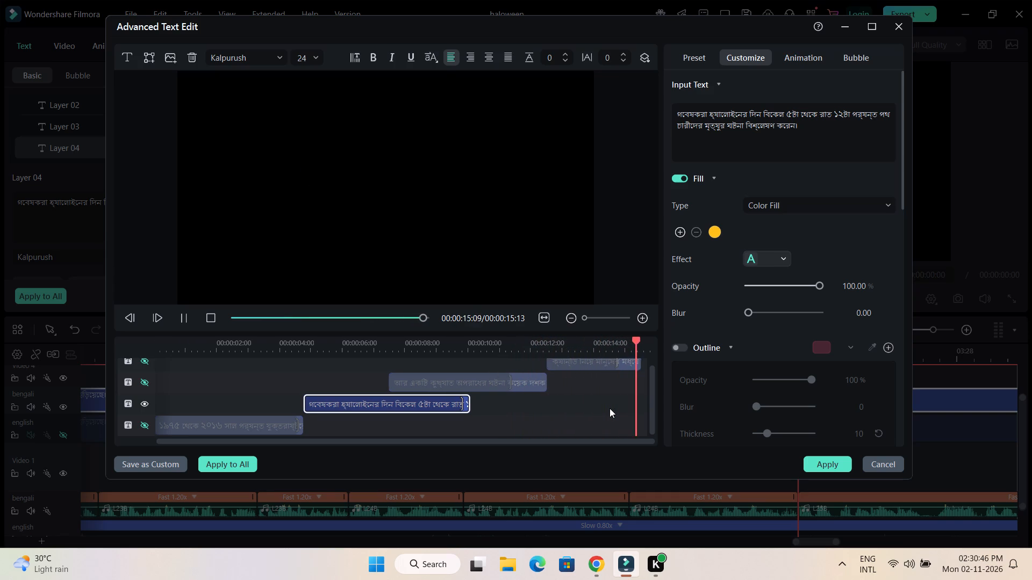
{"action": "key", "text": "space"}
{"action": "key", "text": "space"}
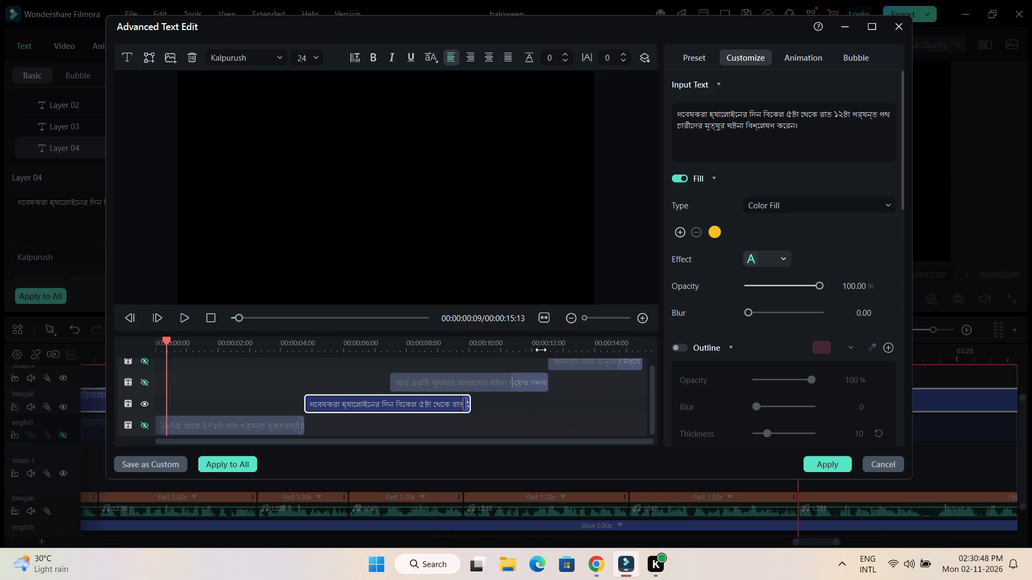
{"action": "left_click_drag", "start_coordinate": [542, 349], "coordinate": [354, 325]}
Retime the third caption layer to run from the second layer's end to the title's end, extending its text animation almost to its end.
{"action": "left_click_drag", "start_coordinate": [461, 392], "coordinate": [580, 396]}
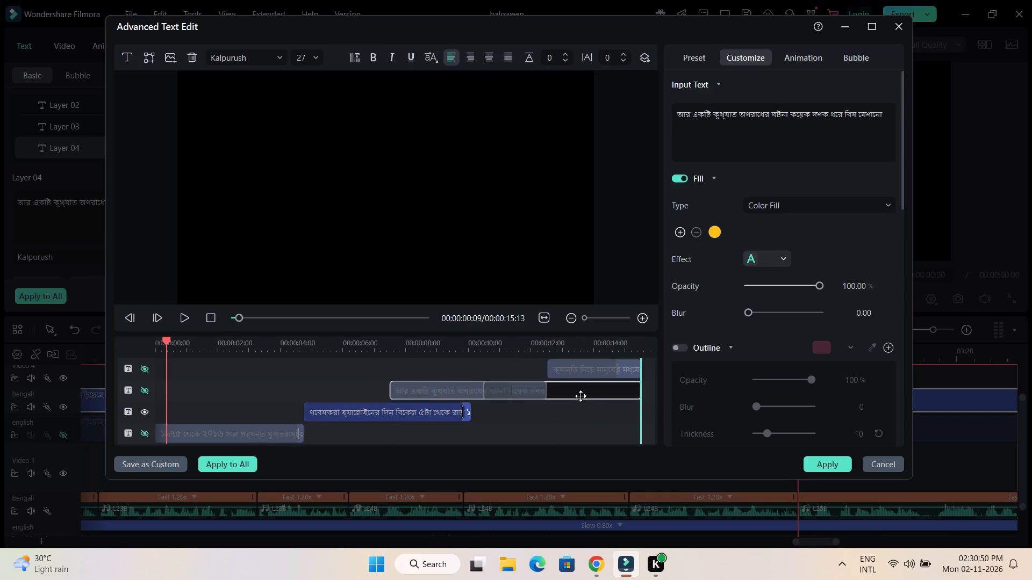
{"action": "left_click_drag", "start_coordinate": [580, 396], "coordinate": [581, 396]}
{"action": "left_click_drag", "start_coordinate": [485, 392], "coordinate": [477, 392]}
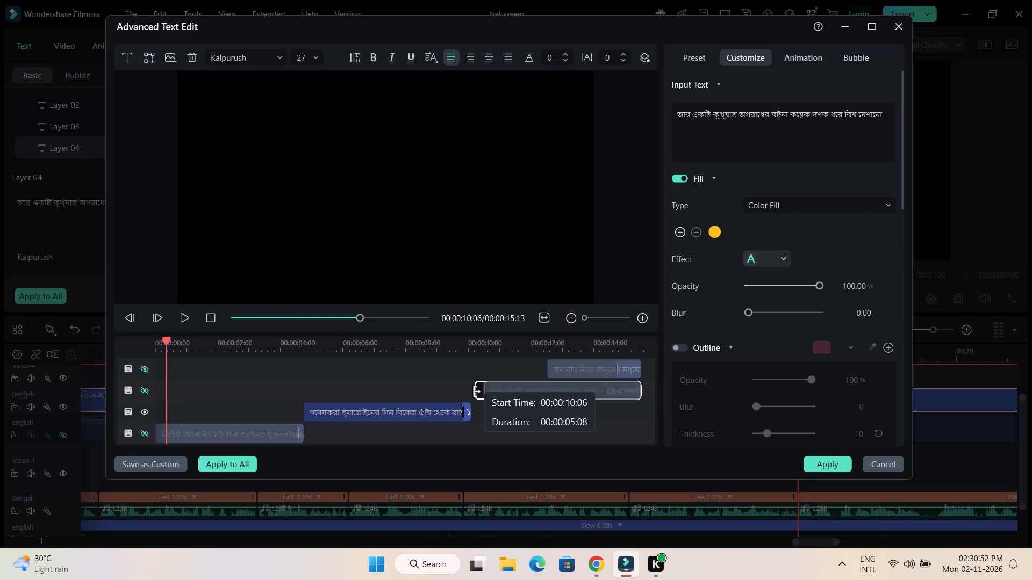
{"action": "left_click_drag", "start_coordinate": [477, 392], "coordinate": [474, 392]}
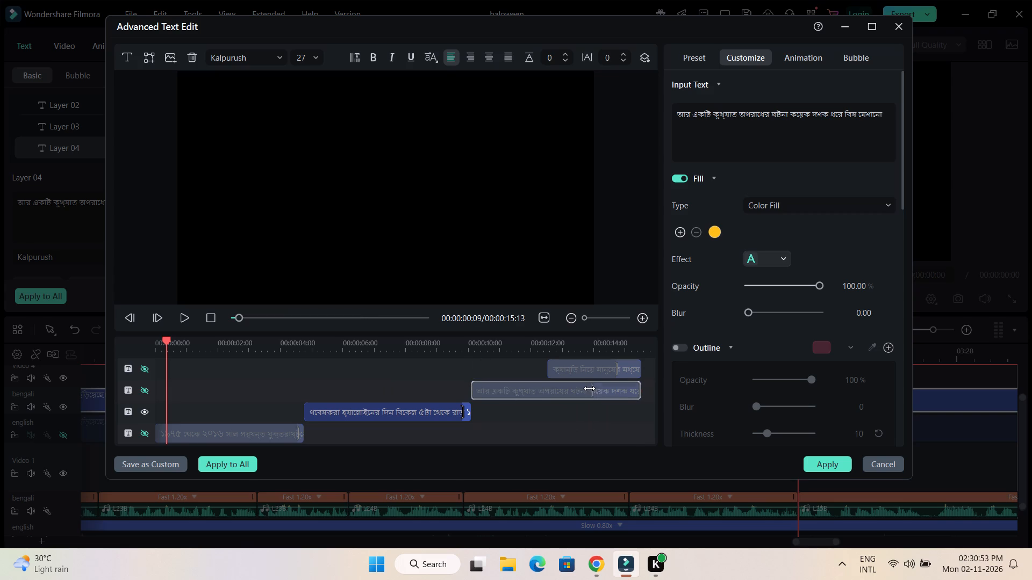
{"action": "left_click_drag", "start_coordinate": [589, 388], "coordinate": [633, 388]}
Show the third caption layer and hide the second so that only the third is displayed.
{"action": "left_click", "coordinate": [142, 388]}
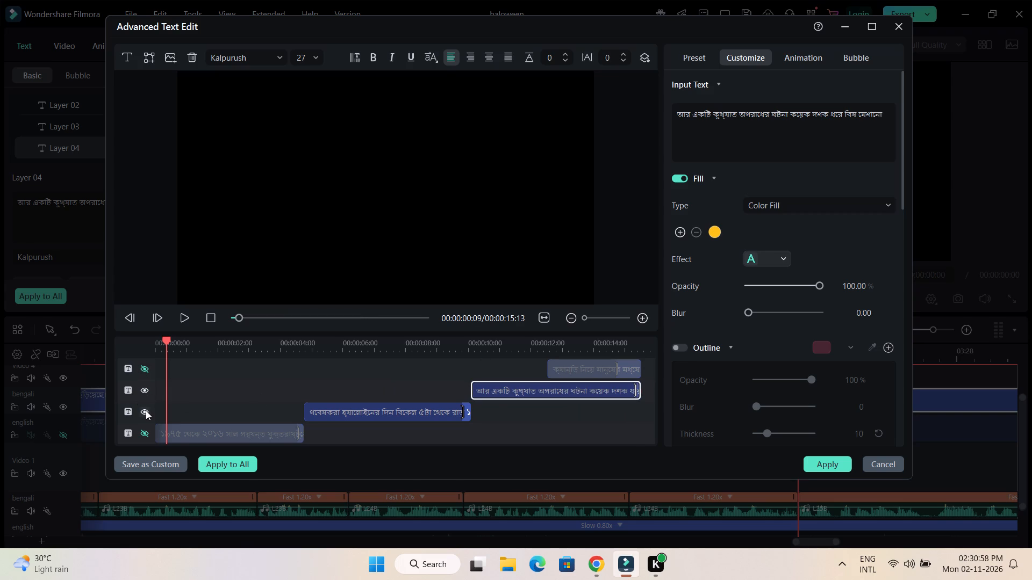
{"action": "left_click", "coordinate": [145, 411]}
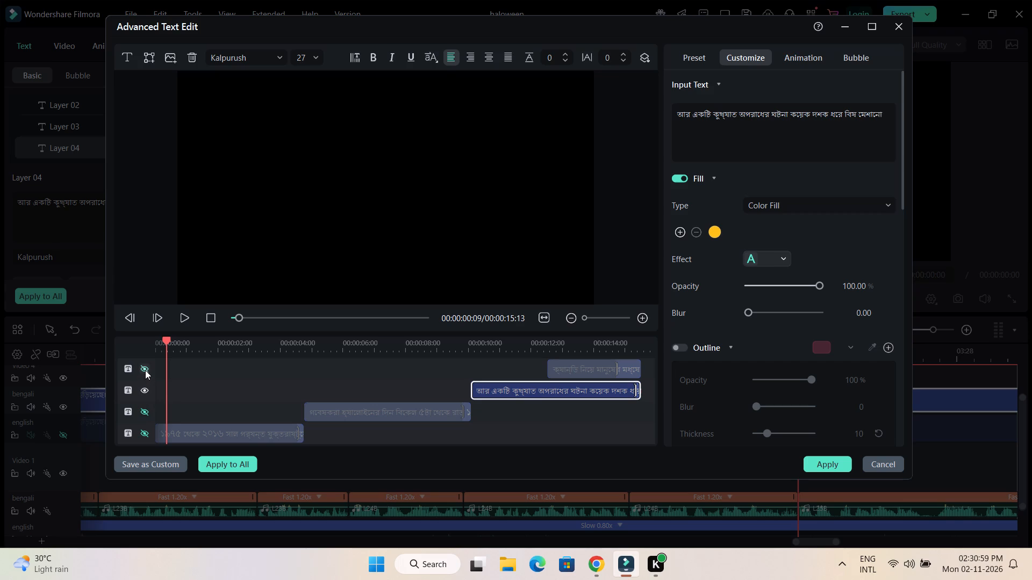
Replace the third caption layer's text with ChatGPT's sentence "এরপর একই সময়ের সঙ্গে হ্যালোইনের আগের এবং পরের সপ্তাহের একই সময়ের তথ্য তুলনা করেন।" and reduce its font size to fit the frame.
{"action": "left_click", "coordinate": [599, 569]}
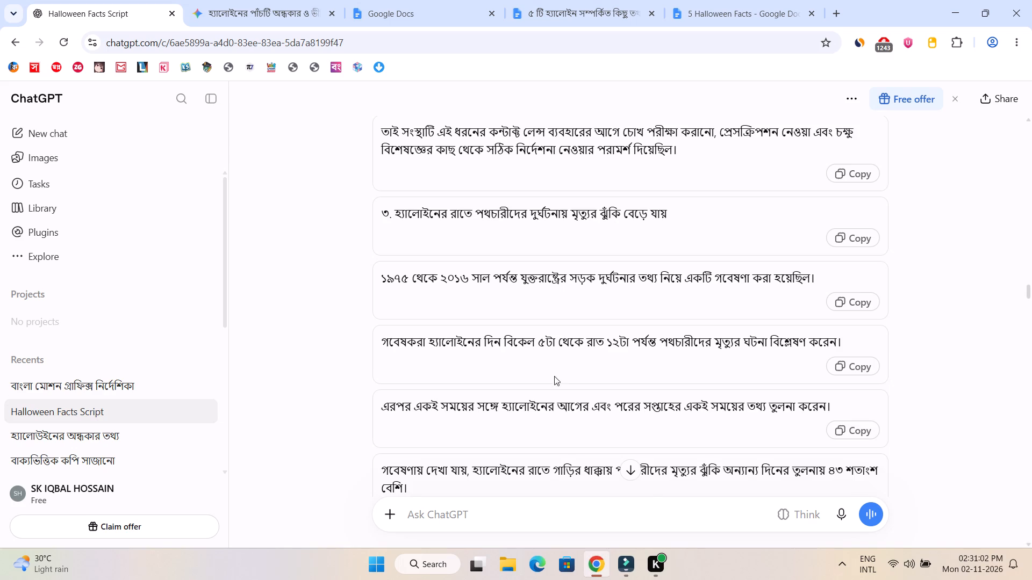
{"action": "scroll", "coordinate": [575, 371], "scroll_direction": "down", "scroll_amount": 1}
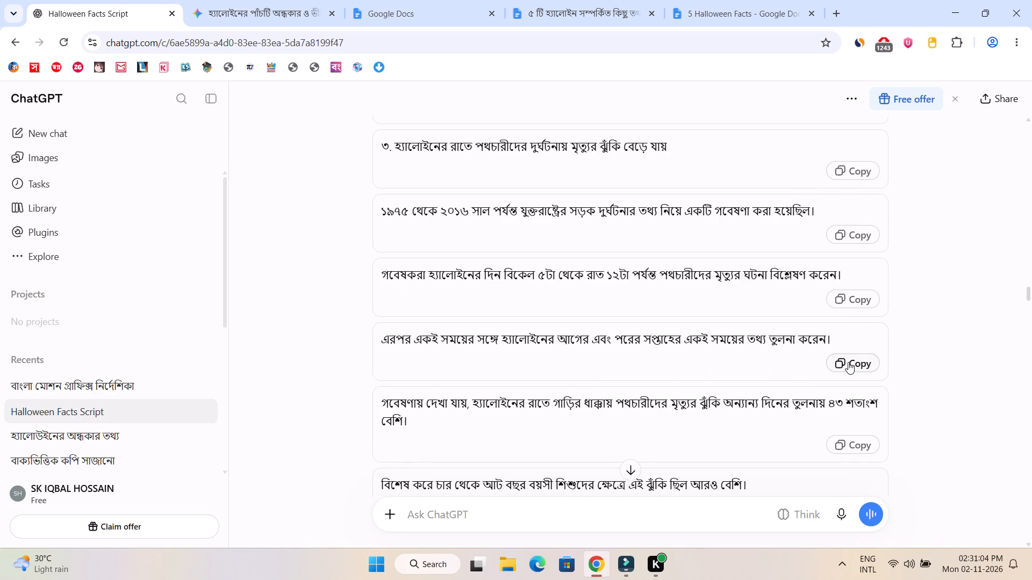
{"action": "left_click", "coordinate": [849, 362]}
{"action": "left_click", "coordinate": [628, 574]}
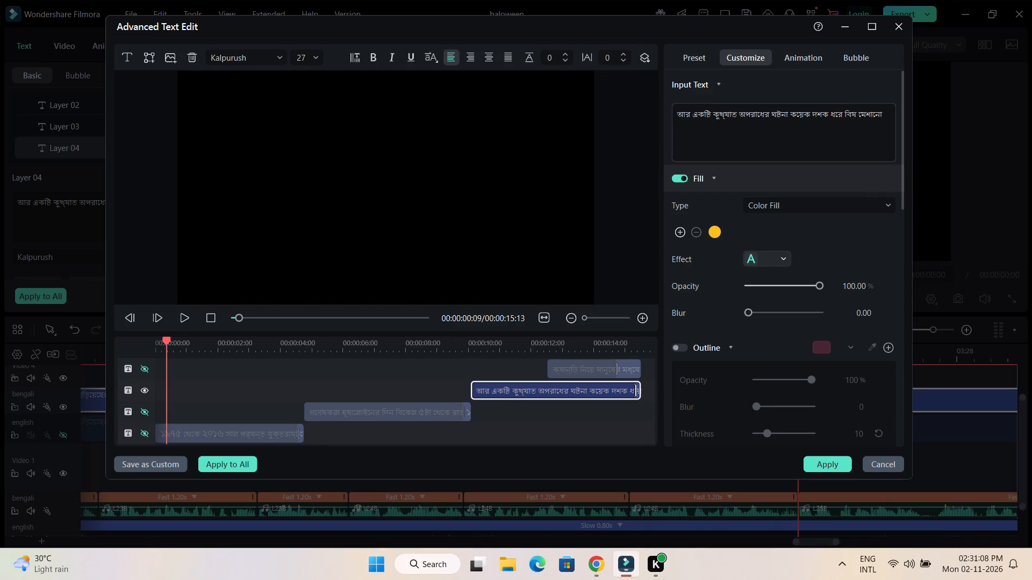
{"action": "left_click_drag", "start_coordinate": [883, 115], "coordinate": [617, 115]}
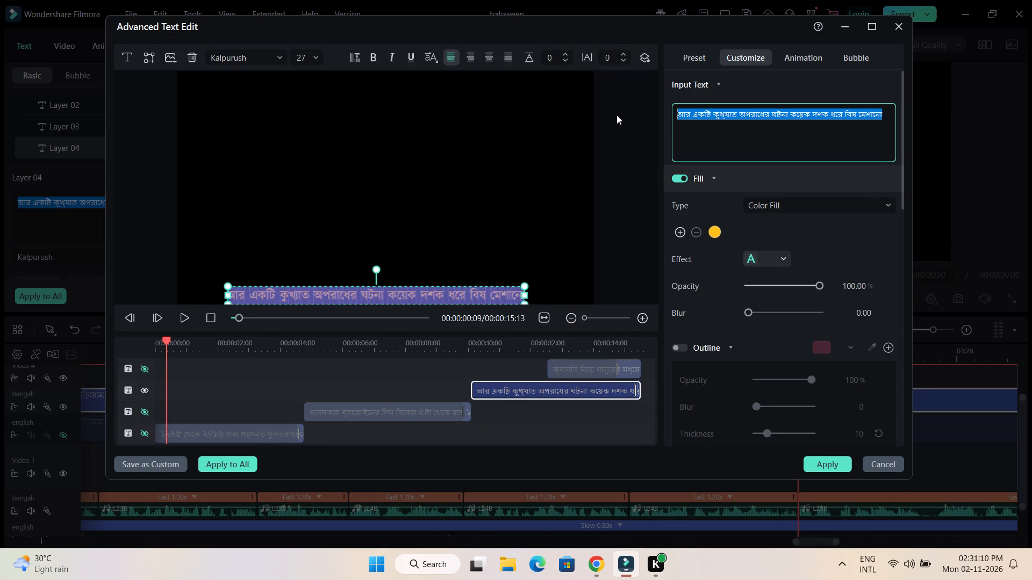
{"action": "key", "text": "ctrl+v"}
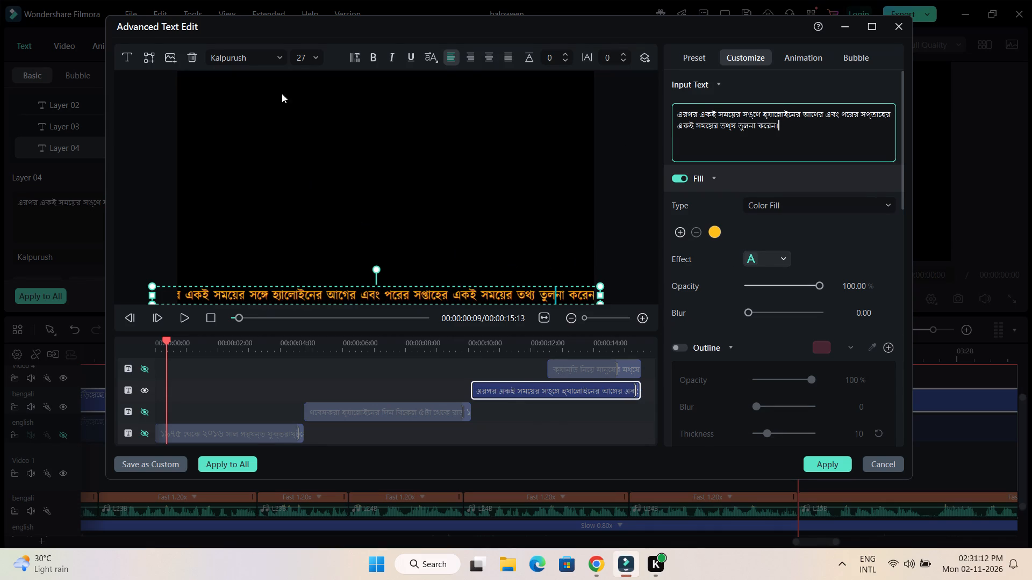
{"action": "left_click", "coordinate": [303, 53]}
{"action": "scroll", "coordinate": [303, 53], "scroll_direction": "down", "scroll_amount": 1}
{"action": "left_click", "coordinate": [293, 172]}
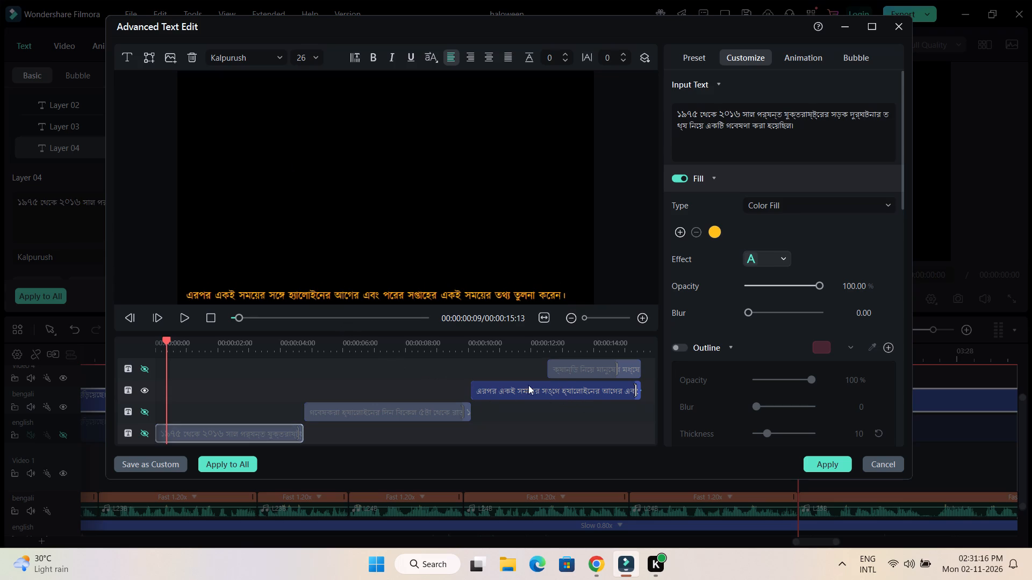
Delete the leftover fourth caption layer above the third one.
{"action": "left_click", "coordinate": [565, 370]}
{"action": "key", "text": "Delete"}
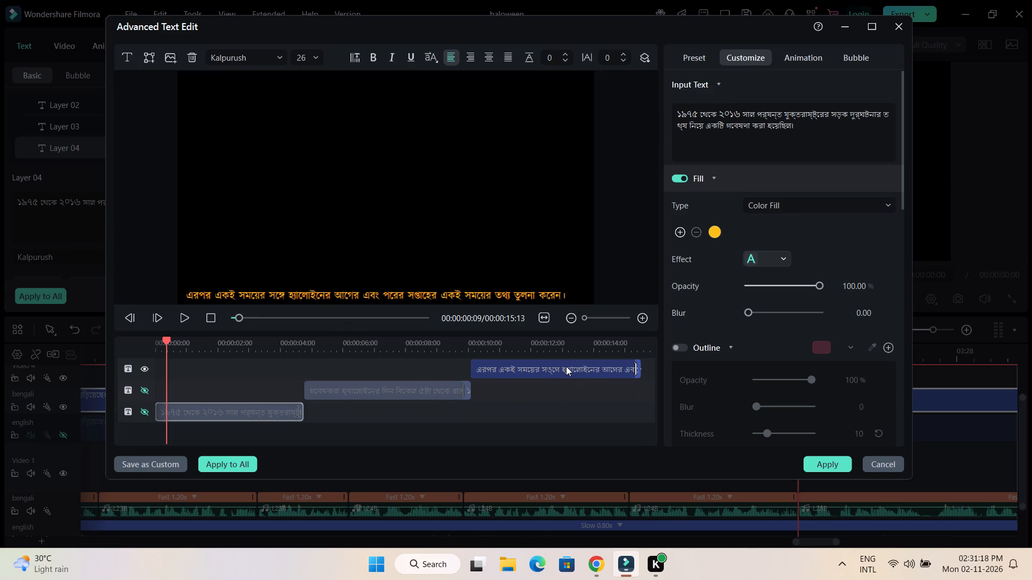
Show the first and second caption layers again, preview the title from its start, and apply the title edits.
{"action": "left_click", "coordinate": [143, 388]}
{"action": "left_click", "coordinate": [145, 411]}
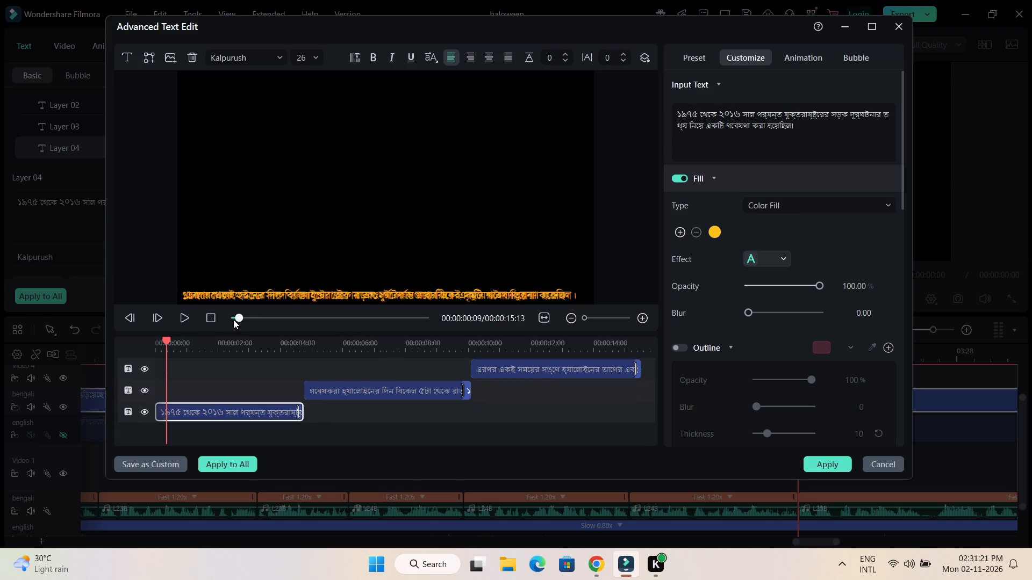
{"action": "left_click_drag", "start_coordinate": [239, 318], "coordinate": [129, 317]}
{"action": "left_click", "coordinate": [185, 316]}
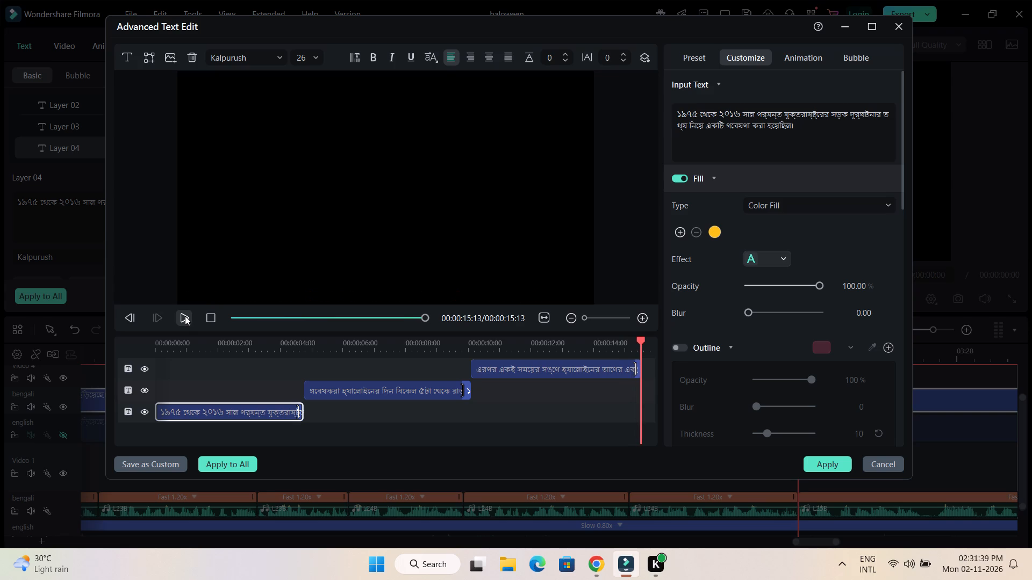
{"action": "left_click", "coordinate": [833, 469]}
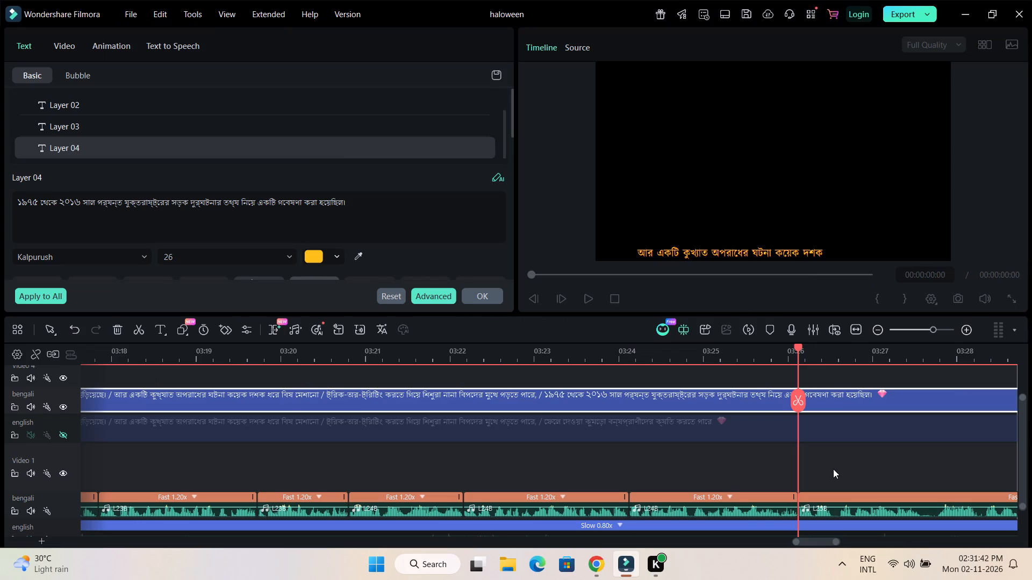
Copy the spare bengali and english title pair near 03:50 and paste nine copies after it, starting at about 04:08.
{"action": "left_click_drag", "start_coordinate": [823, 359], "coordinate": [775, 365]}
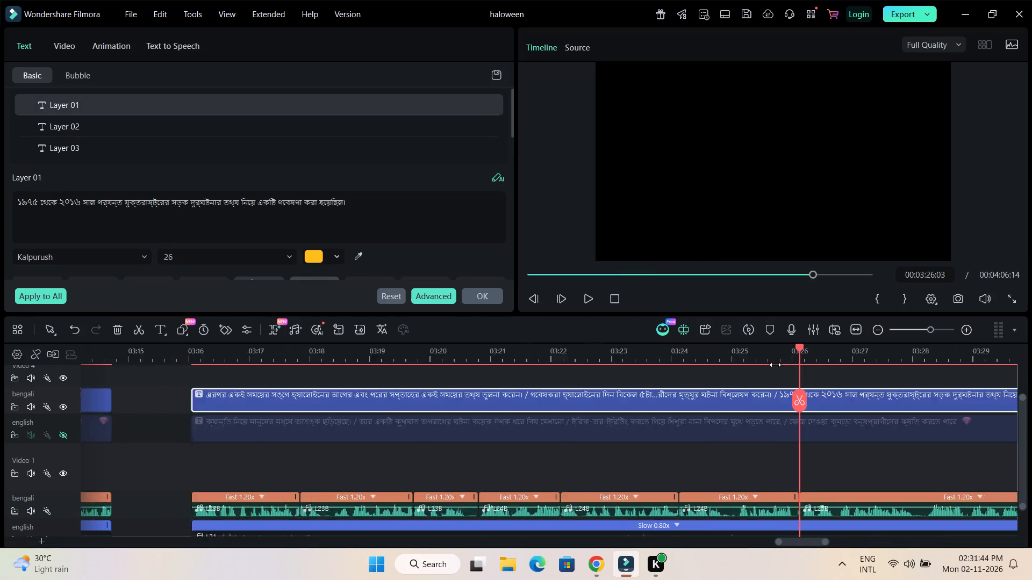
{"action": "left_click_drag", "start_coordinate": [775, 365], "coordinate": [628, 366]}
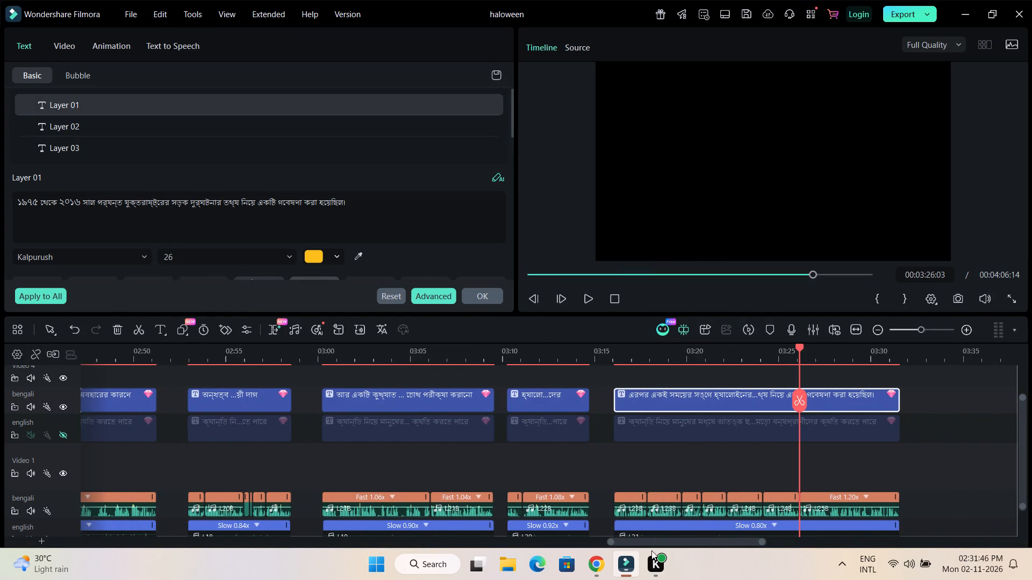
{"action": "left_click_drag", "start_coordinate": [718, 544], "coordinate": [722, 543]}
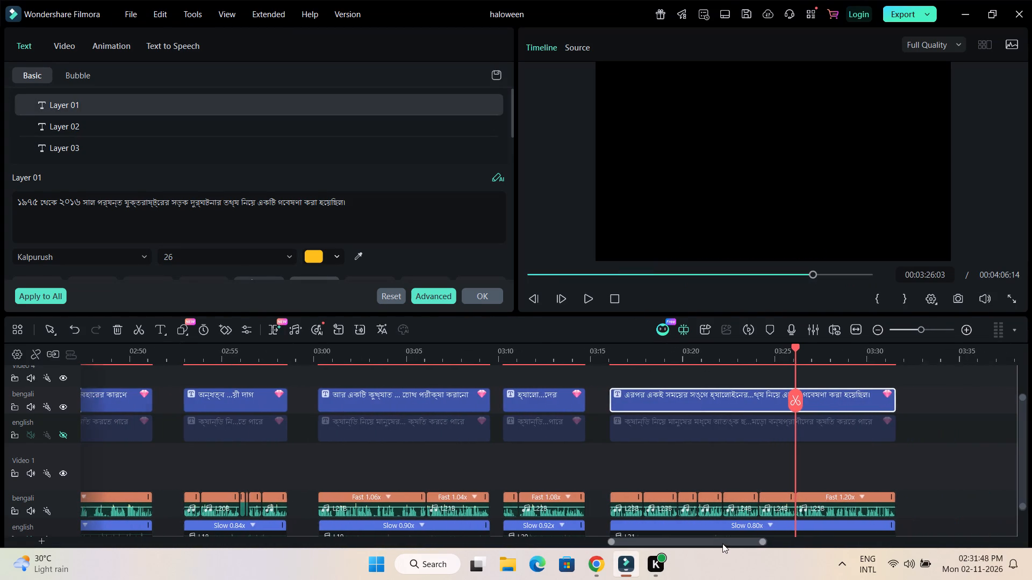
{"action": "left_click_drag", "start_coordinate": [722, 543], "coordinate": [1006, 549]}
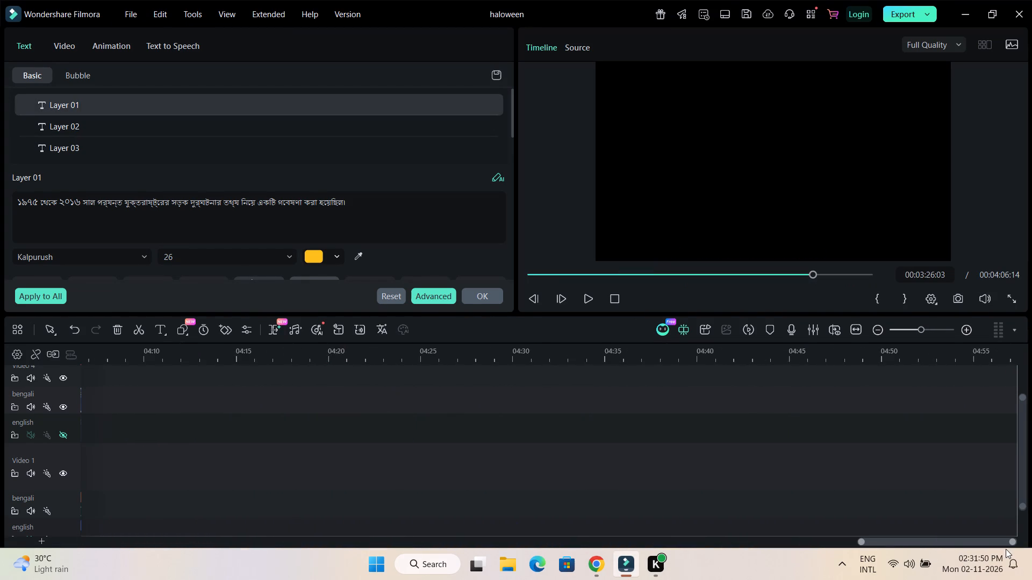
{"action": "left_click_drag", "start_coordinate": [1006, 549], "coordinate": [789, 530]}
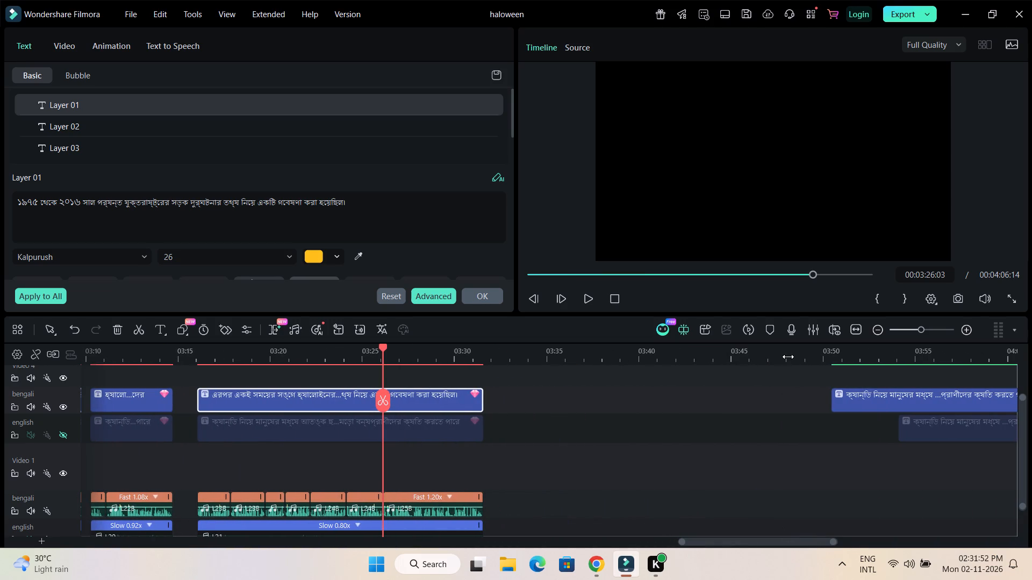
{"action": "left_click_drag", "start_coordinate": [788, 357], "coordinate": [575, 356]}
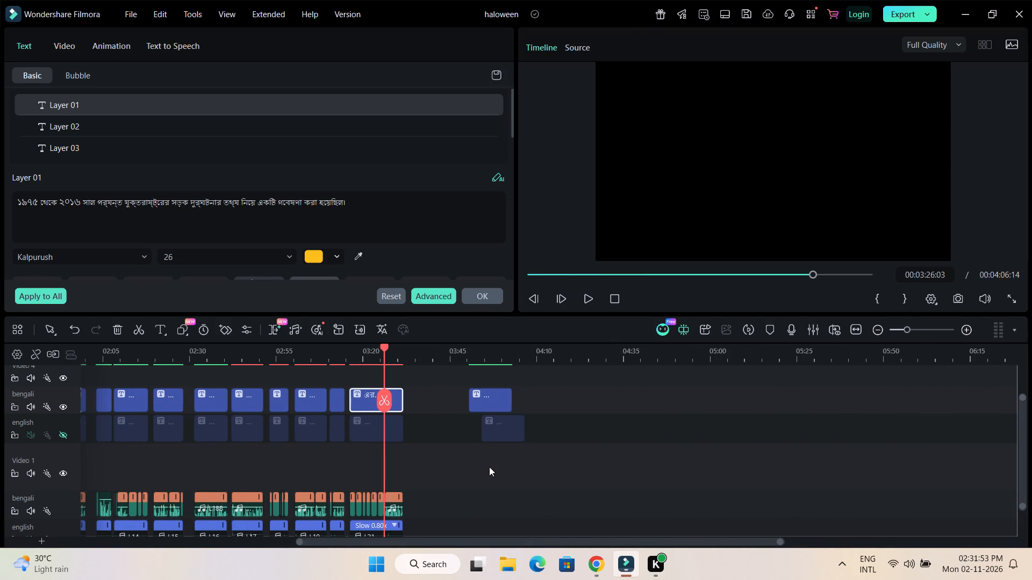
{"action": "left_click_drag", "start_coordinate": [489, 467], "coordinate": [532, 380]}
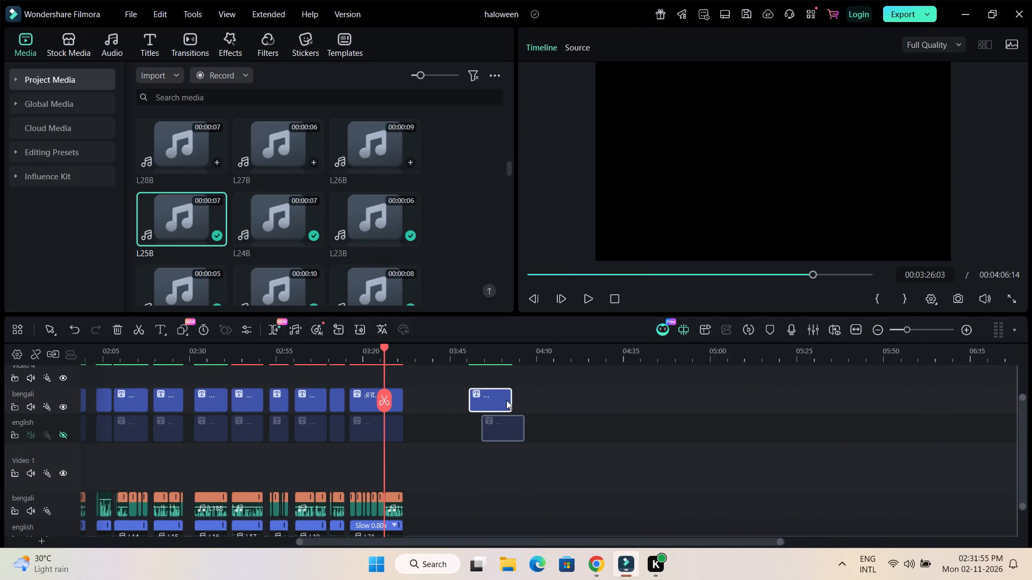
{"action": "key", "text": "ctrl+c"}
{"action": "left_click", "coordinate": [537, 358]}
{"action": "key", "text": "ctrl+v"}
{"action": "key", "text": "ctrl+v"}
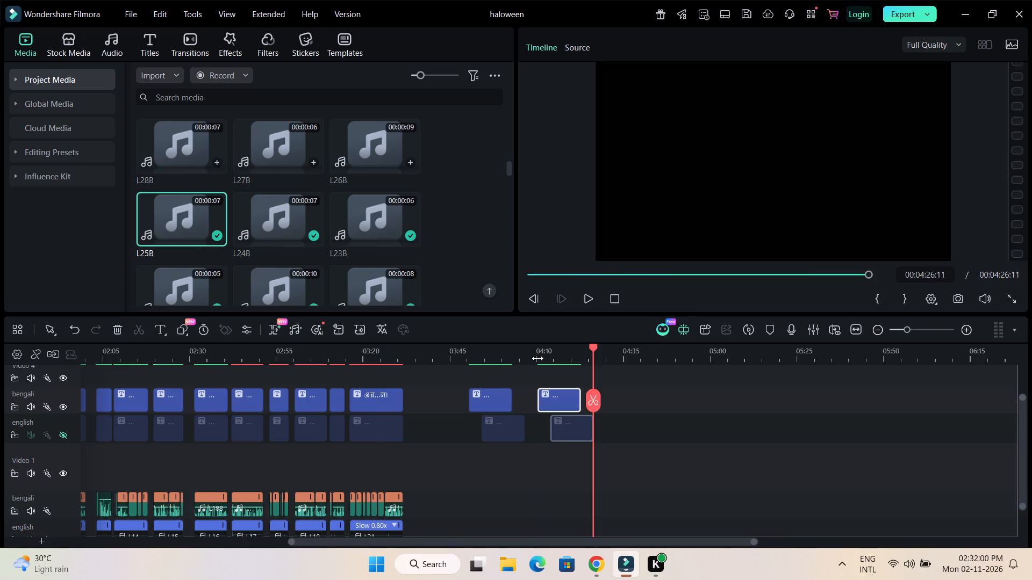
{"action": "key", "text": "ctrl+v"}
{"action": "key", "text": "ctrl+v"}
{"action": "key", "text": "ctrl+v"}
{"action": "key", "text": "ctrl+v"}
{"action": "key", "text": "ctrl+v"}
{"action": "key", "text": "ctrl+v"}
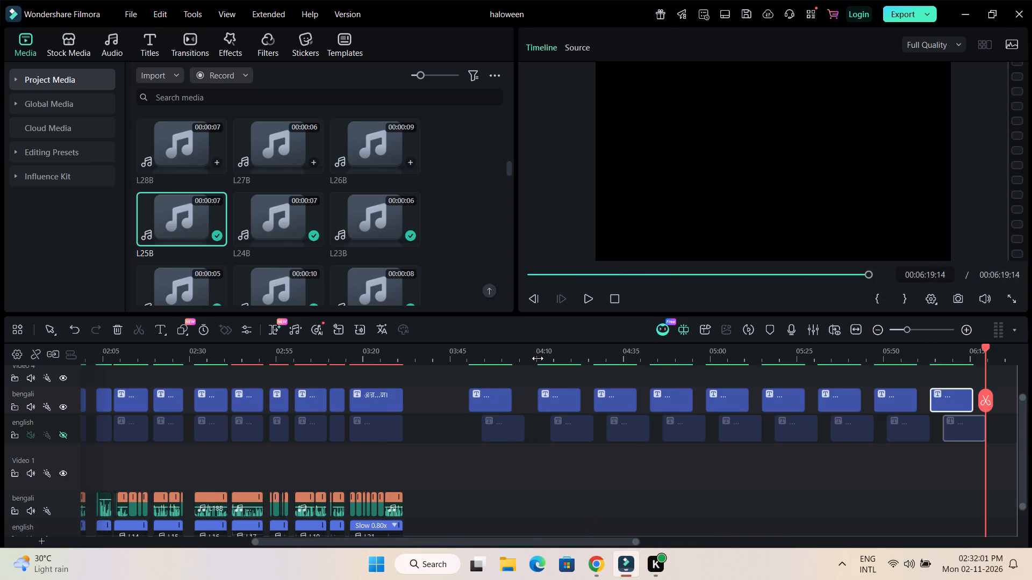
{"action": "key", "text": "ctrl+v"}
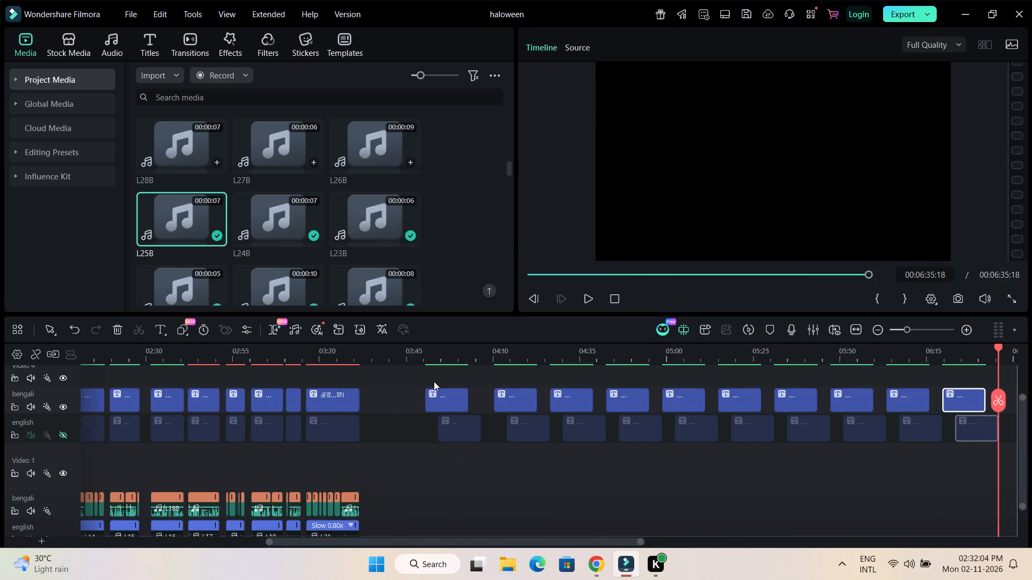
Place the playhead at 03:33:16, shortly after the finished segment, and move the first spare bengali title to start there.
{"action": "left_click", "coordinate": [405, 357]}
{"action": "left_click_drag", "start_coordinate": [405, 347], "coordinate": [386, 346]}
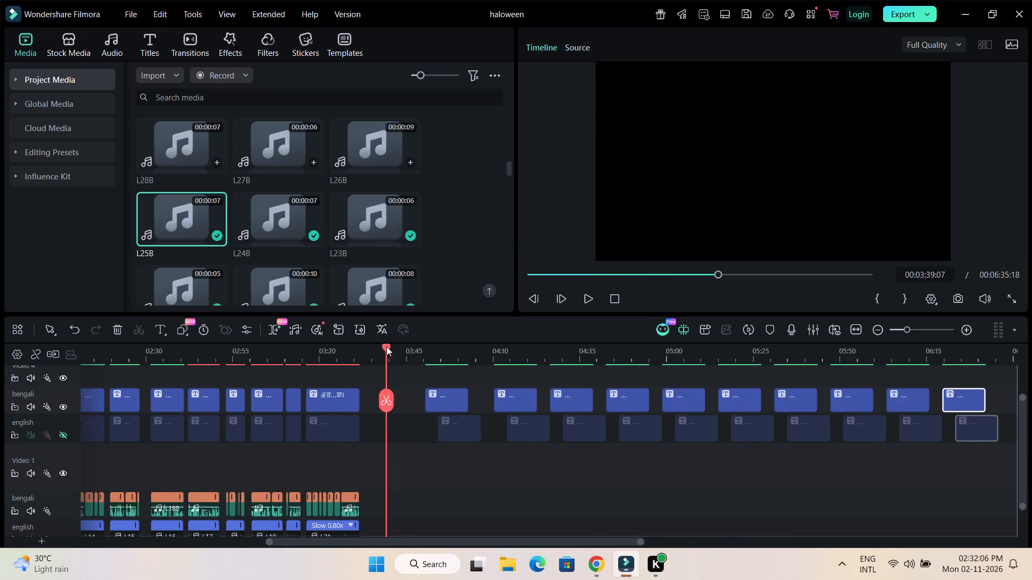
{"action": "left_click_drag", "start_coordinate": [386, 346], "coordinate": [367, 347]}
{"action": "left_click_drag", "start_coordinate": [393, 354], "coordinate": [418, 354]}
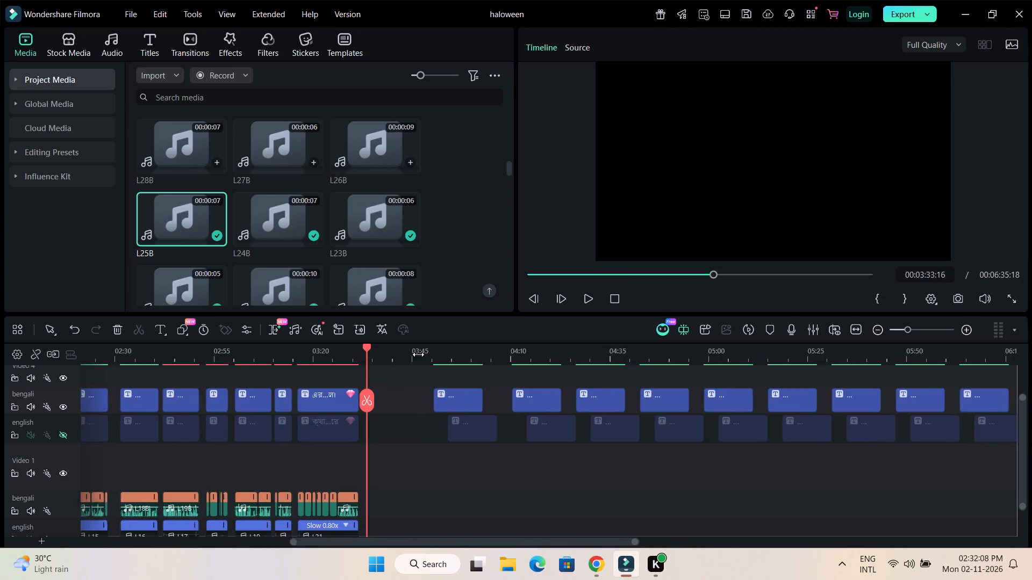
{"action": "left_click_drag", "start_coordinate": [418, 354], "coordinate": [591, 354]}
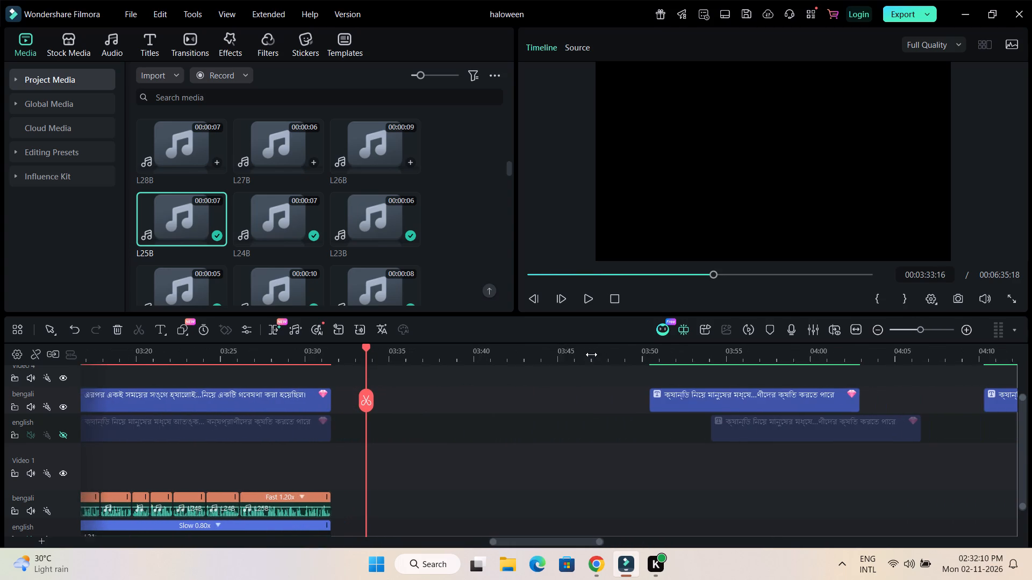
{"action": "left_click_drag", "start_coordinate": [591, 354], "coordinate": [583, 354]}
{"action": "scroll", "coordinate": [489, 463], "scroll_direction": "down", "scroll_amount": 1}
{"action": "scroll", "coordinate": [489, 463], "scroll_direction": "up", "scroll_amount": 1}
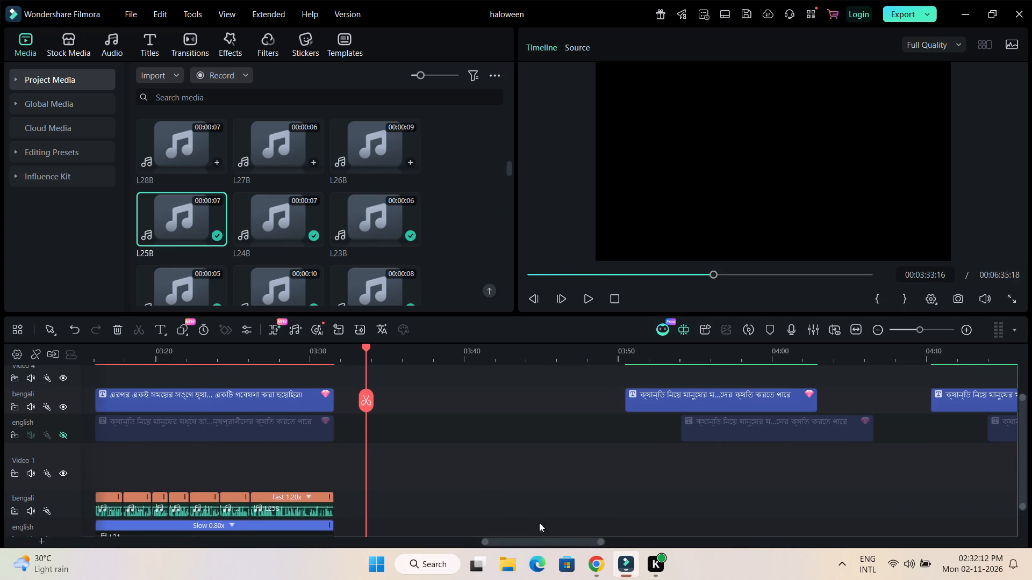
{"action": "left_click_drag", "start_coordinate": [547, 539], "coordinate": [541, 541]}
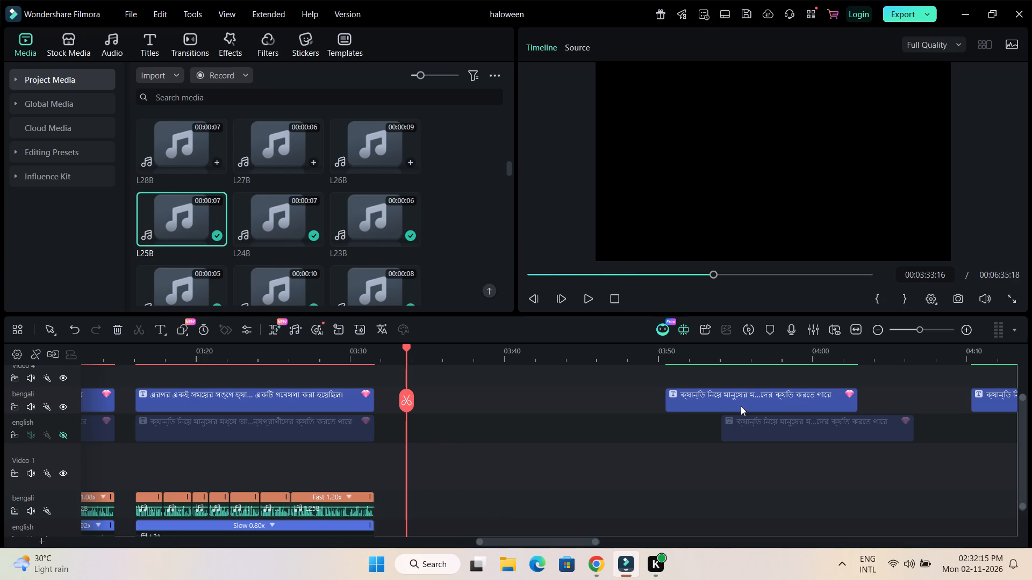
{"action": "left_click", "coordinate": [736, 468]}
{"action": "left_click_drag", "start_coordinate": [741, 398], "coordinate": [490, 398]}
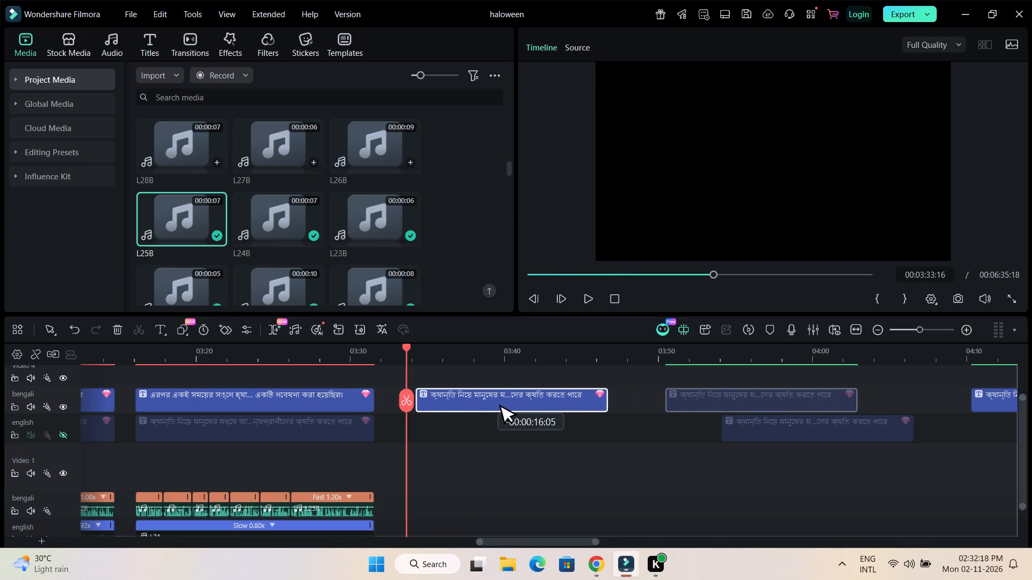
{"action": "left_click_drag", "start_coordinate": [490, 398], "coordinate": [484, 398]}
Move the matching spare english title back so it lines up with the bengali title starting at 03:33:16.
{"action": "left_click", "coordinate": [811, 431]}
{"action": "left_click_drag", "start_coordinate": [811, 430], "coordinate": [536, 430]}
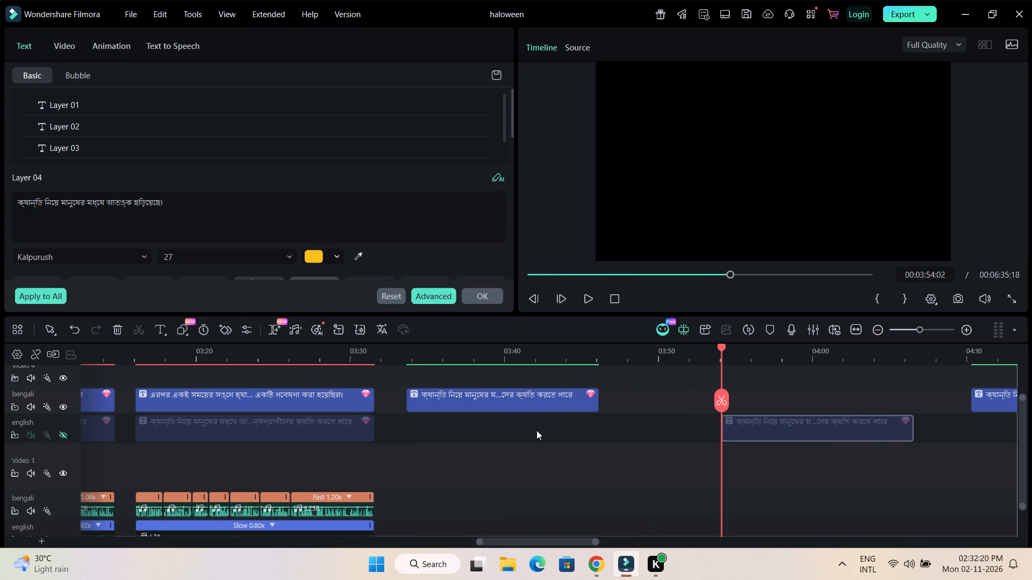
{"action": "left_click_drag", "start_coordinate": [536, 430], "coordinate": [537, 430]}
{"action": "left_click_drag", "start_coordinate": [822, 427], "coordinate": [511, 424]}
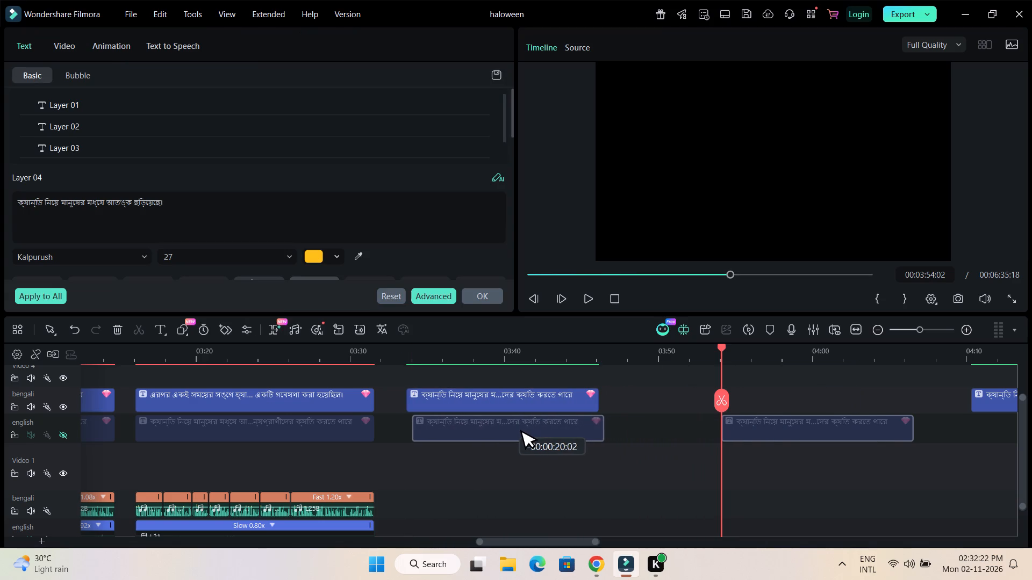
{"action": "left_click_drag", "start_coordinate": [511, 424], "coordinate": [511, 424]}
{"action": "left_click", "coordinate": [480, 293]}
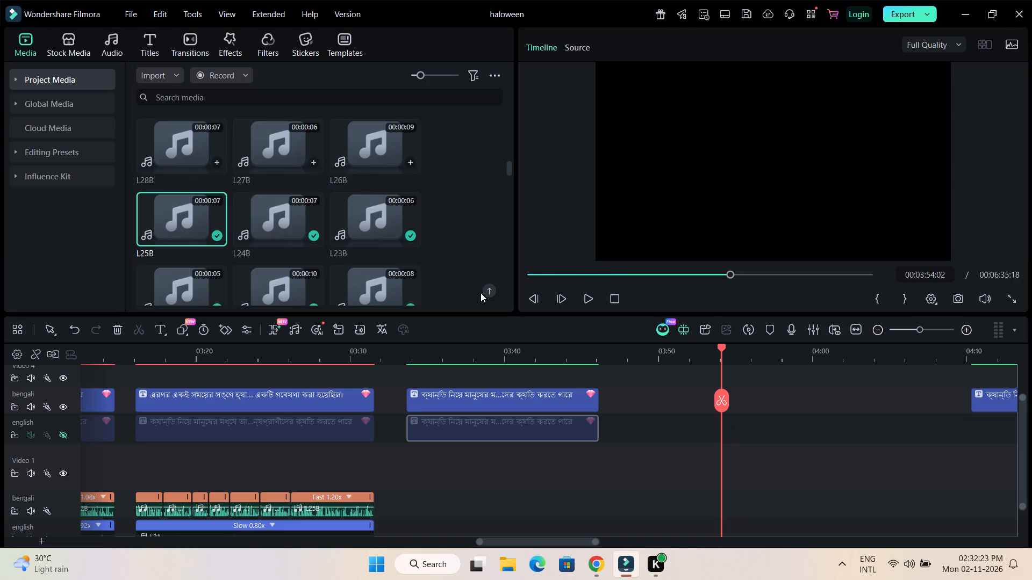
Preview narration clip L26B and place it on the bengali audio track at the start of the new title pair.
{"action": "left_click", "coordinate": [383, 152]}
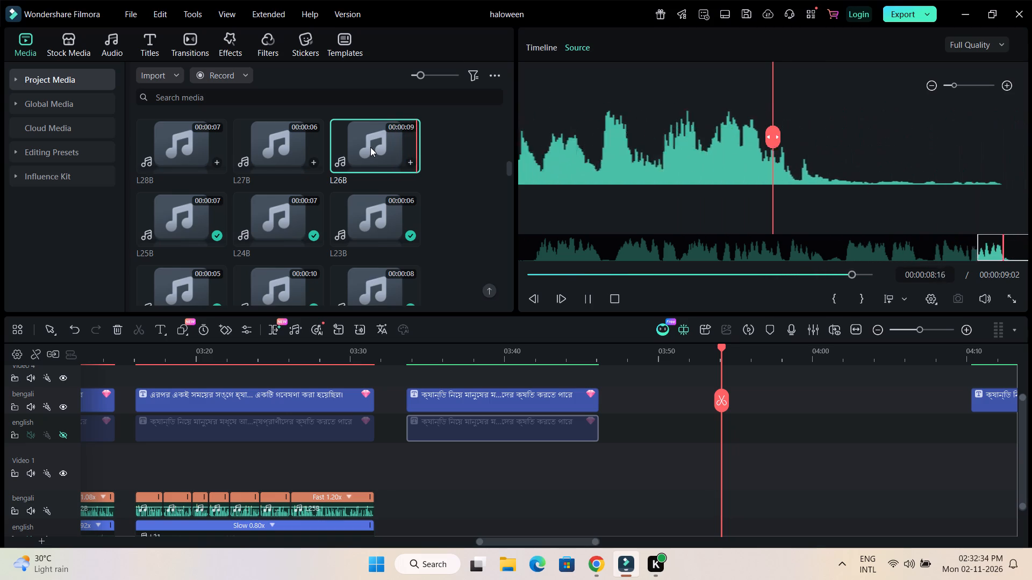
{"action": "left_click_drag", "start_coordinate": [370, 147], "coordinate": [408, 420]}
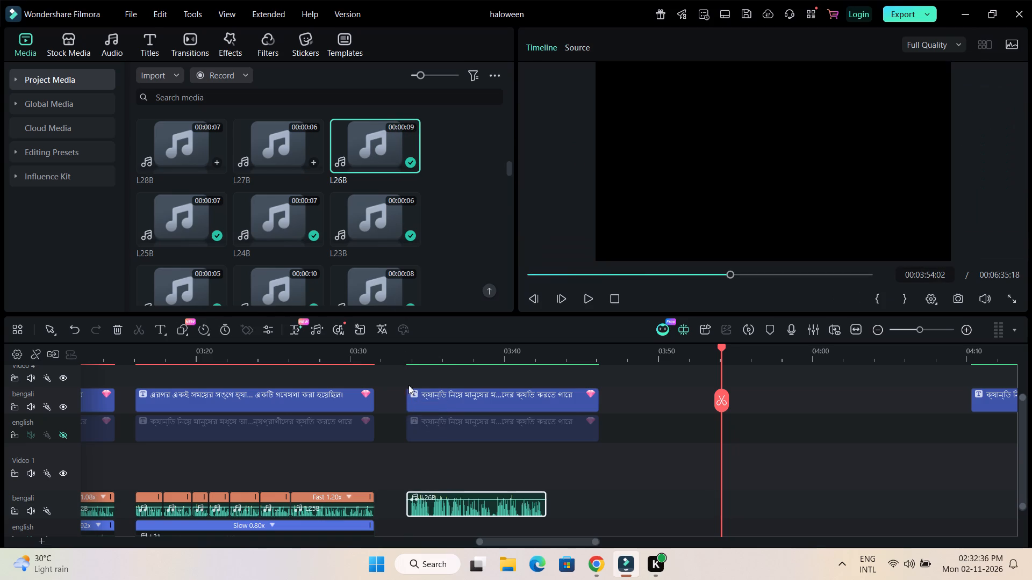
Preview english narration clip L22 and place it on the english audio track, starting directly under L26B at 03:33:16.
{"action": "scroll", "coordinate": [515, 200], "scroll_direction": "down", "scroll_amount": 9}
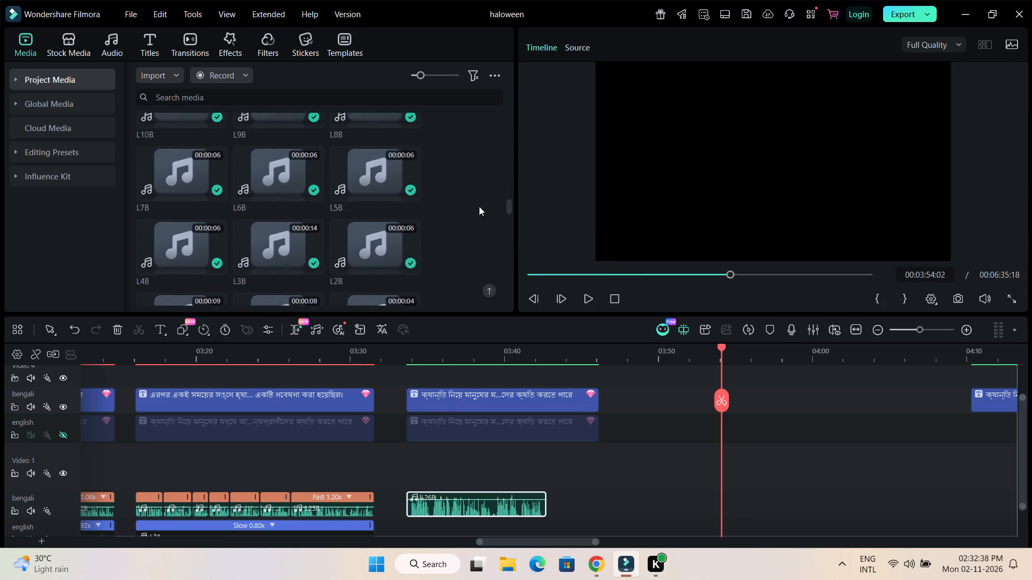
{"action": "scroll", "coordinate": [479, 206], "scroll_direction": "down", "scroll_amount": 5}
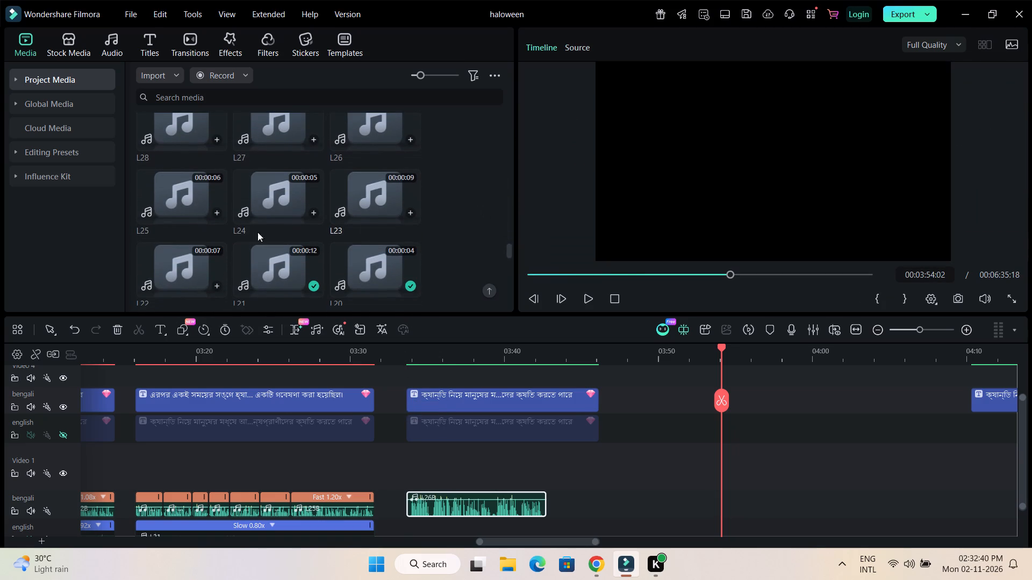
{"action": "left_click", "coordinate": [184, 260]}
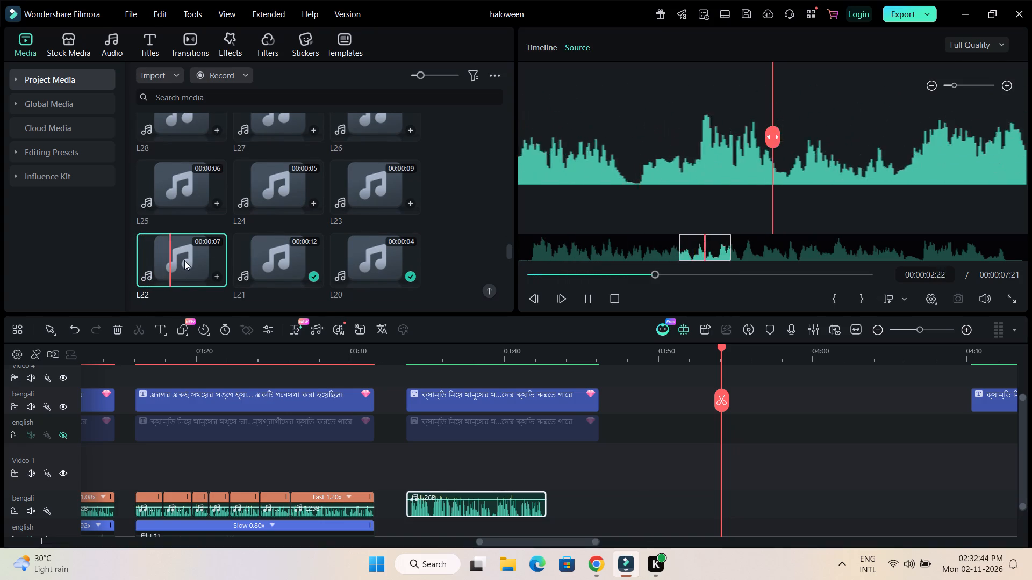
{"action": "scroll", "coordinate": [184, 260], "scroll_direction": "down", "scroll_amount": 1}
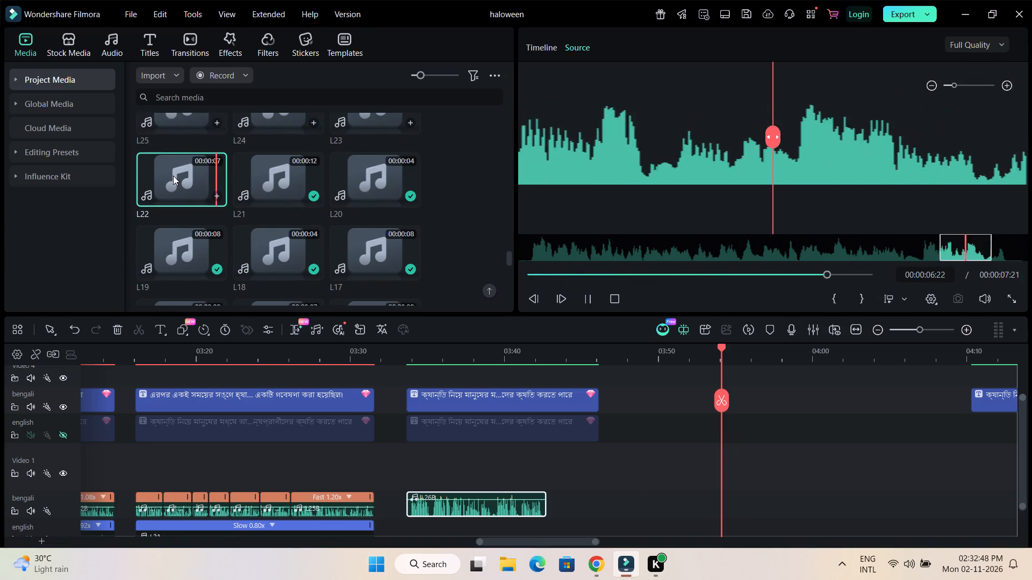
{"action": "left_click_drag", "start_coordinate": [174, 176], "coordinate": [393, 494]}
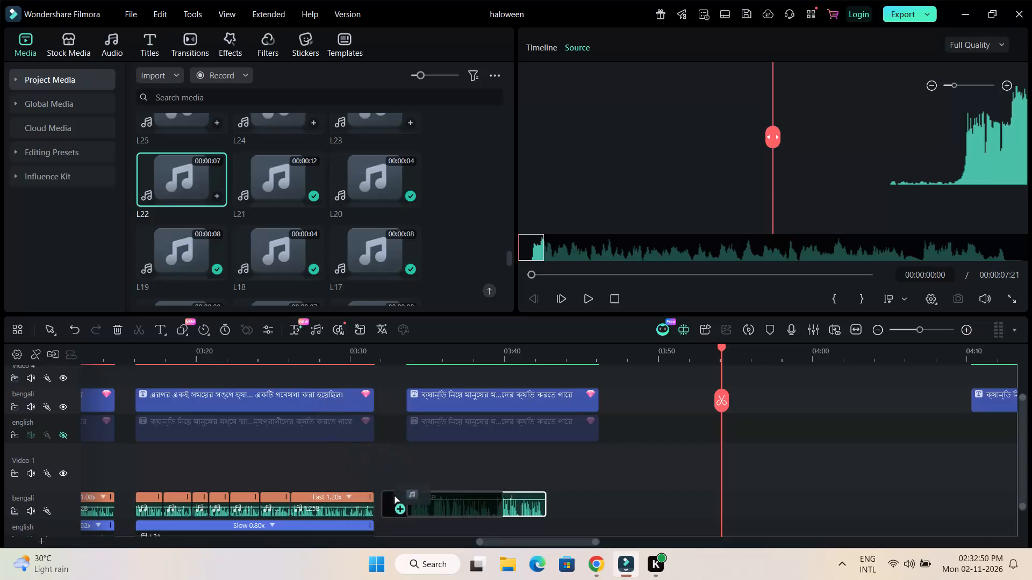
{"action": "left_click_drag", "start_coordinate": [393, 494], "coordinate": [555, 517]}
{"action": "scroll", "coordinate": [570, 498], "scroll_direction": "down", "scroll_amount": 1}
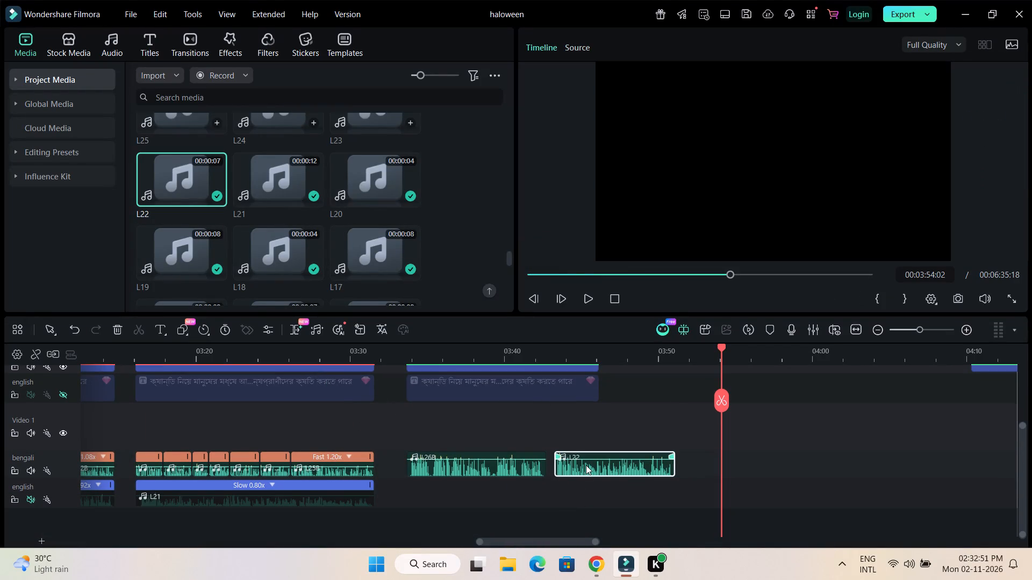
{"action": "left_click_drag", "start_coordinate": [586, 465], "coordinate": [439, 502]}
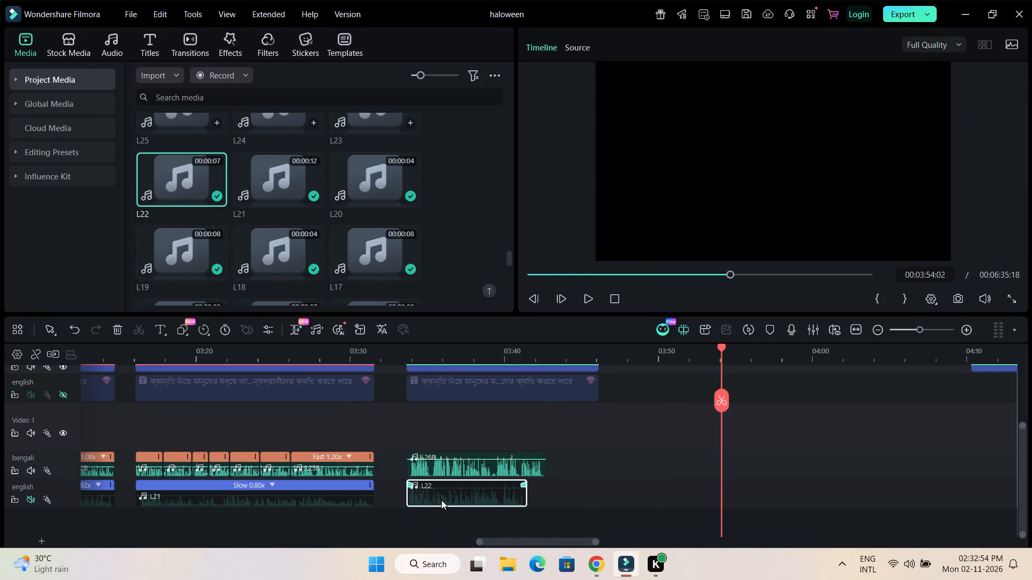
Trim the silence from both ends of L26B, keeping its start at 03:33:16 and its length about 00:00:08:12.
{"action": "left_click", "coordinate": [412, 350]}
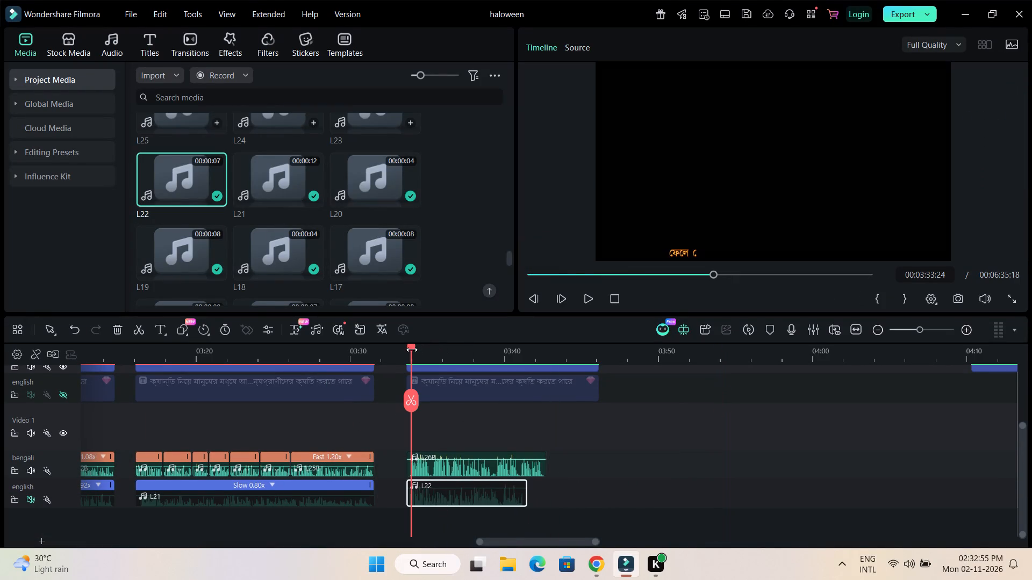
{"action": "left_click_drag", "start_coordinate": [419, 355], "coordinate": [804, 346]}
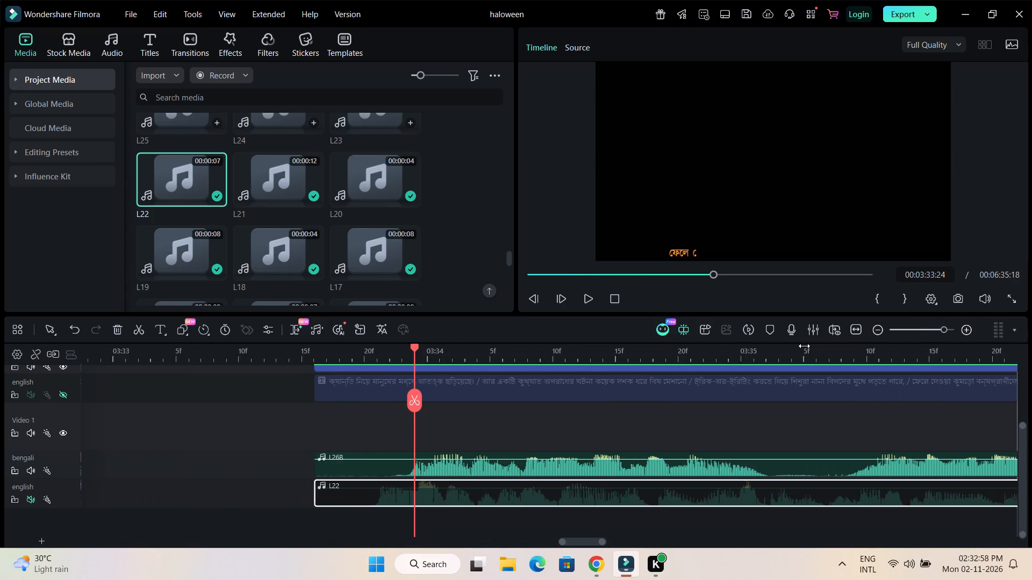
{"action": "left_click_drag", "start_coordinate": [804, 346], "coordinate": [805, 345]}
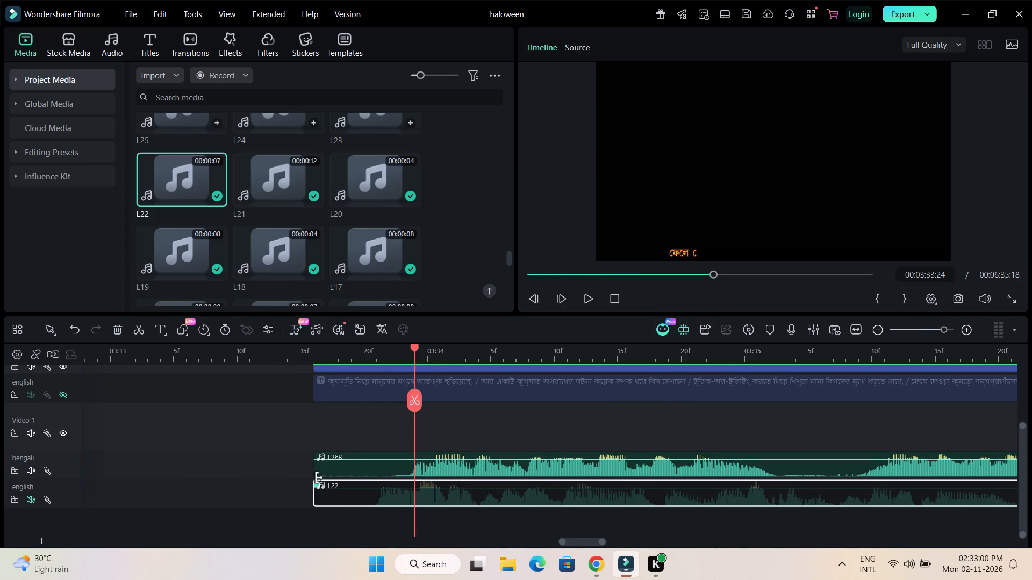
{"action": "left_click_drag", "start_coordinate": [317, 471], "coordinate": [405, 475]}
{"action": "left_click_drag", "start_coordinate": [468, 472], "coordinate": [380, 472]}
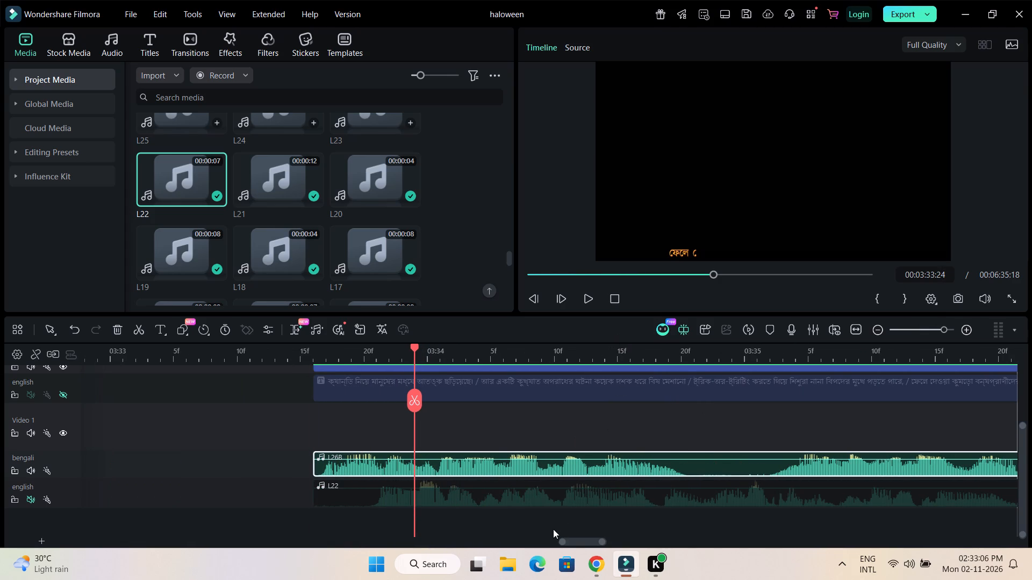
{"action": "left_click_drag", "start_coordinate": [568, 540], "coordinate": [585, 540]}
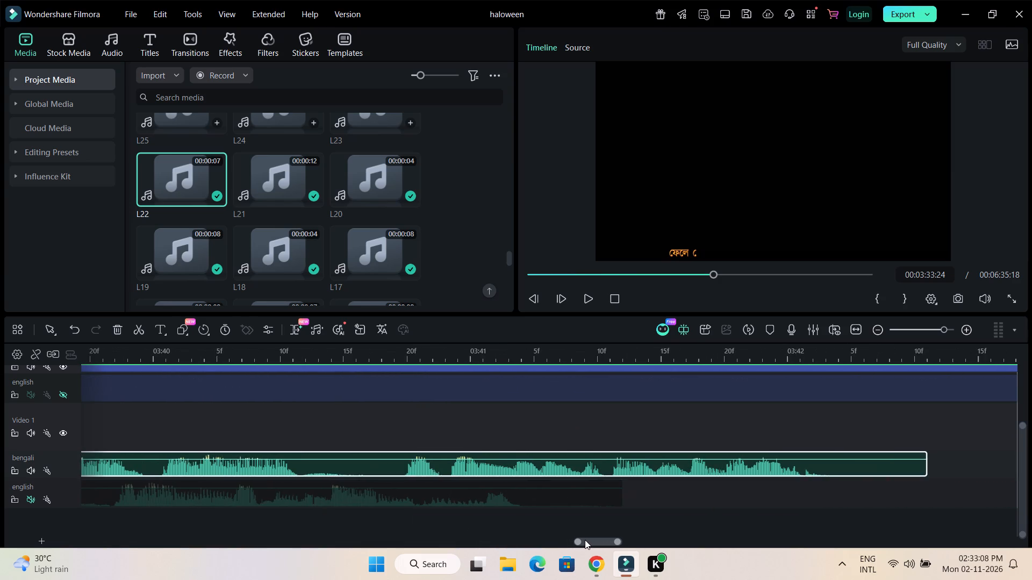
{"action": "left_click_drag", "start_coordinate": [585, 540], "coordinate": [585, 540]}
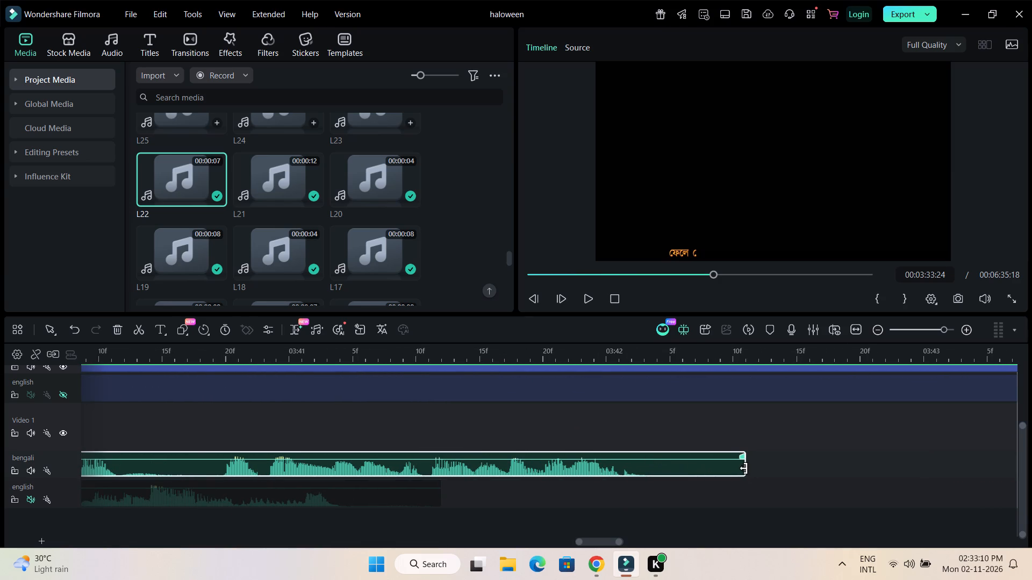
{"action": "left_click_drag", "start_coordinate": [743, 468], "coordinate": [642, 468]}
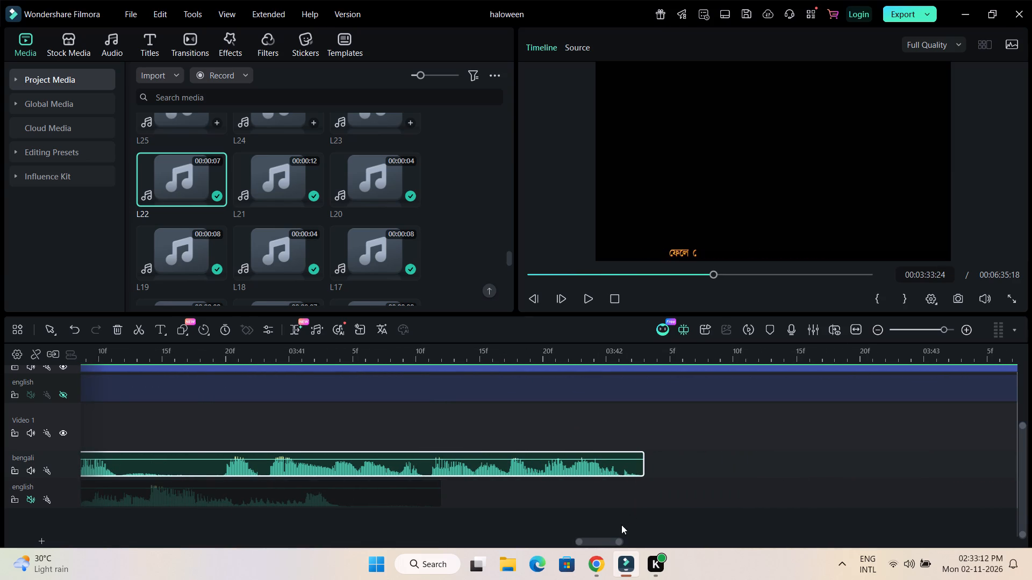
Set the speed of narration clip L26B to 1.04.
{"action": "left_click_drag", "start_coordinate": [604, 540], "coordinate": [598, 540]}
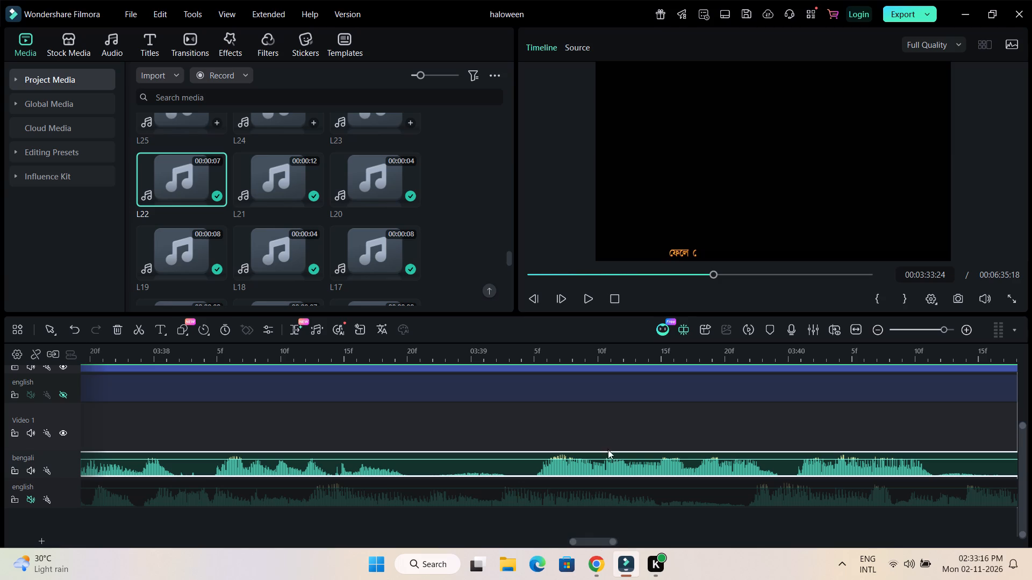
{"action": "left_click_drag", "start_coordinate": [618, 356], "coordinate": [525, 359]}
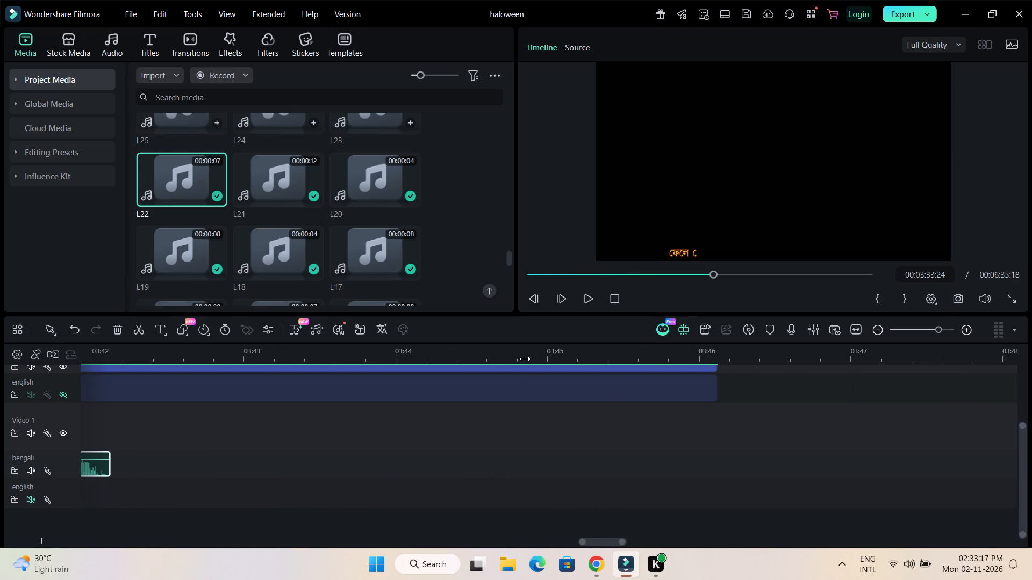
{"action": "left_click_drag", "start_coordinate": [608, 539], "coordinate": [593, 539]}
{"action": "left_click_drag", "start_coordinate": [599, 357], "coordinate": [490, 360]}
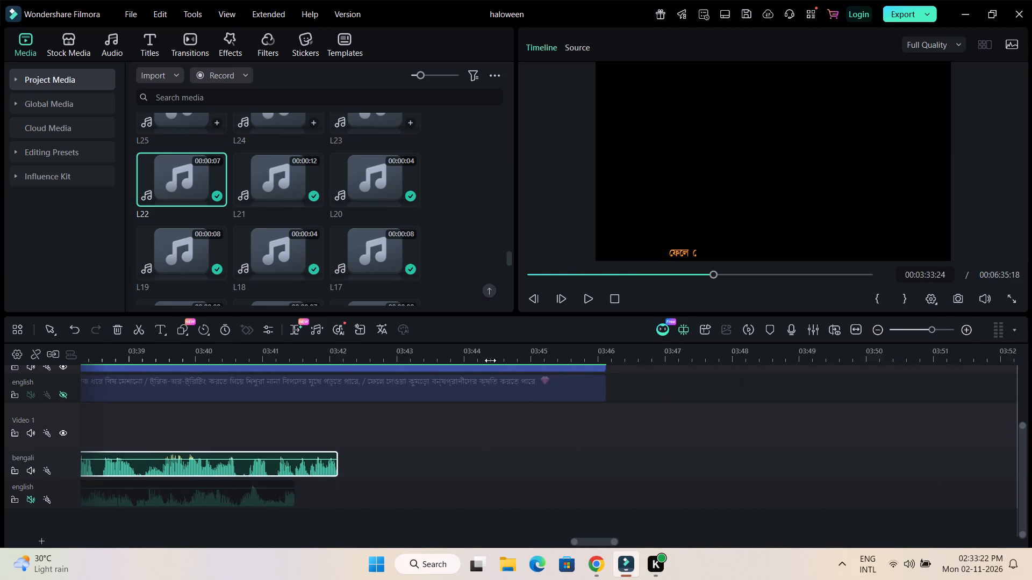
{"action": "left_click_drag", "start_coordinate": [490, 360], "coordinate": [464, 361]}
{"action": "left_click_drag", "start_coordinate": [601, 541], "coordinate": [574, 541]}
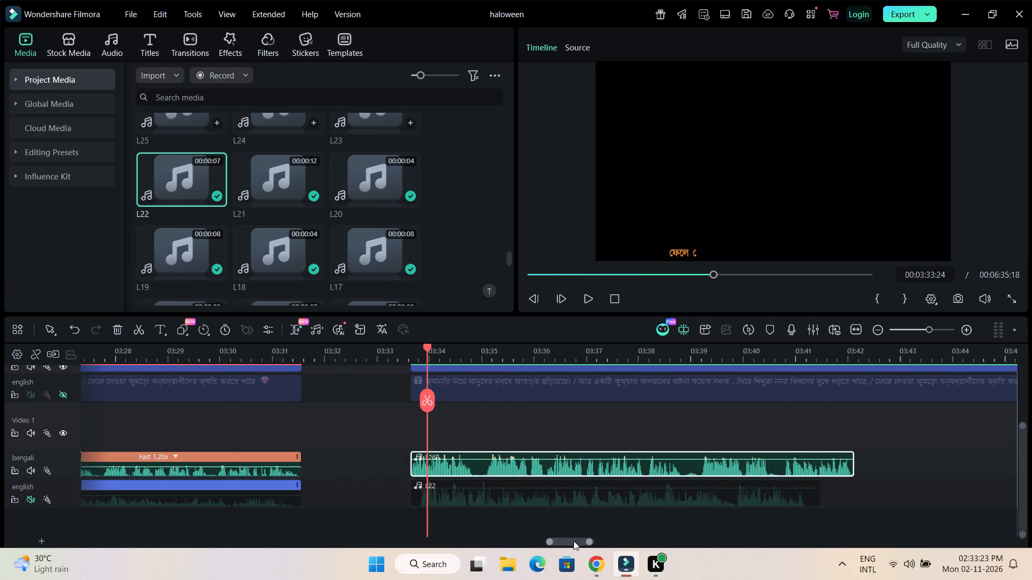
{"action": "left_click_drag", "start_coordinate": [574, 541], "coordinate": [577, 541]}
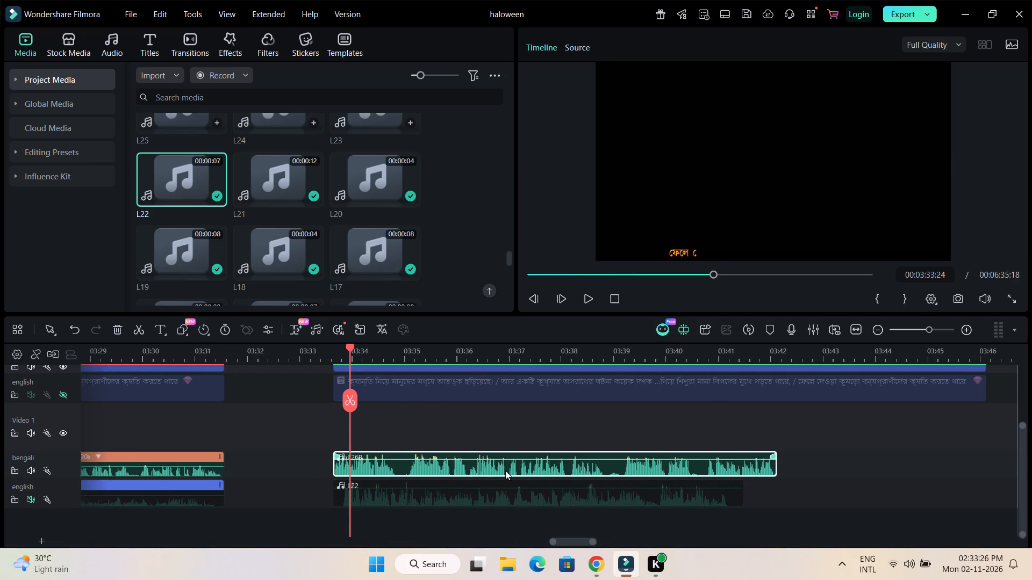
{"action": "double_click", "coordinate": [505, 468]}
{"action": "left_click", "coordinate": [429, 99]}
{"action": "scroll", "coordinate": [429, 99], "scroll_direction": "down", "scroll_amount": 2}
{"action": "scroll", "coordinate": [429, 99], "scroll_direction": "up", "scroll_amount": 4}
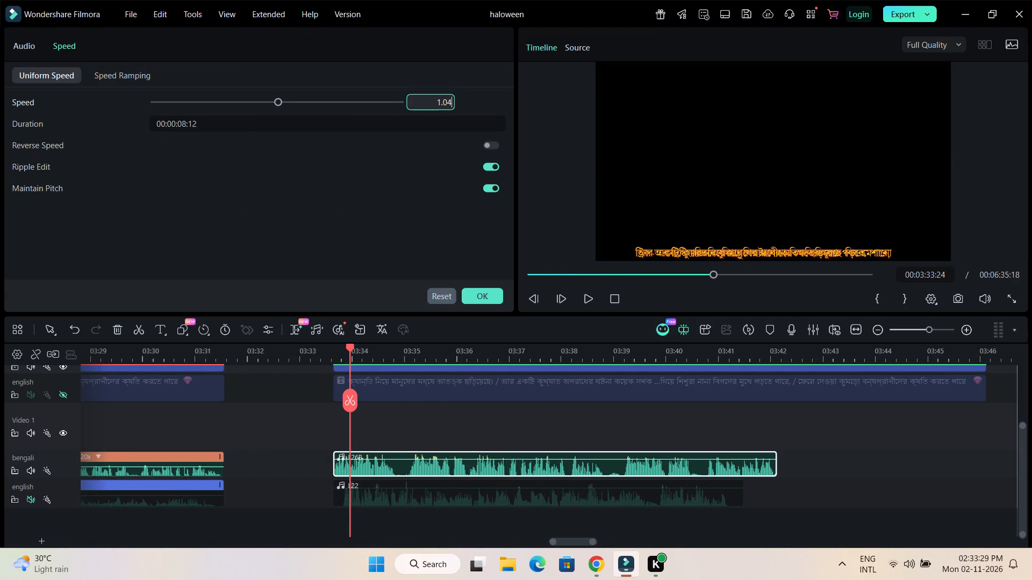
{"action": "left_click", "coordinate": [416, 221]}
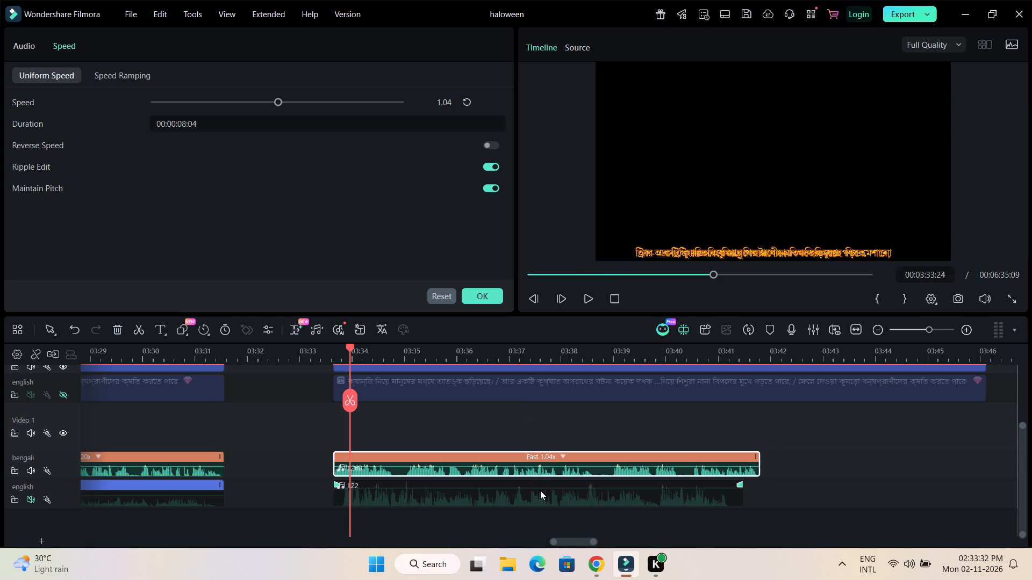
Set the speed of english narration clip L22 to 0.96 so its length matches L26B.
{"action": "double_click", "coordinate": [540, 493]}
{"action": "left_click", "coordinate": [432, 97]}
{"action": "scroll", "coordinate": [432, 97], "scroll_direction": "down", "scroll_amount": 1}
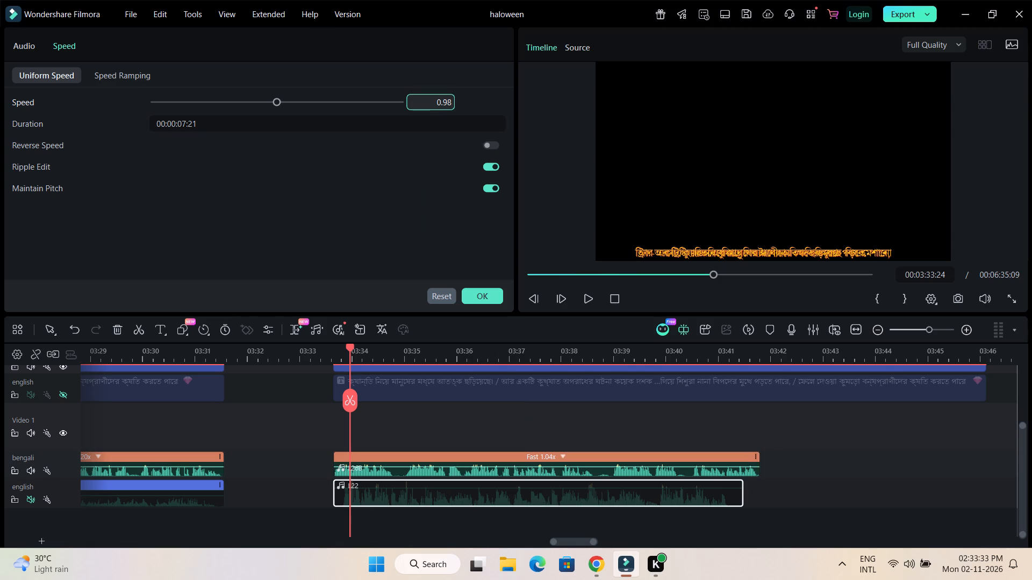
{"action": "scroll", "coordinate": [432, 97], "scroll_direction": "down", "scroll_amount": 1}
{"action": "left_click", "coordinate": [413, 231]}
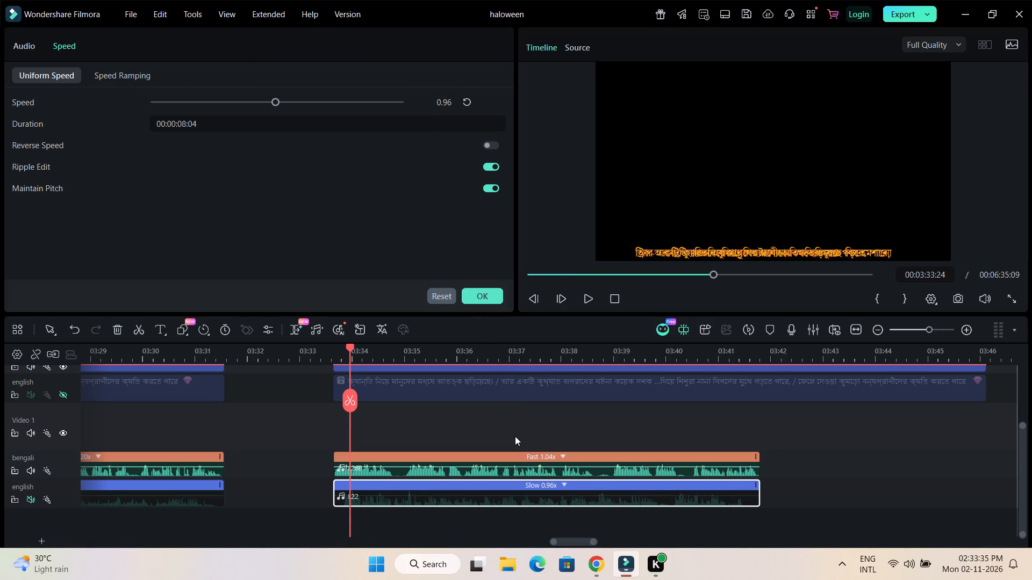
{"action": "left_click", "coordinate": [515, 436]}
Shorten the bengali and english titles starting at 03:33:16 so both end together with the narration clips below.
{"action": "scroll", "coordinate": [543, 424], "scroll_direction": "up", "scroll_amount": 1}
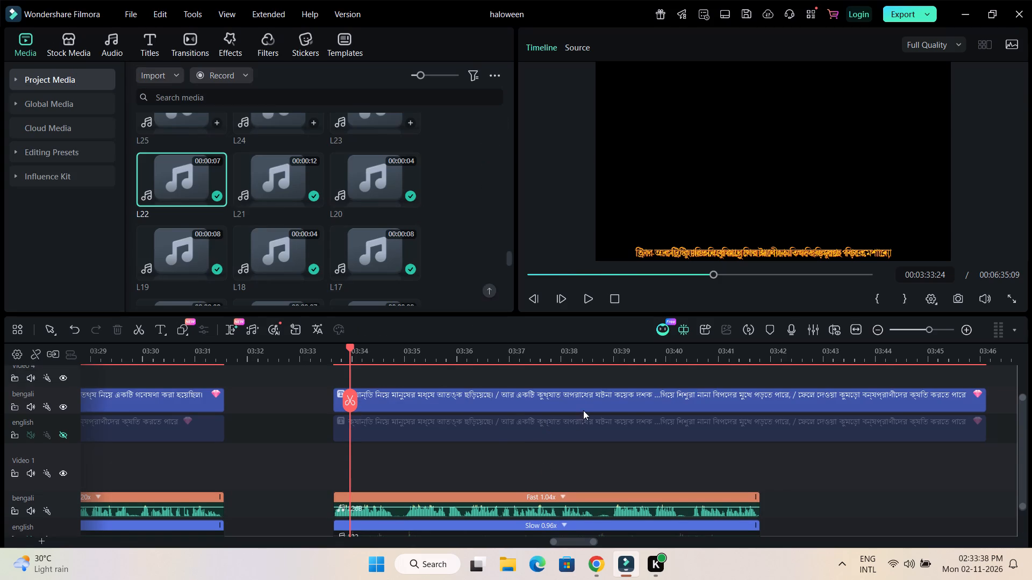
{"action": "left_click_drag", "start_coordinate": [983, 401], "coordinate": [801, 415]}
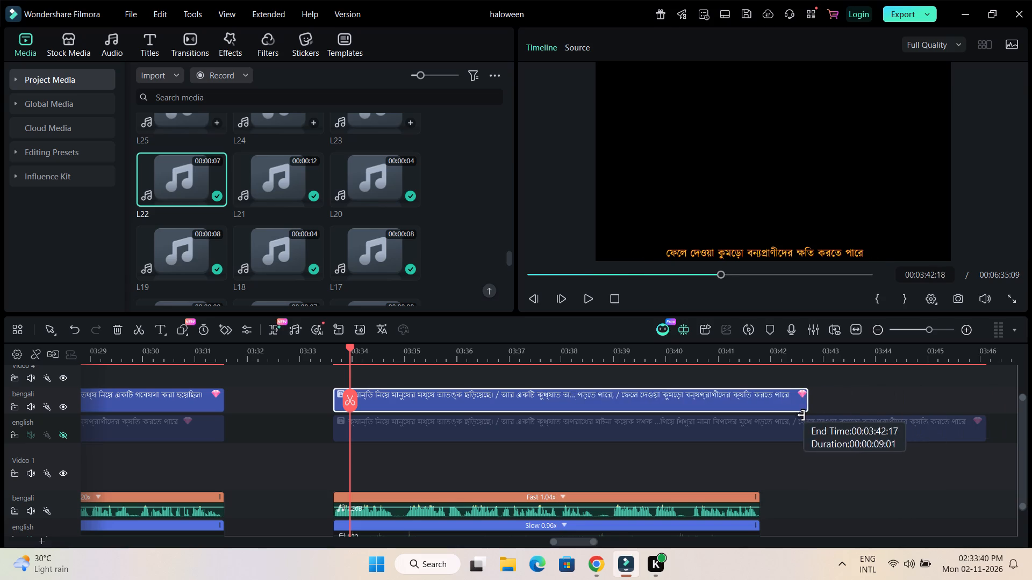
{"action": "left_click_drag", "start_coordinate": [801, 415], "coordinate": [761, 423]}
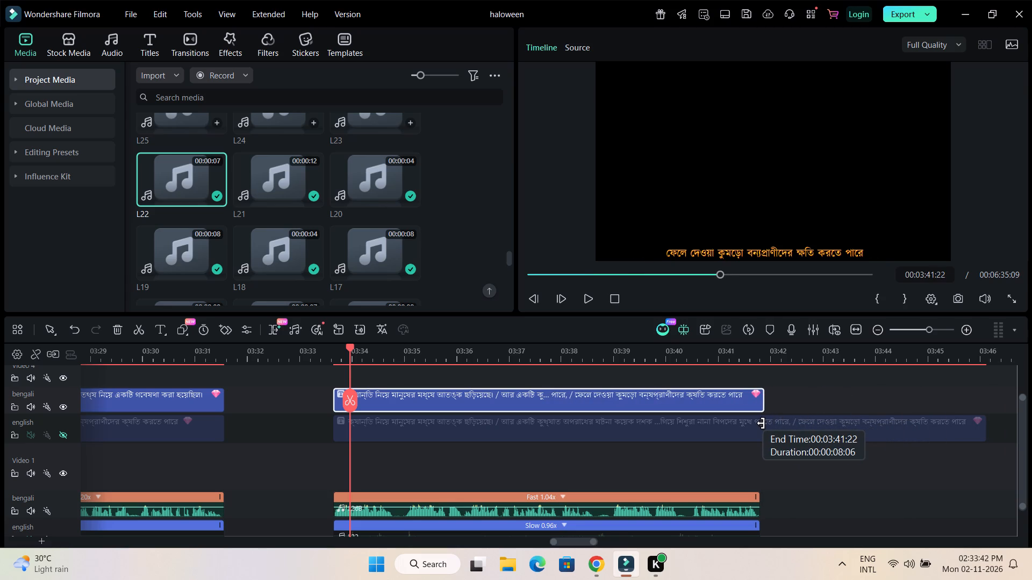
{"action": "left_click_drag", "start_coordinate": [761, 423], "coordinate": [758, 424]}
{"action": "left_click", "coordinate": [789, 427]}
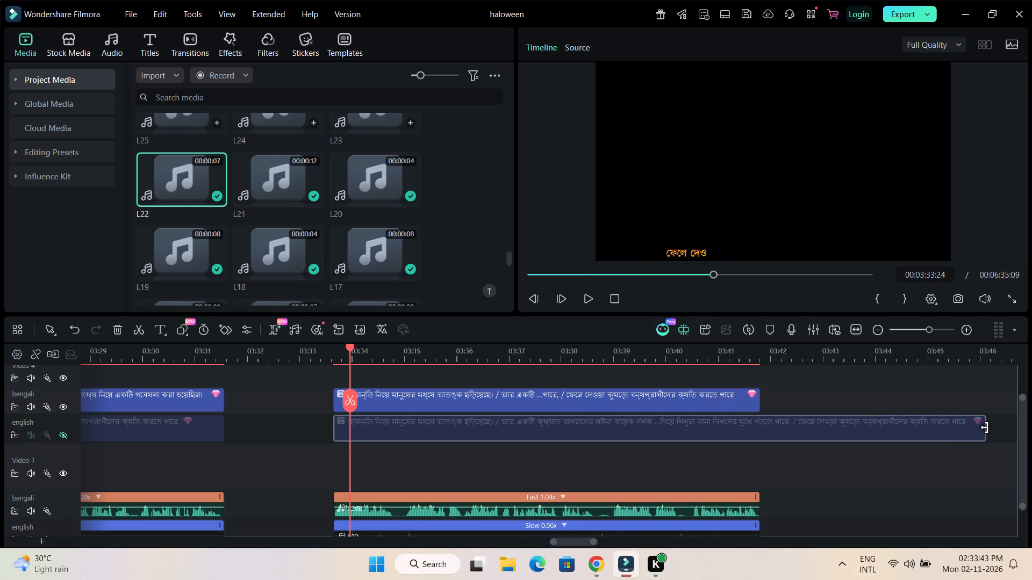
{"action": "left_click_drag", "start_coordinate": [985, 427], "coordinate": [762, 424]}
{"action": "scroll", "coordinate": [819, 450], "scroll_direction": "down", "scroll_amount": 1}
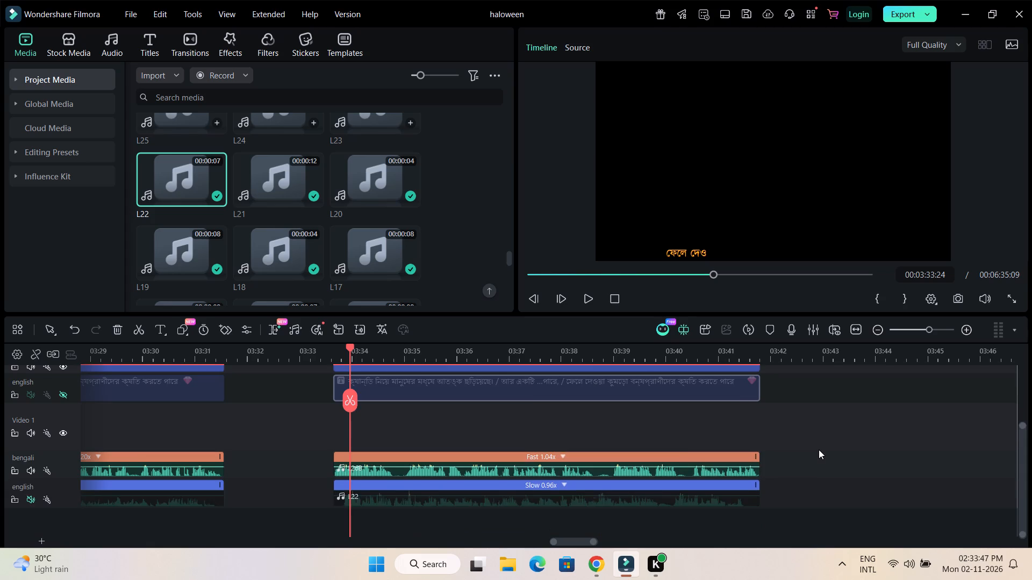
{"action": "scroll", "coordinate": [819, 450], "scroll_direction": "up", "scroll_amount": 1}
{"action": "left_click", "coordinate": [735, 381]}
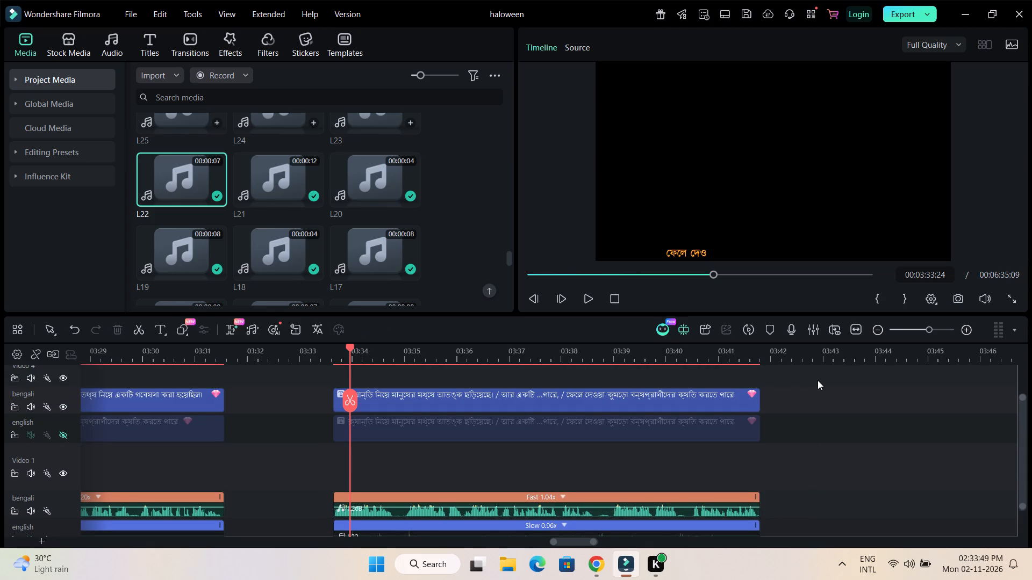
{"action": "left_click", "coordinate": [818, 380]}
Open the bengali title at 03:33:16 for advanced editing and copy the "গবেষণায় দেখা যায়, … ৪৩ শতাংশ বেশি।" sentence from the ChatGPT script in Chrome.
{"action": "left_click_drag", "start_coordinate": [350, 346], "coordinate": [285, 346]}
{"action": "scroll", "coordinate": [403, 383], "scroll_direction": "down", "scroll_amount": 1}
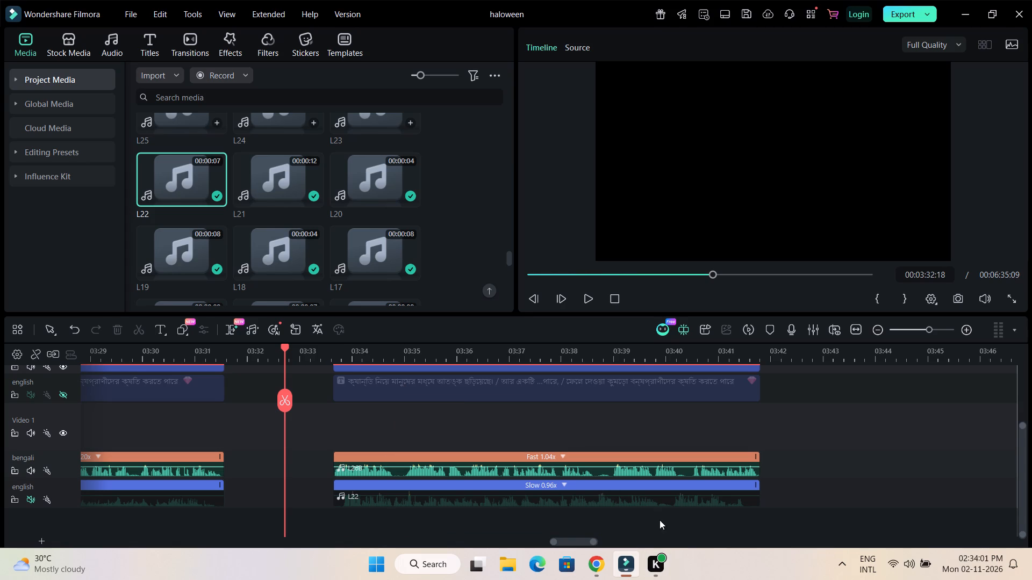
{"action": "left_click", "coordinate": [579, 541]}
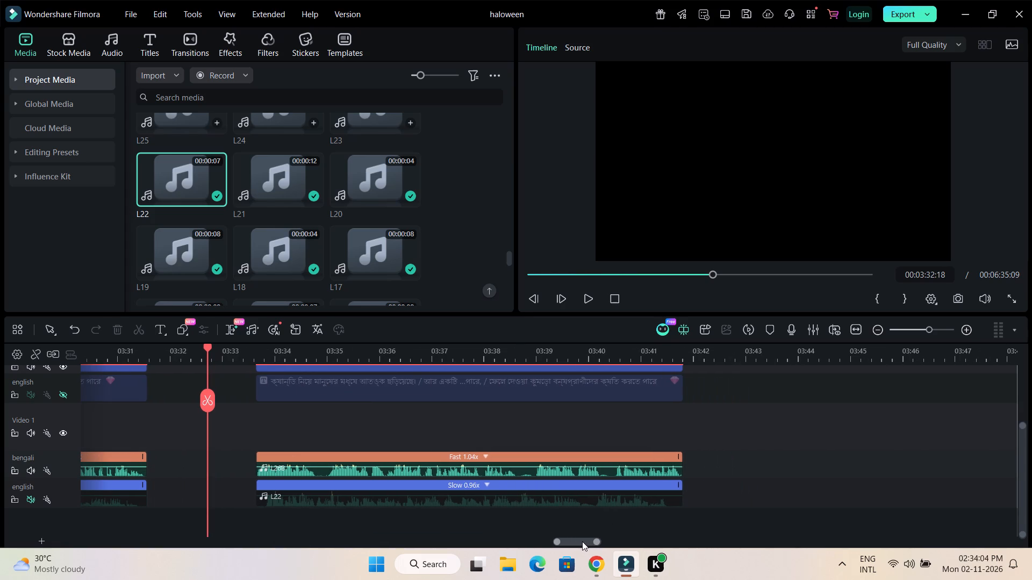
{"action": "scroll", "coordinate": [765, 430], "scroll_direction": "up", "scroll_amount": 1}
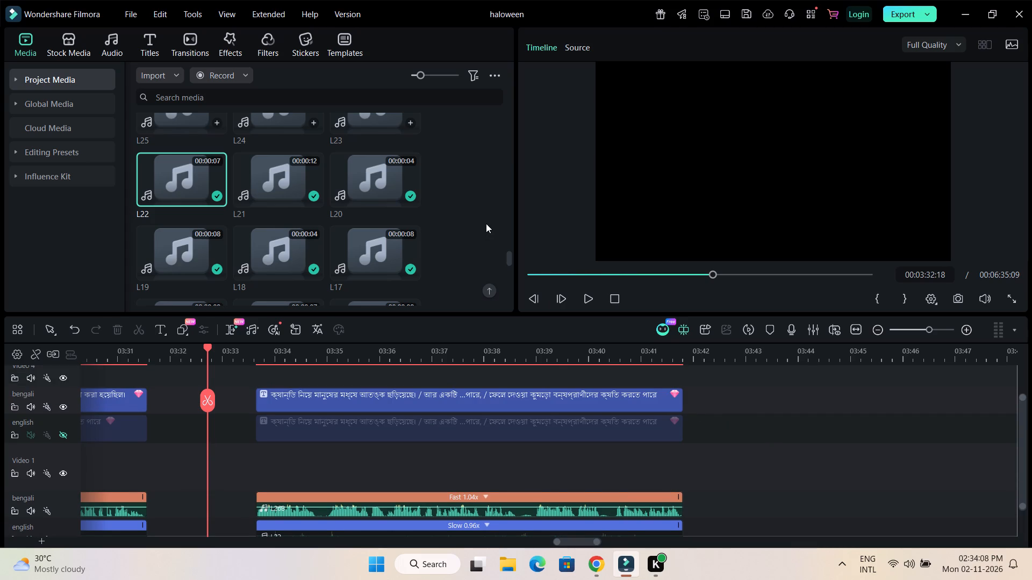
{"action": "double_click", "coordinate": [462, 401]}
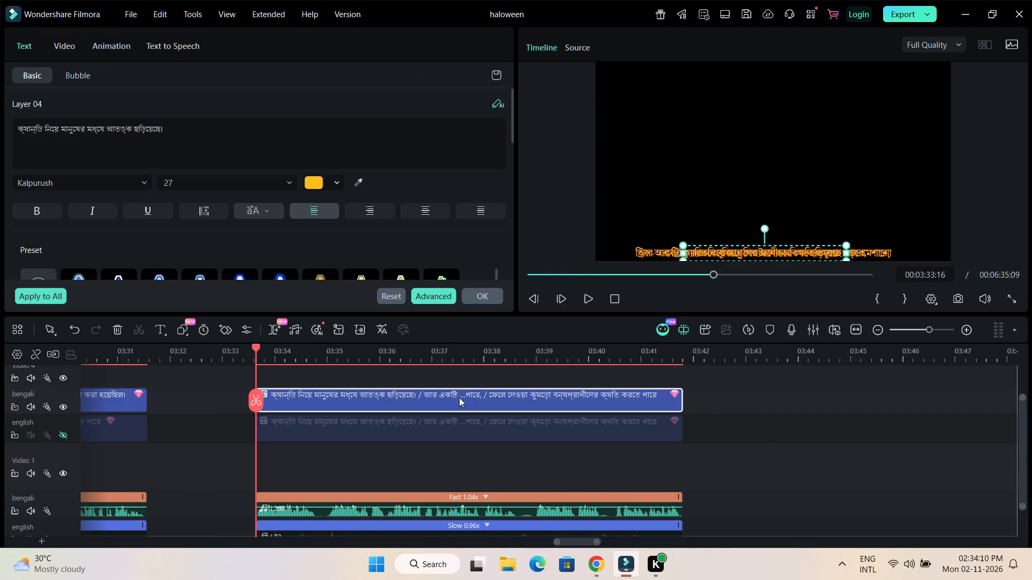
{"action": "left_click", "coordinate": [431, 297]}
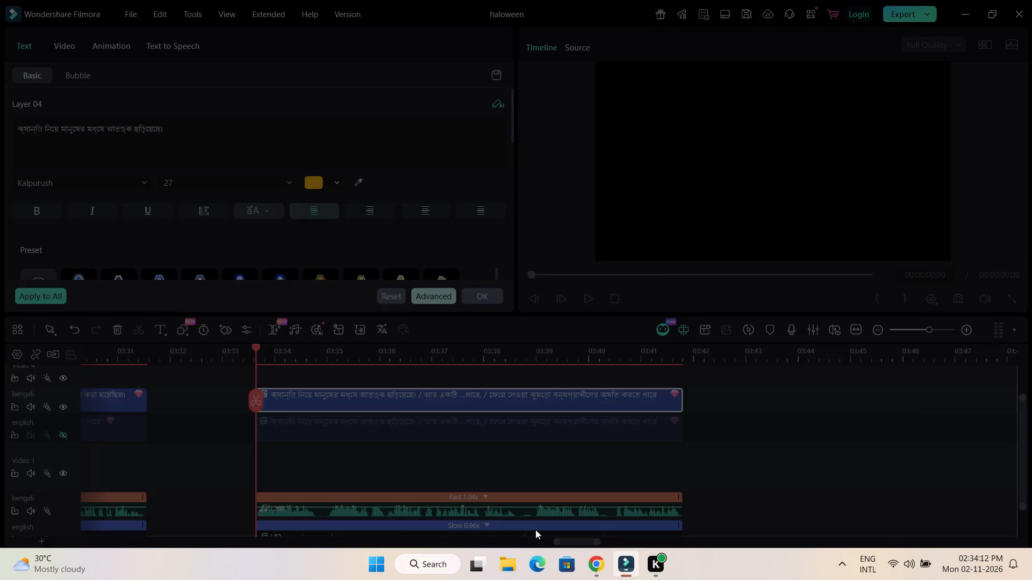
{"action": "left_click", "coordinate": [595, 565]}
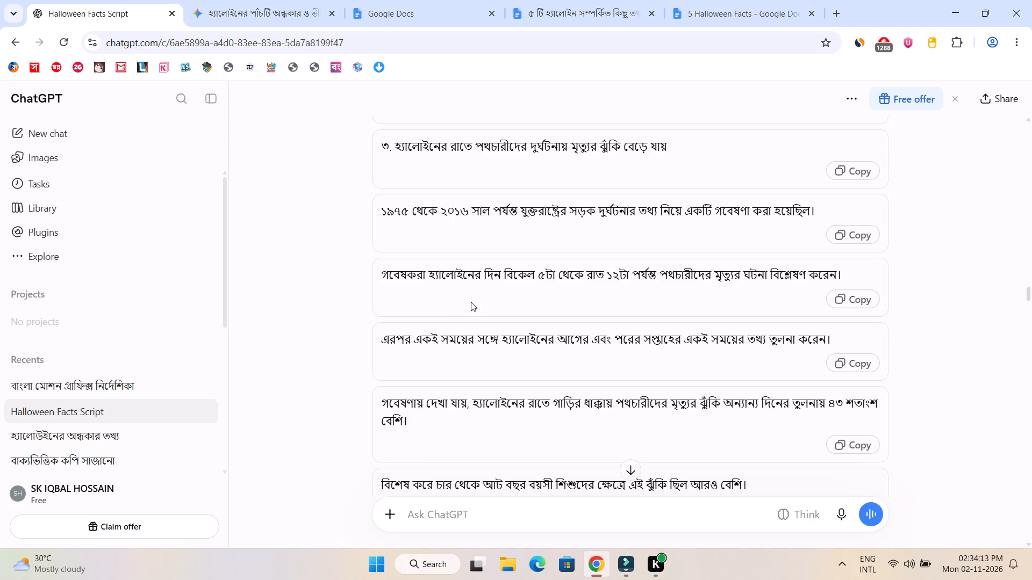
{"action": "scroll", "coordinate": [472, 301], "scroll_direction": "down", "scroll_amount": 1}
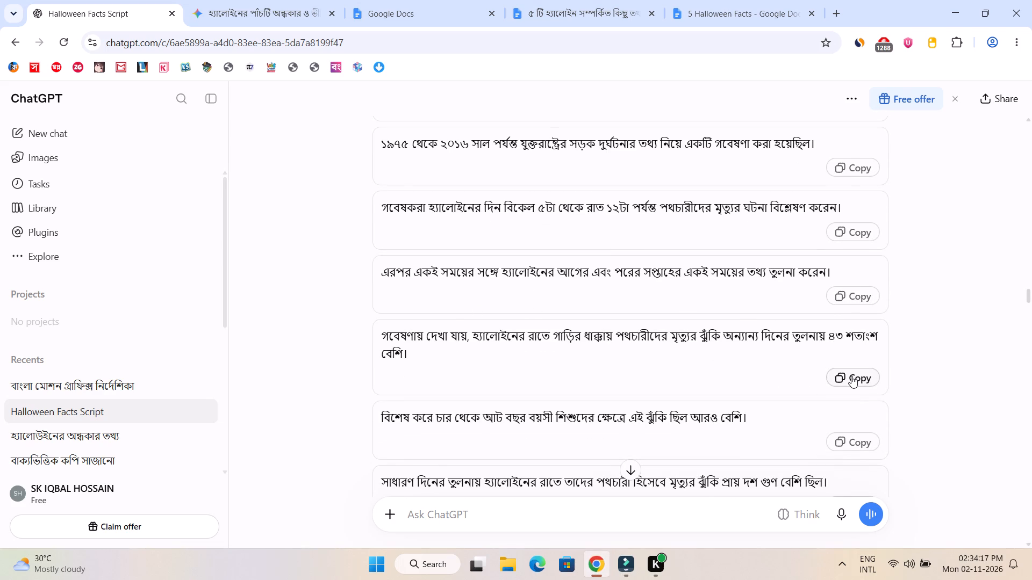
{"action": "left_click", "coordinate": [851, 376]}
Back in Filmora, replace the text of the title's first layer, starting at 00:00:00:00, with the copied Bengali sentence.
{"action": "left_click", "coordinate": [628, 569]}
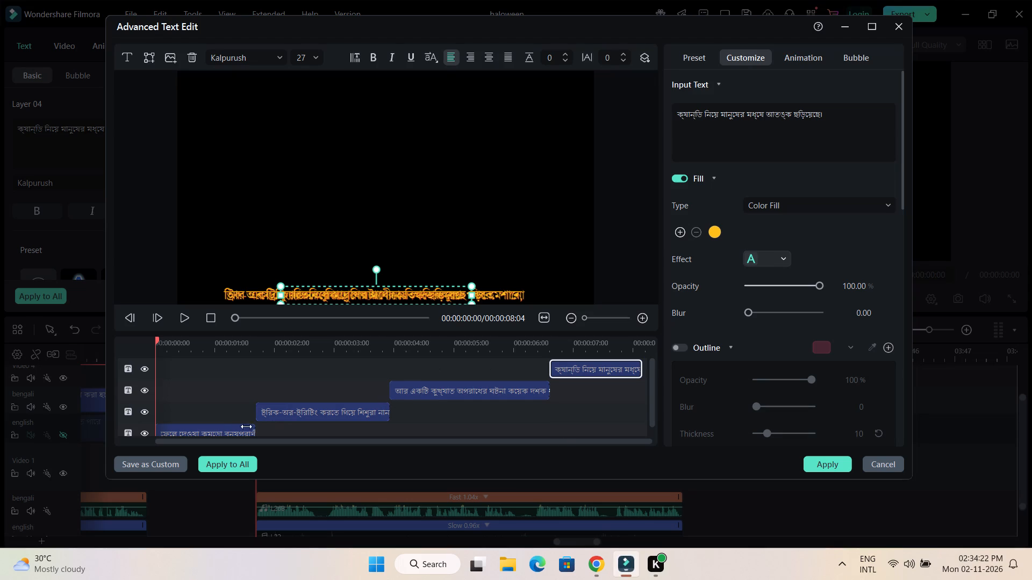
{"action": "scroll", "coordinate": [238, 427], "scroll_direction": "up", "scroll_amount": 1}
{"action": "scroll", "coordinate": [212, 417], "scroll_direction": "down", "scroll_amount": 1}
{"action": "left_click", "coordinate": [213, 422]}
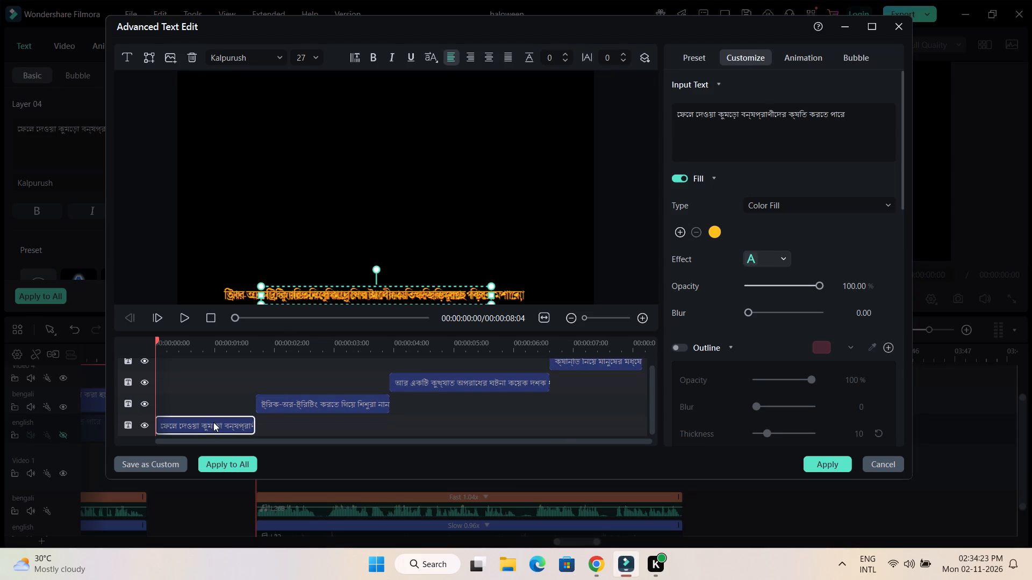
{"action": "left_click_drag", "start_coordinate": [267, 333], "coordinate": [269, 303]}
{"action": "left_click_drag", "start_coordinate": [849, 115], "coordinate": [668, 121]}
{"action": "left_click_drag", "start_coordinate": [854, 110], "coordinate": [639, 113]}
{"action": "key", "text": "BackSpace"}
{"action": "key", "text": "BackSpace"}
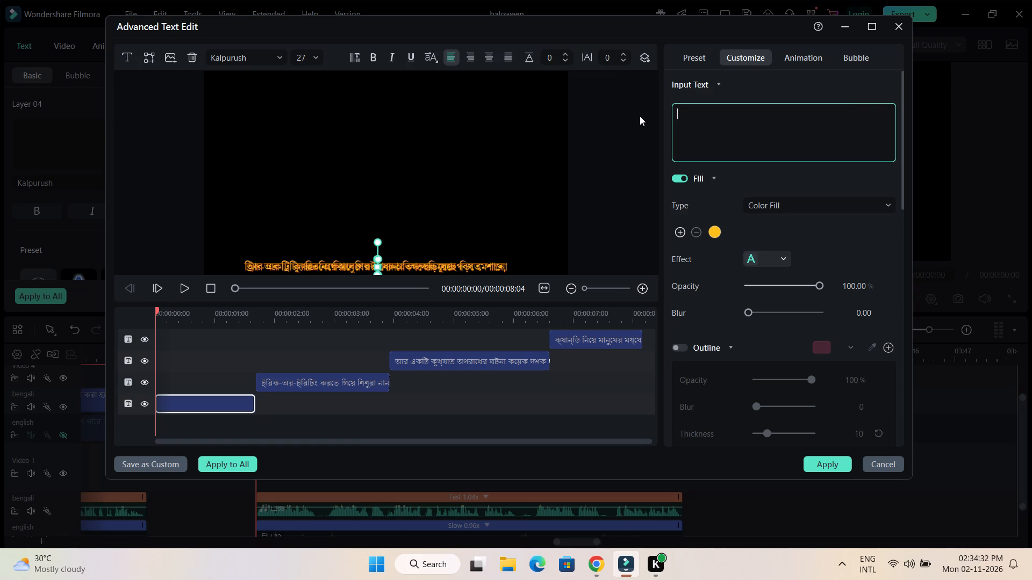
{"action": "key", "text": "ctrl+v"}
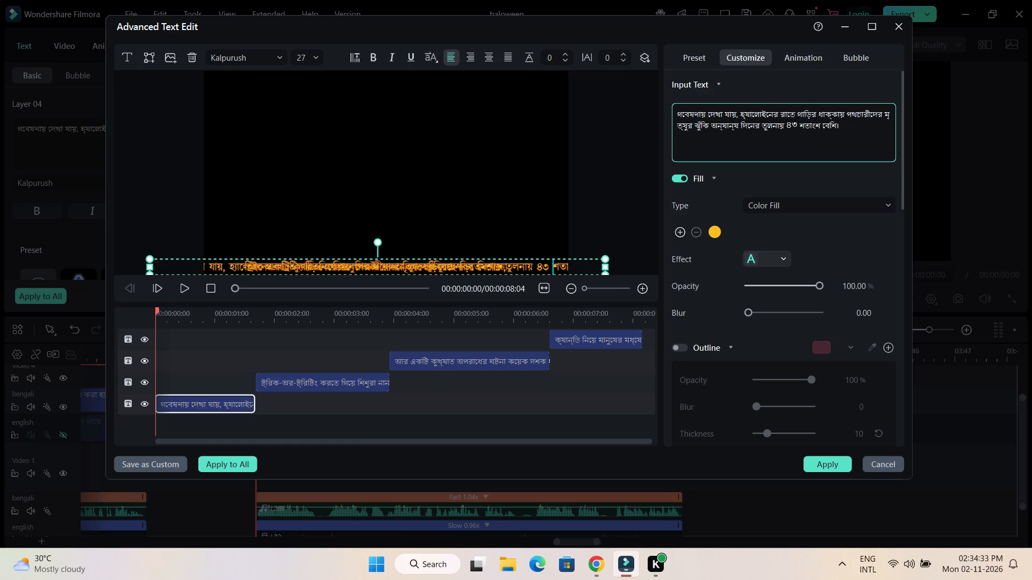
Hide the other three text layers, preview the first layer alone and apply the title edit.
{"action": "left_click", "coordinate": [145, 387]}
{"action": "left_click", "coordinate": [142, 361]}
{"action": "left_click", "coordinate": [144, 339]}
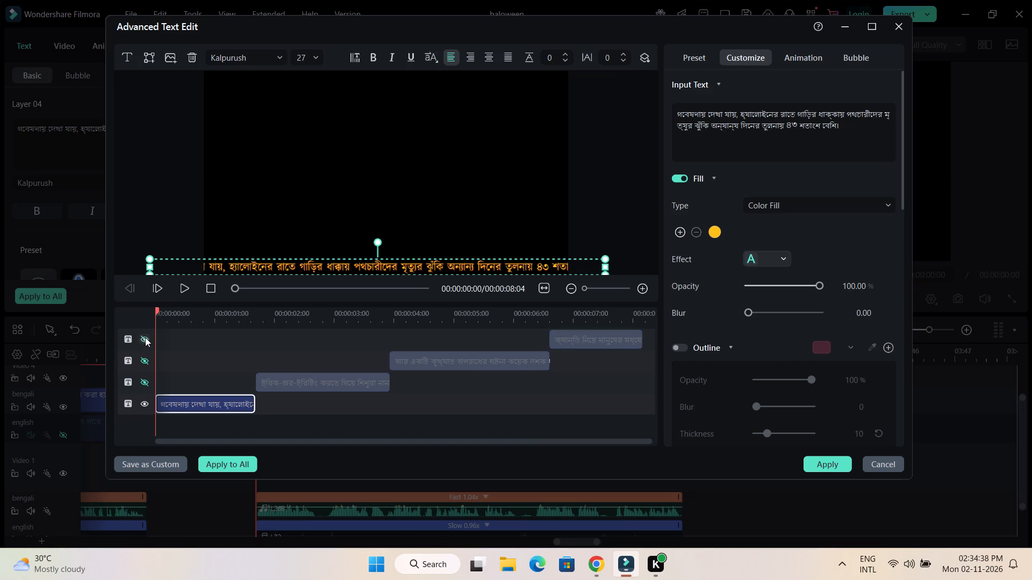
{"action": "left_click", "coordinate": [183, 287]}
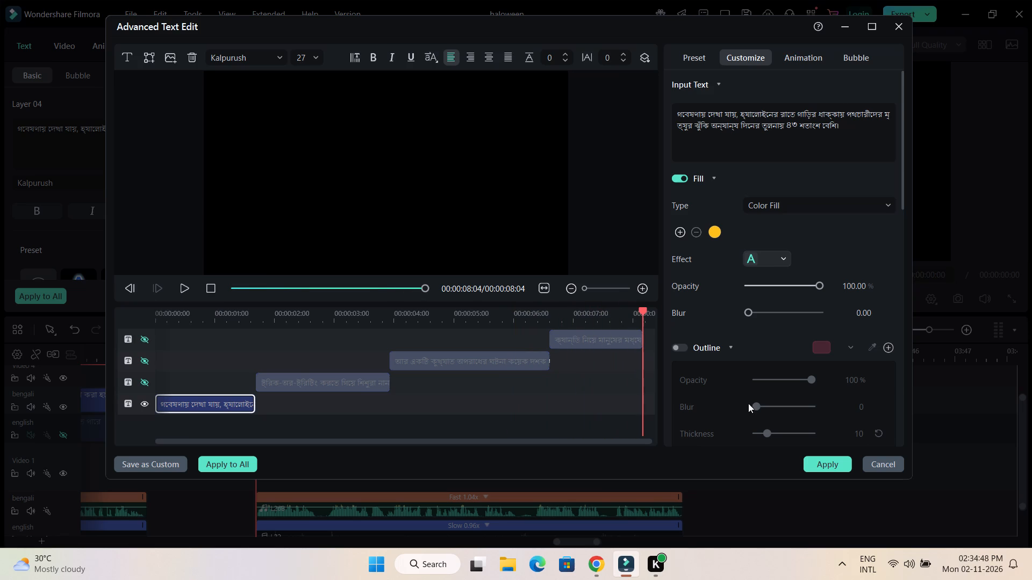
{"action": "left_click", "coordinate": [836, 459]}
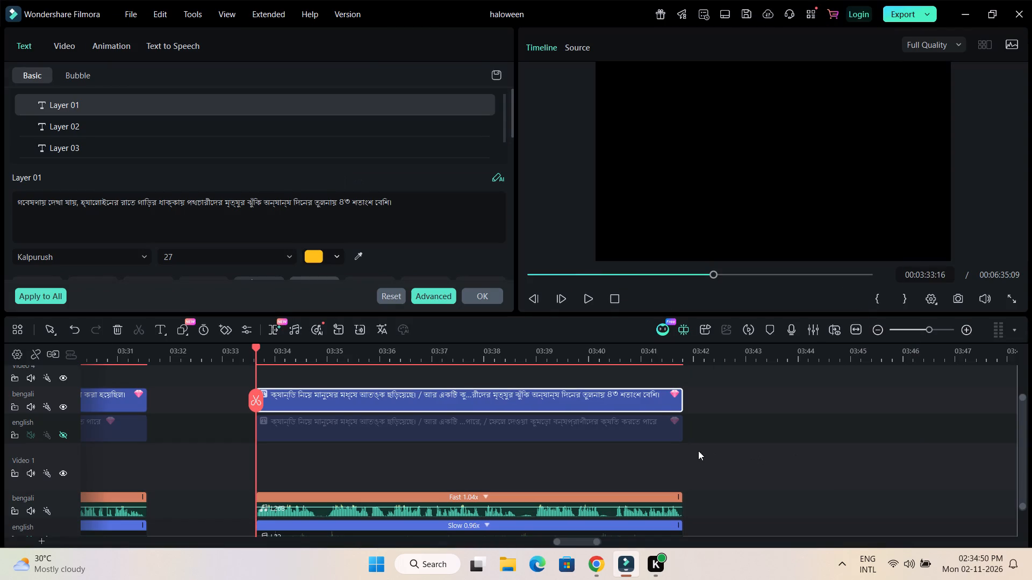
Play the narration to find the phrase break, then extend the title's first text layer to end at 00:00:05:02.
{"action": "left_click", "coordinate": [586, 298]}
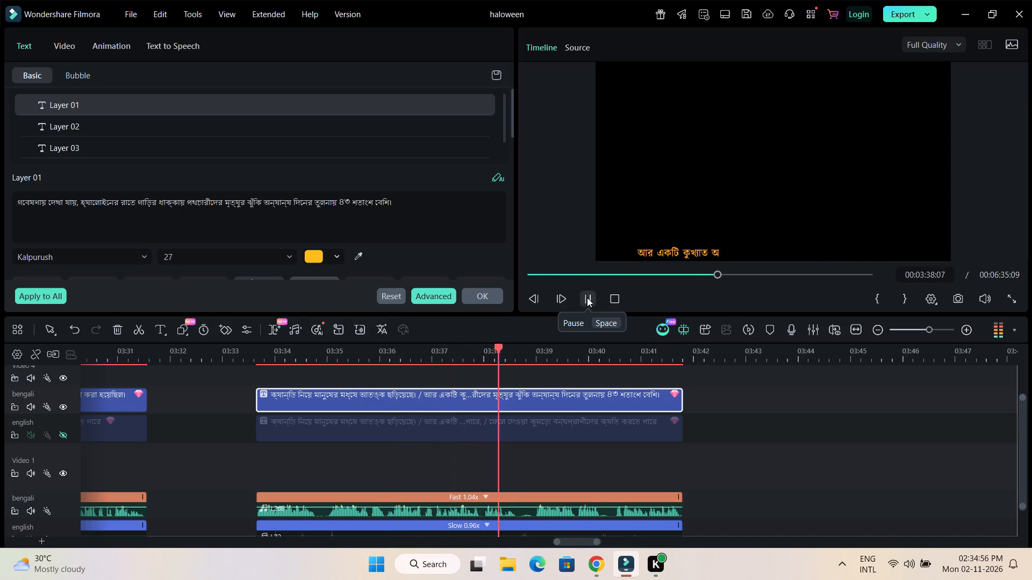
{"action": "left_click", "coordinate": [587, 298]}
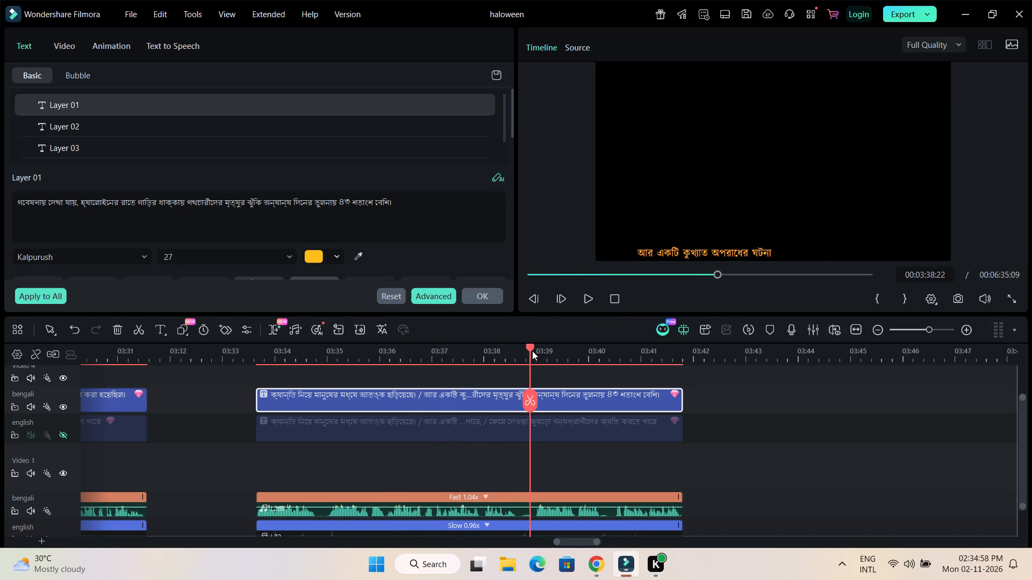
{"action": "left_click_drag", "start_coordinate": [531, 347], "coordinate": [522, 351]}
{"action": "left_click", "coordinate": [434, 299]}
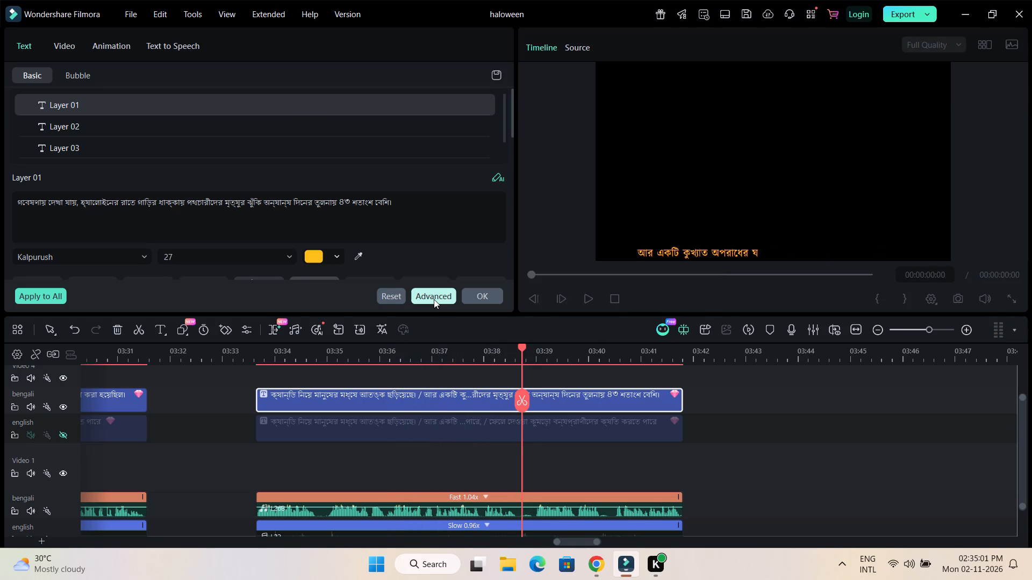
{"action": "scroll", "coordinate": [339, 419], "scroll_direction": "down", "scroll_amount": 1}
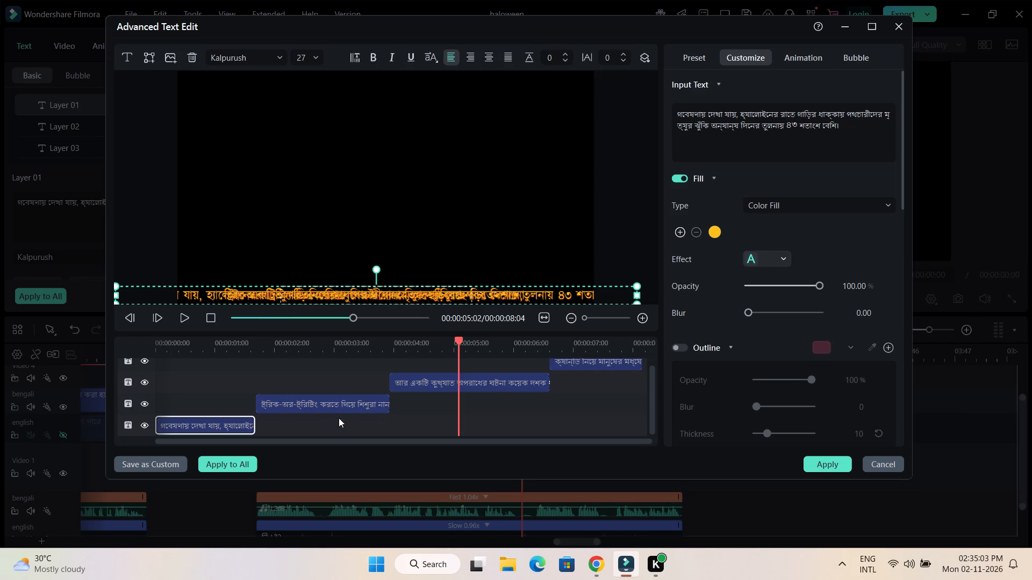
{"action": "scroll", "coordinate": [339, 418], "scroll_direction": "down", "scroll_amount": 1}
{"action": "left_click_drag", "start_coordinate": [253, 429], "coordinate": [431, 423]}
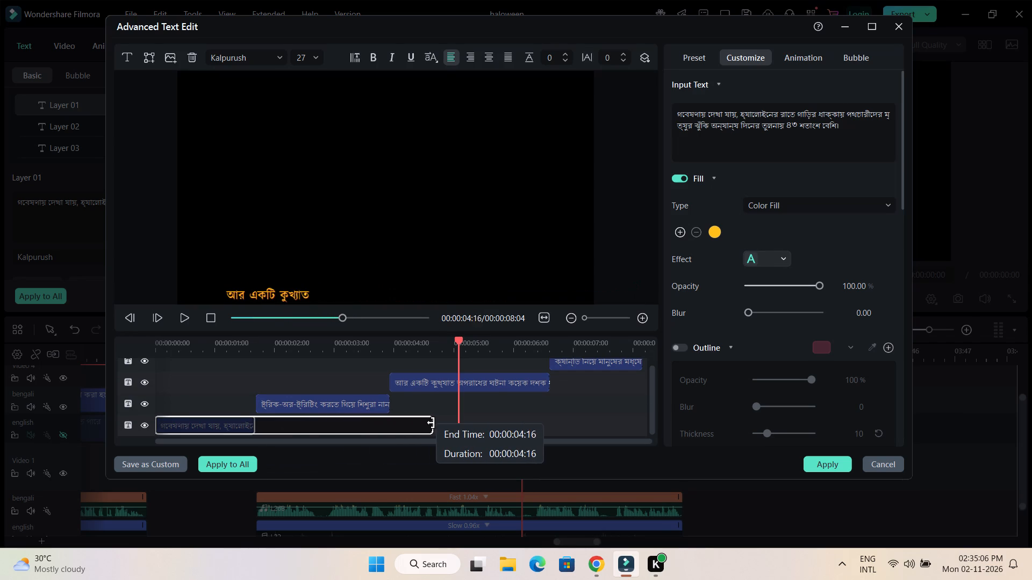
{"action": "left_click_drag", "start_coordinate": [431, 423], "coordinate": [453, 423]}
Move the "ট্রিক-অর-ট্রিটিং" text layer so it starts at 00:00:05:02, where the first layer ends.
{"action": "left_click_drag", "start_coordinate": [342, 402], "coordinate": [474, 402]}
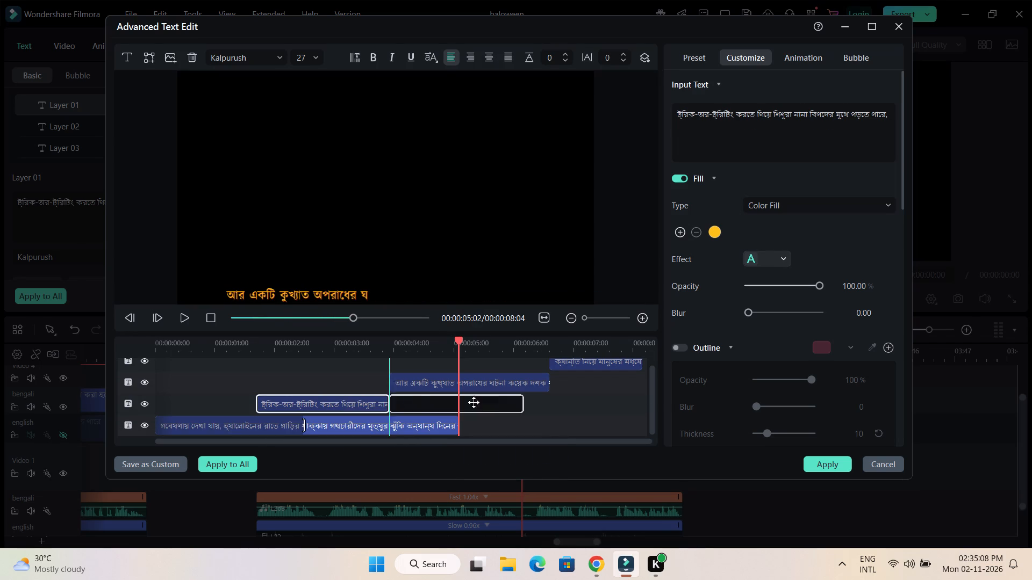
{"action": "left_click_drag", "start_coordinate": [474, 402], "coordinate": [545, 402]}
Lengthen the first text layer's opening animation so it runs almost to the layer's end.
{"action": "left_click_drag", "start_coordinate": [306, 425], "coordinate": [424, 424]}
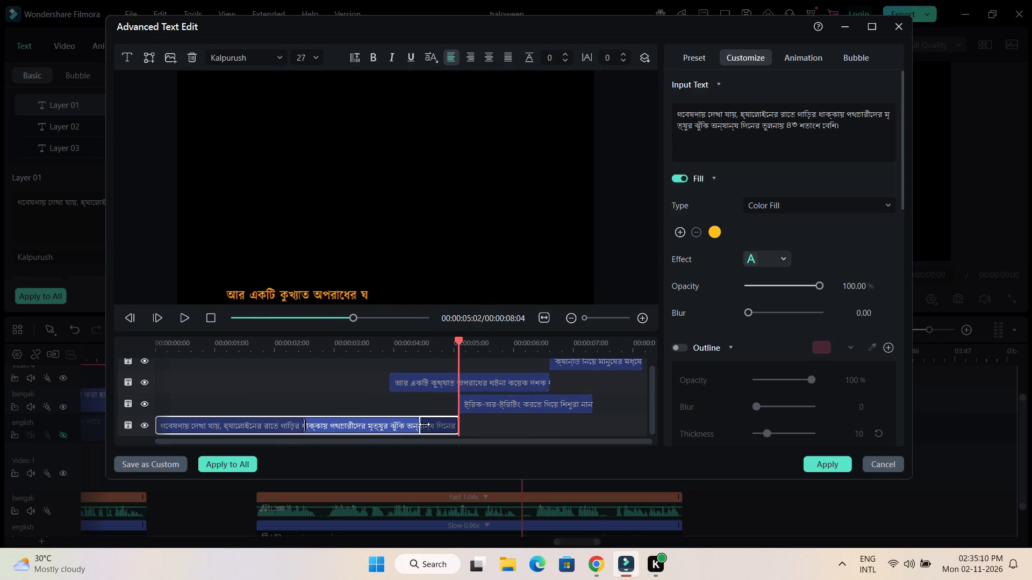
{"action": "left_click_drag", "start_coordinate": [424, 424], "coordinate": [452, 424]}
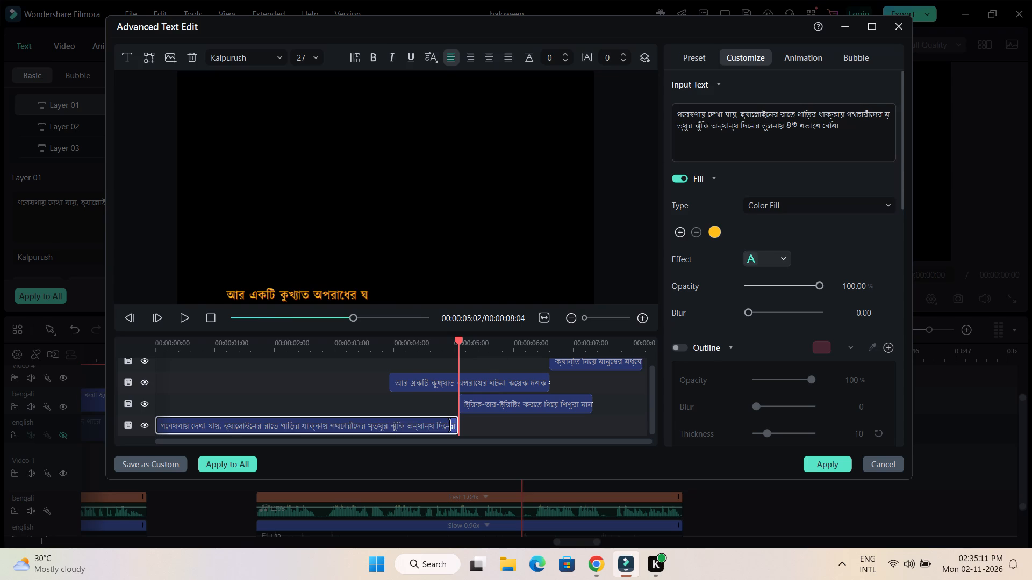
Delete "অন্যান্য দিনের তুলনায় ৪৩ শতাংশ বেশি।" from the first layer, keeping the text up to "ঝুঁকি".
{"action": "left_click", "coordinate": [852, 125]}
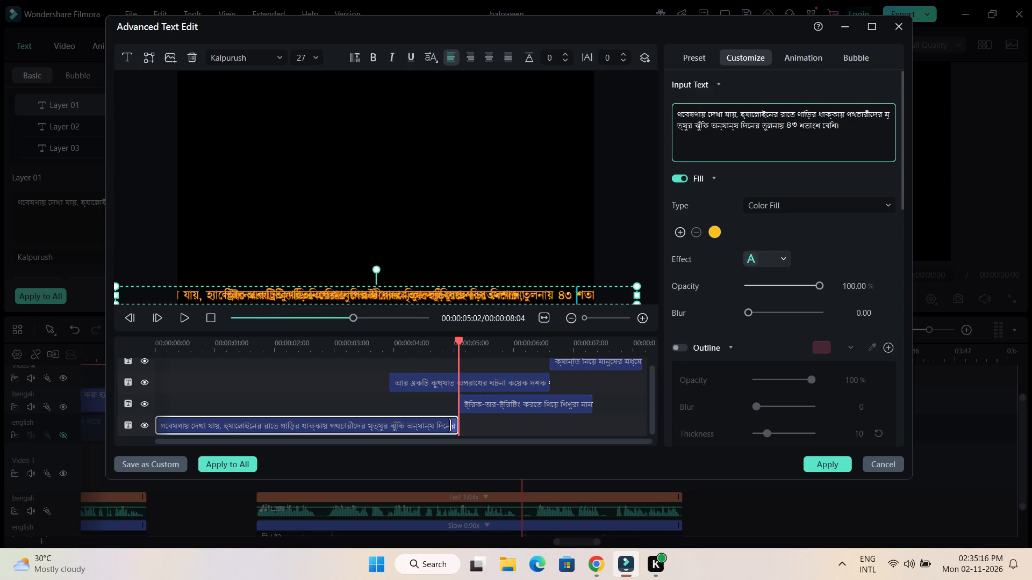
{"action": "left_click_drag", "start_coordinate": [712, 127], "coordinate": [870, 129]}
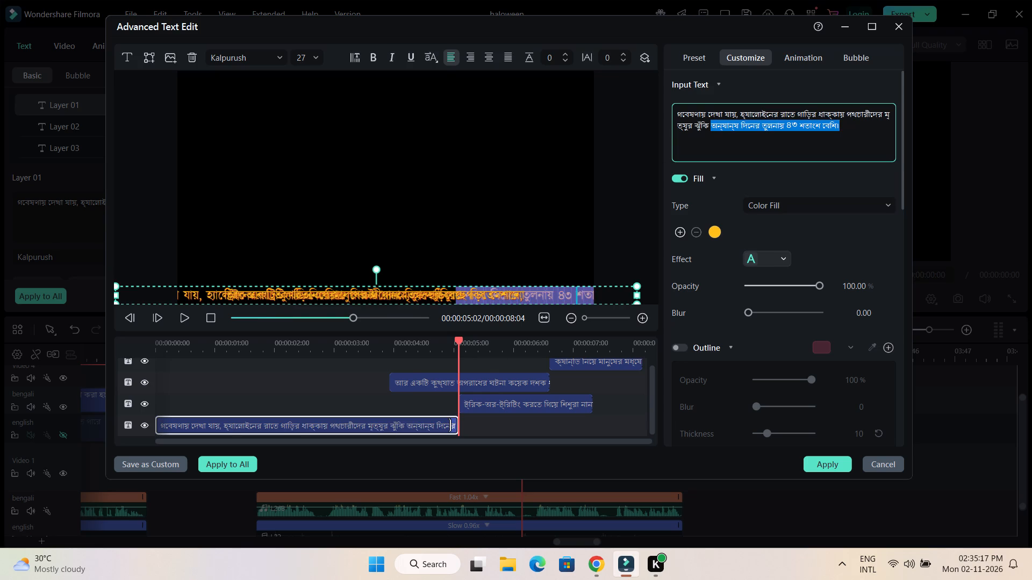
{"action": "key", "text": "BackSpace"}
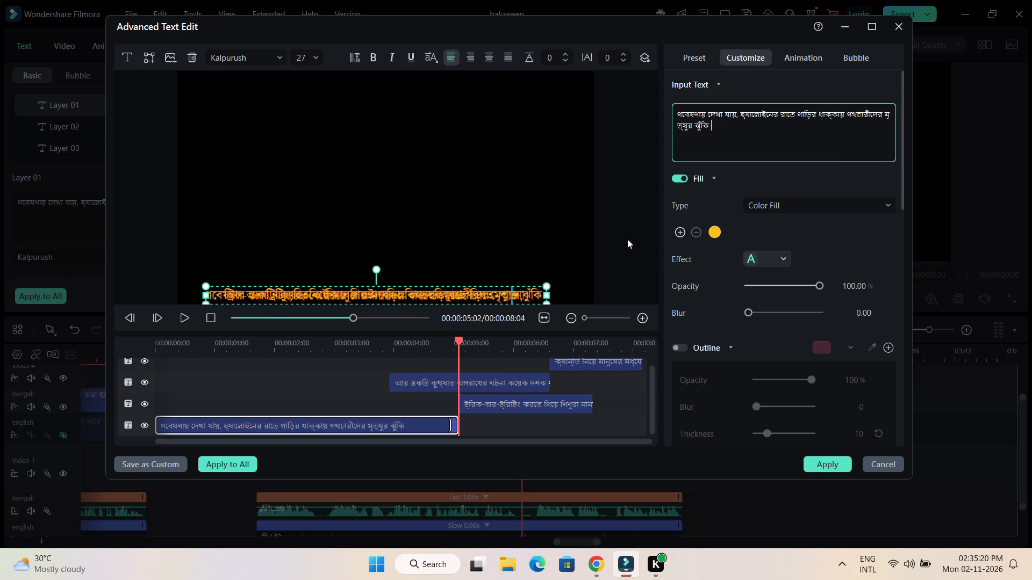
Hide the other three text layers and preview the shortened first layer's caption from the title's start.
{"action": "left_click_drag", "start_coordinate": [458, 342], "coordinate": [125, 368]}
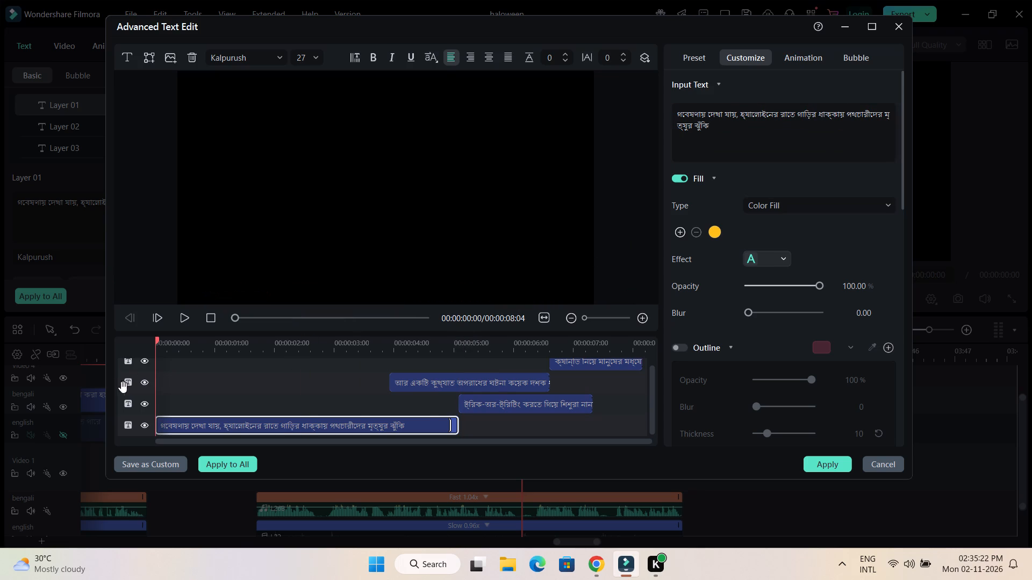
{"action": "left_click", "coordinate": [143, 407]}
{"action": "left_click", "coordinate": [145, 381]}
{"action": "left_click", "coordinate": [144, 362]}
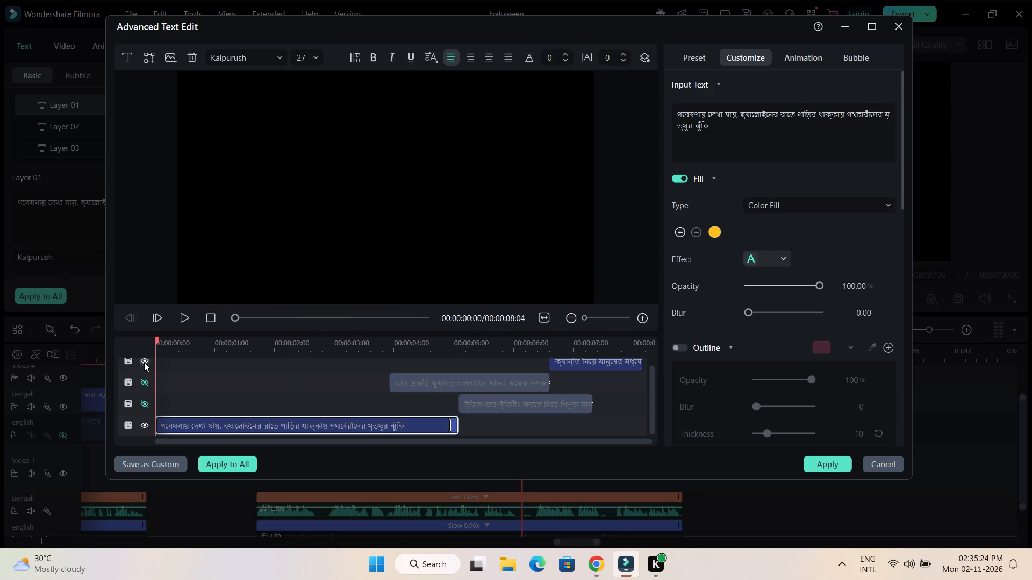
{"action": "left_click", "coordinate": [185, 316]}
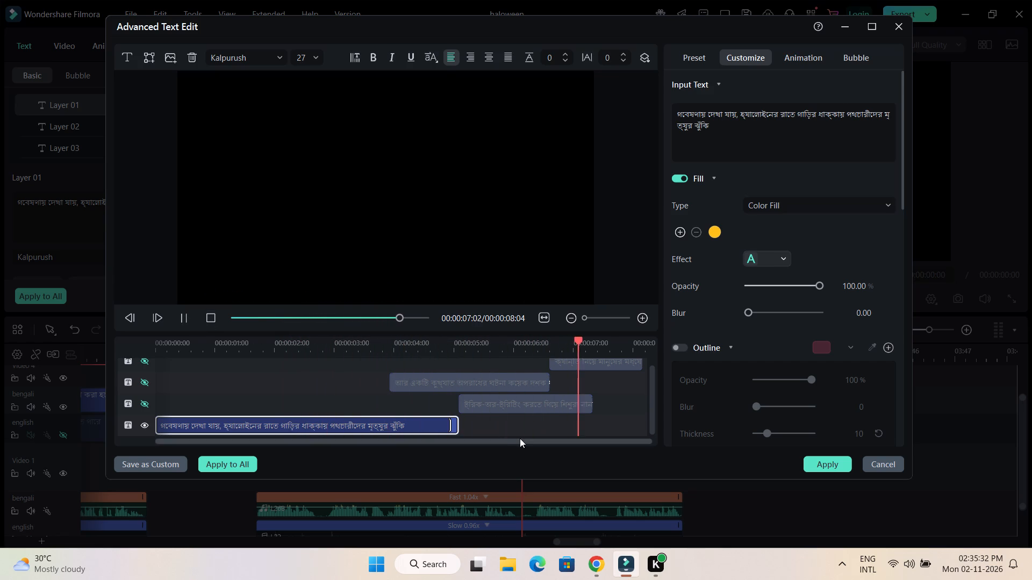
Extend the "ট্রিক-অর-ট্রিটিং" text layer to the end of the title at 00:00:08:04.
{"action": "left_click", "coordinate": [536, 410]}
{"action": "left_click_drag", "start_coordinate": [586, 403], "coordinate": [670, 402]}
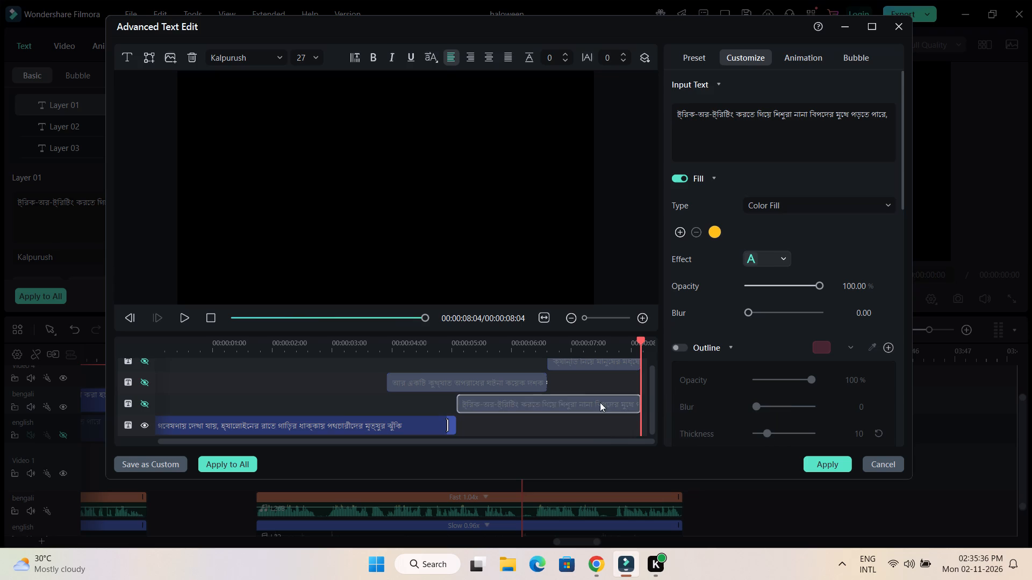
Delete the two leftover text layers starting "আর একটি কুখ্যাত" and "ক্যান্ডি নিয়ে" from the title.
{"action": "left_click", "coordinate": [481, 380]}
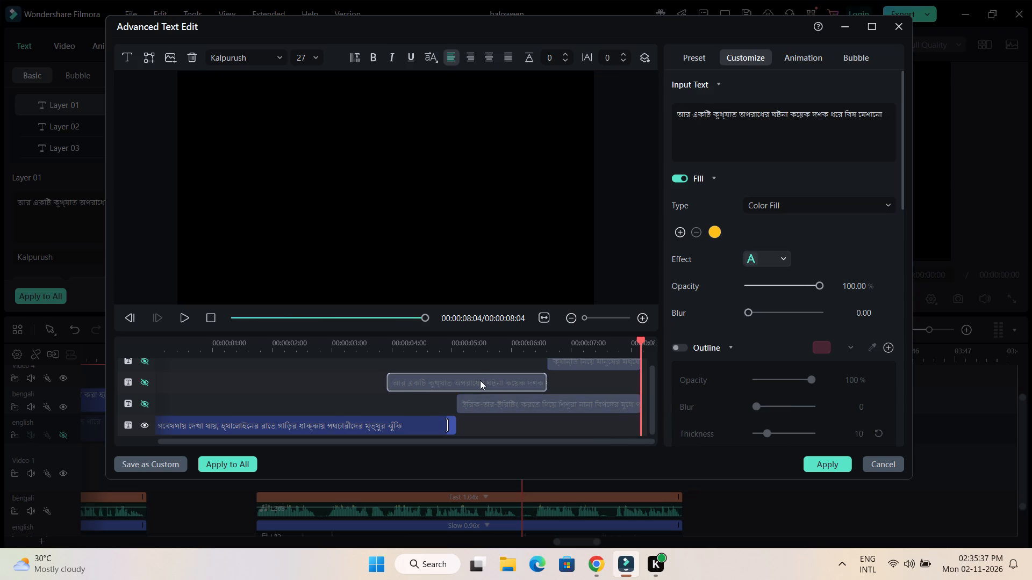
{"action": "key", "text": "Delete"}
{"action": "left_click", "coordinate": [594, 369]}
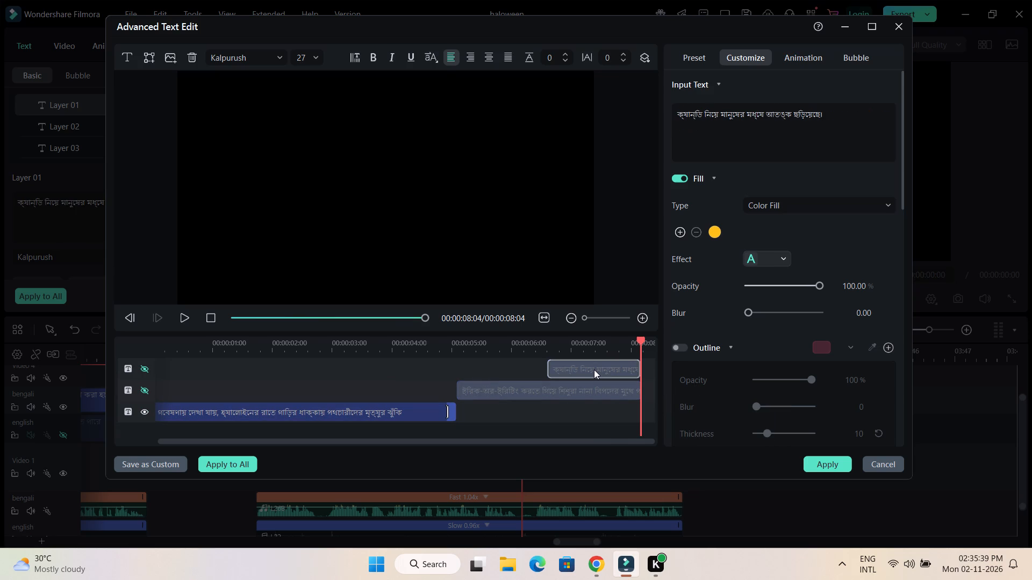
{"action": "key", "text": "Delete"}
Replace the text of the layer starting at 00:00:05:02 with the copied Bengali sentence.
{"action": "double_click", "coordinate": [595, 370]}
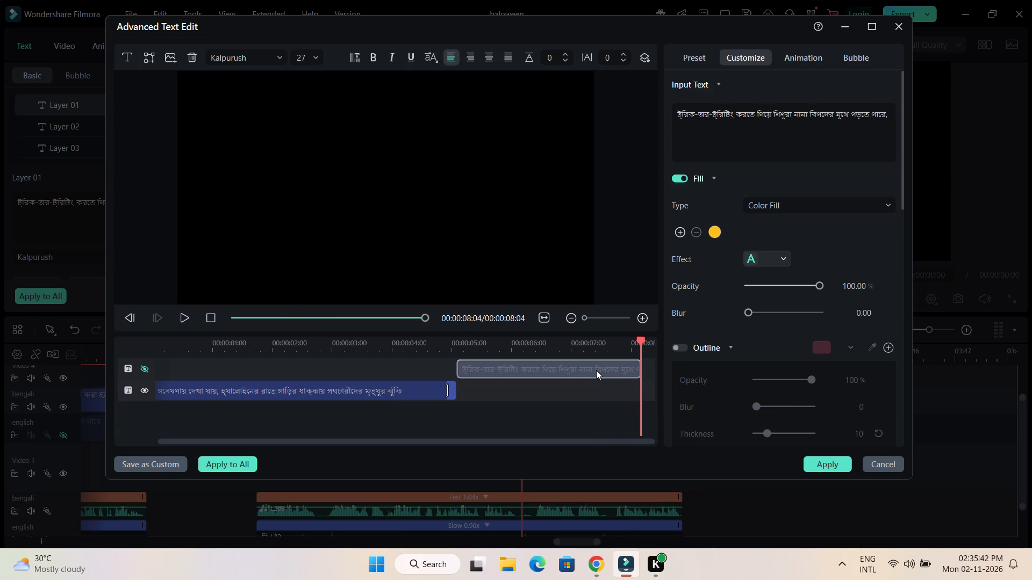
{"action": "left_click_drag", "start_coordinate": [890, 115], "coordinate": [662, 107]}
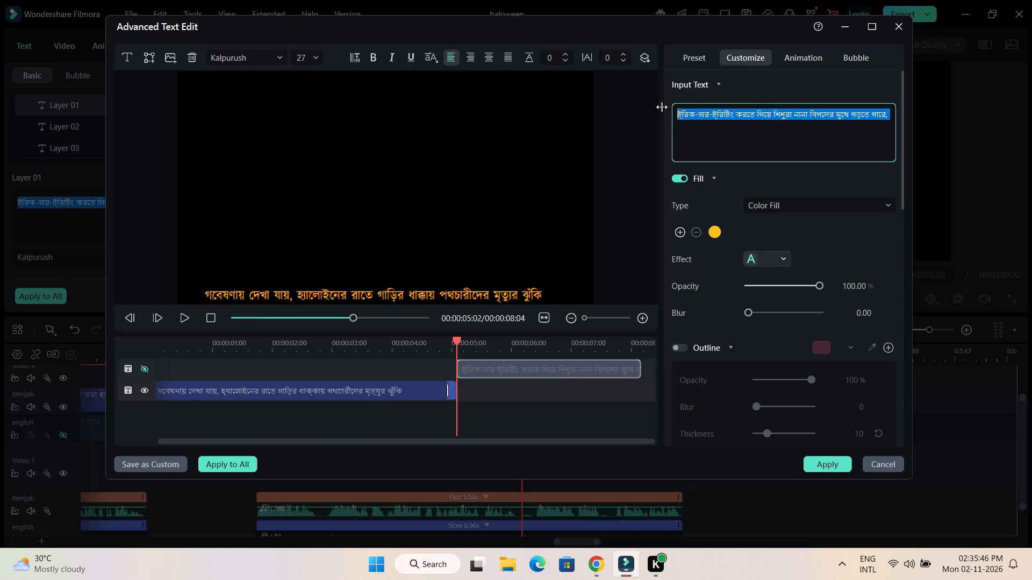
{"action": "key", "text": "ctrl+v"}
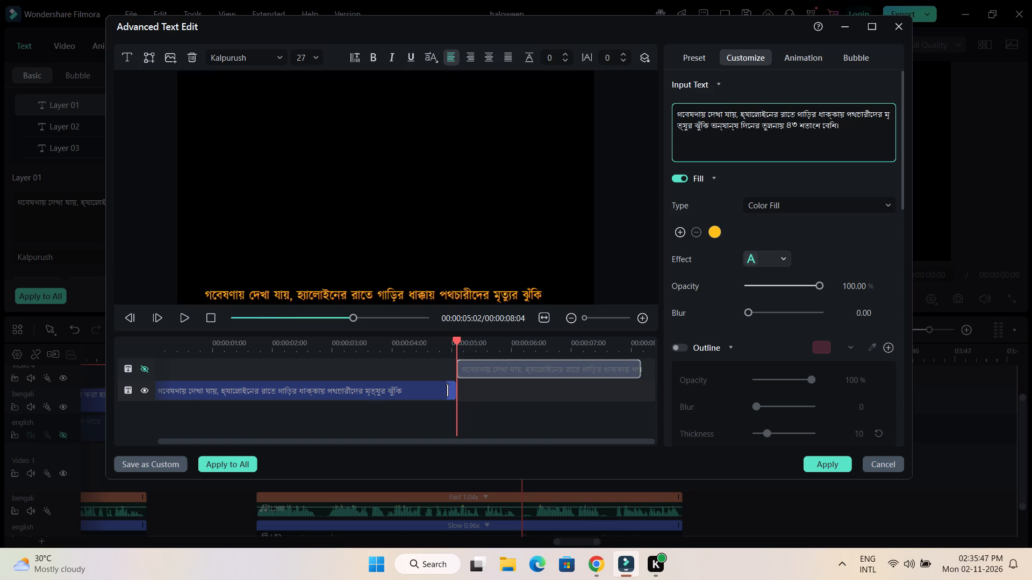
Trim the second text layer's sentence to "অন্যান্য দিনের তুলনায় ৪৩ শতাংশ বেশি।".
{"action": "left_click", "coordinate": [711, 128]}
{"action": "left_click_drag", "start_coordinate": [711, 128], "coordinate": [669, 97]}
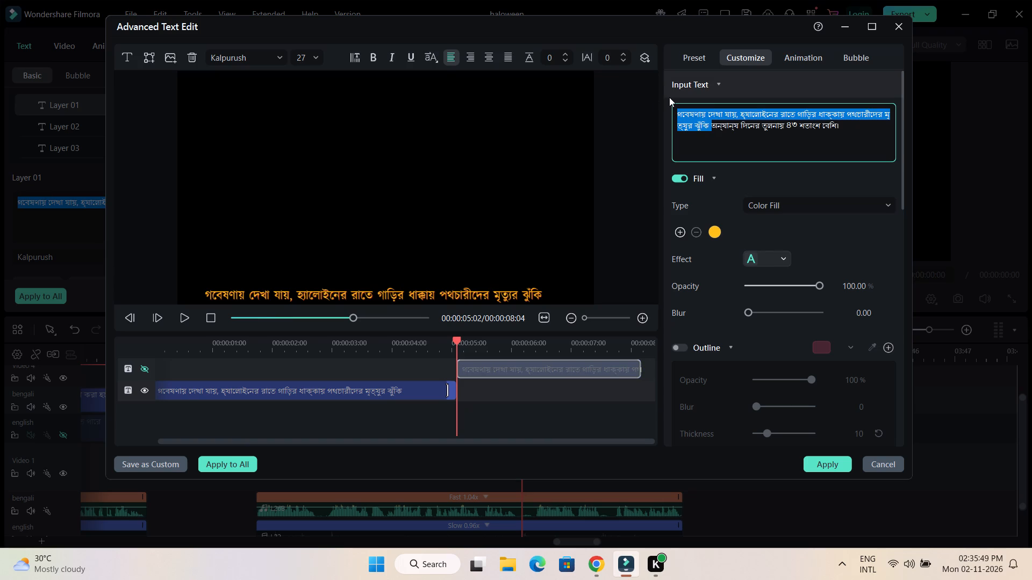
{"action": "key", "text": "BackSpace"}
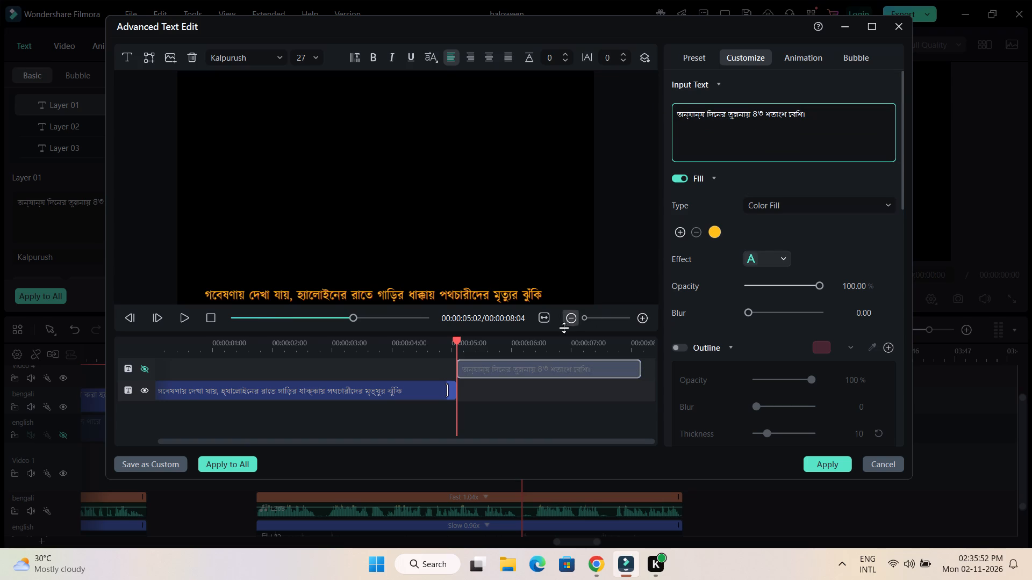
Unhide the second text layer, preview the two-layer caption from the title's start and apply the title edits.
{"action": "left_click", "coordinate": [142, 365]}
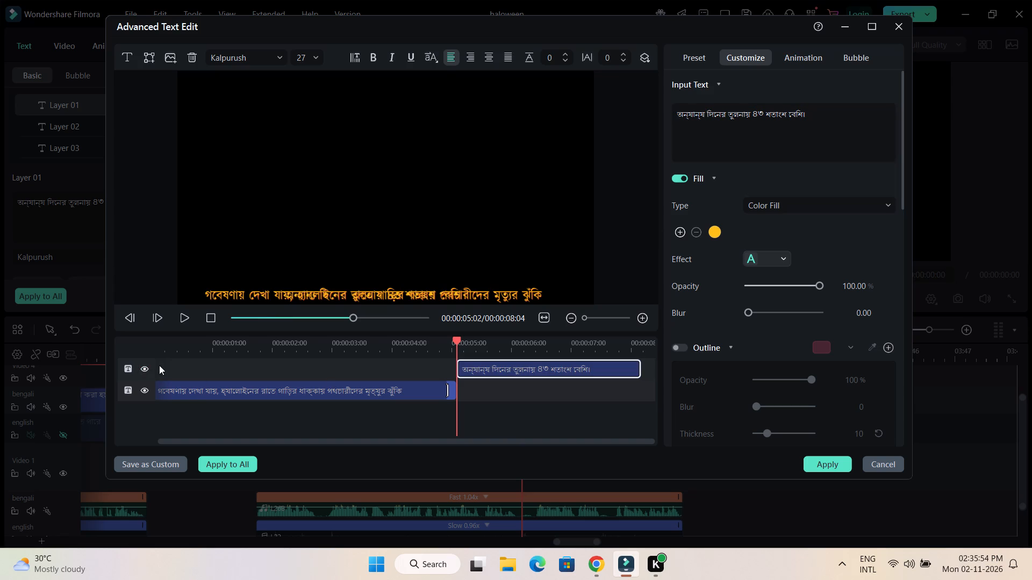
{"action": "left_click_drag", "start_coordinate": [455, 340], "coordinate": [180, 365]}
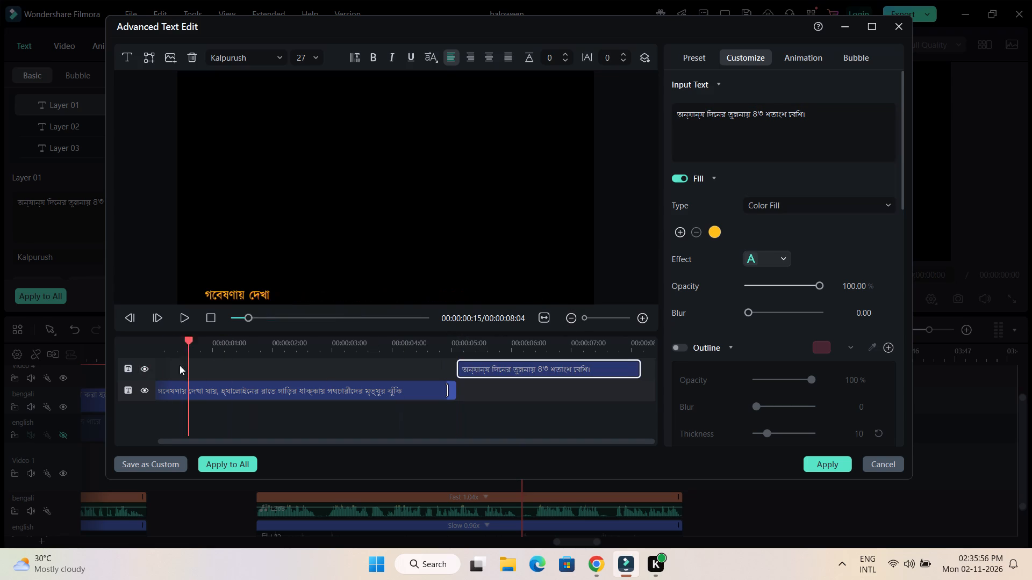
{"action": "left_click_drag", "start_coordinate": [180, 365], "coordinate": [149, 368]}
{"action": "left_click", "coordinate": [185, 317]}
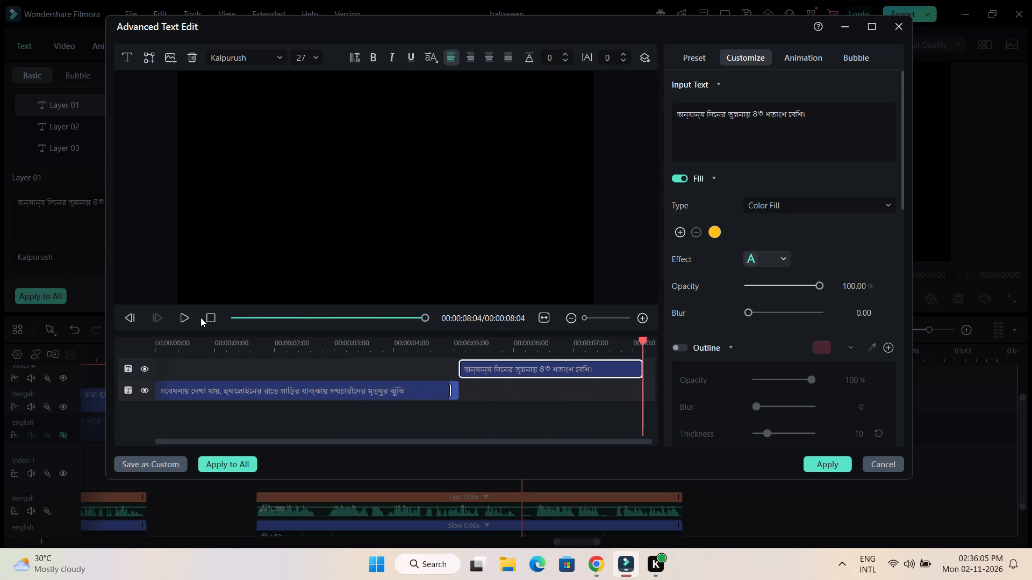
{"action": "left_click", "coordinate": [810, 462]}
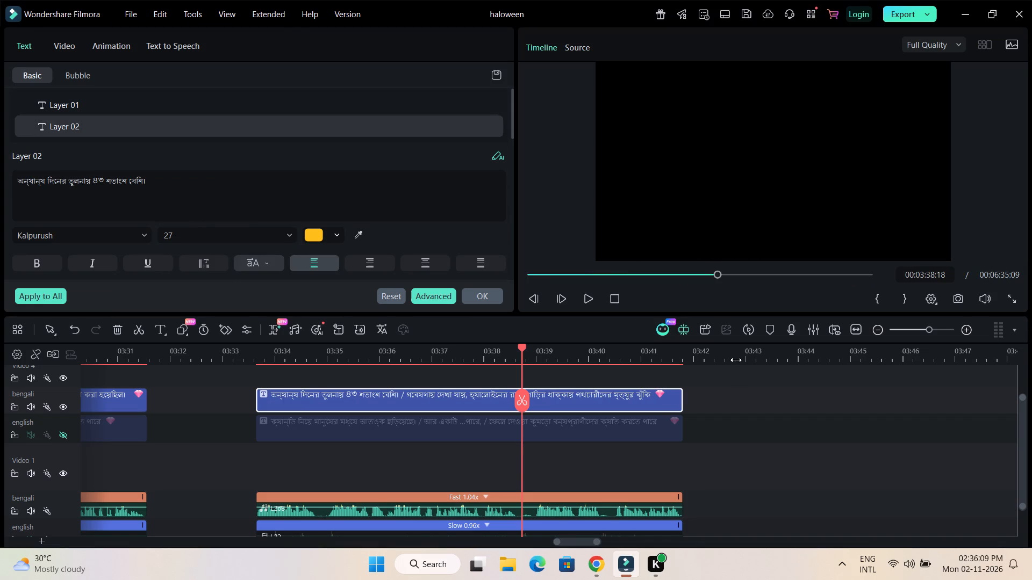
Move the Bengali and English title pair at about 04:10 earlier together, so the Bengali title starts at about 03:44.
{"action": "left_click_drag", "start_coordinate": [733, 355], "coordinate": [663, 352]}
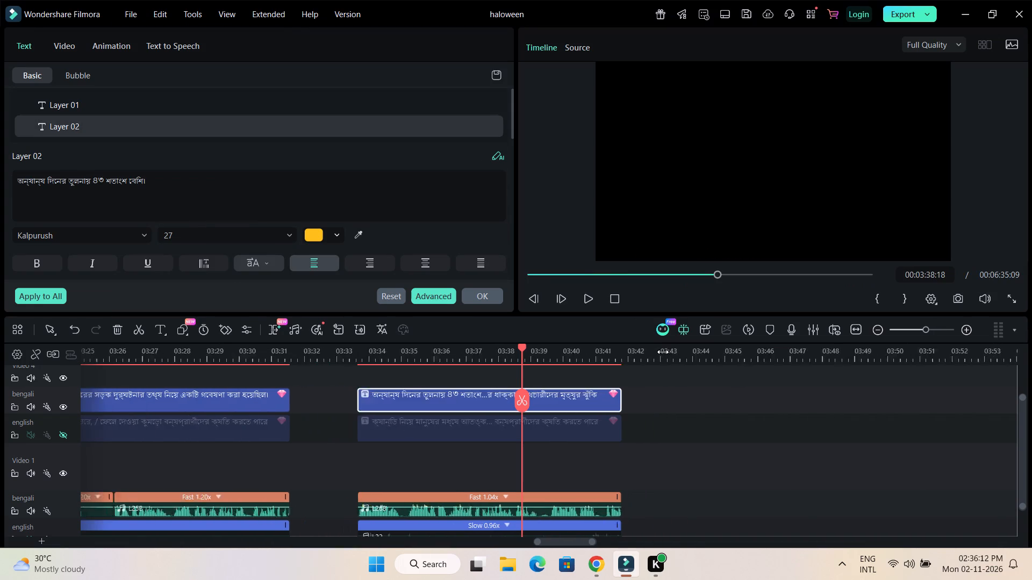
{"action": "left_click_drag", "start_coordinate": [663, 352], "coordinate": [532, 352]}
{"action": "scroll", "coordinate": [708, 433], "scroll_direction": "down", "scroll_amount": 1}
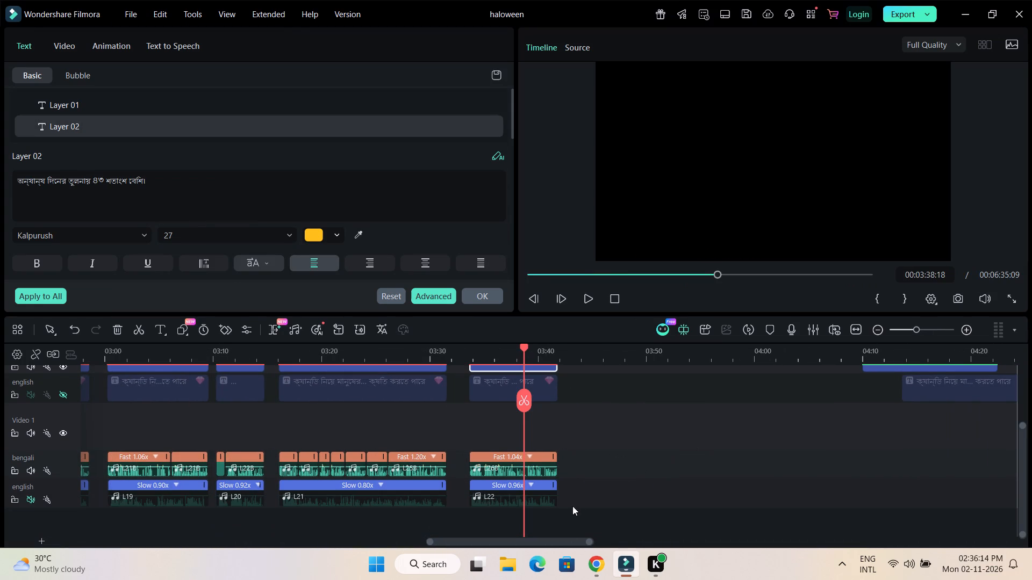
{"action": "left_click_drag", "start_coordinate": [555, 541], "coordinate": [630, 546]}
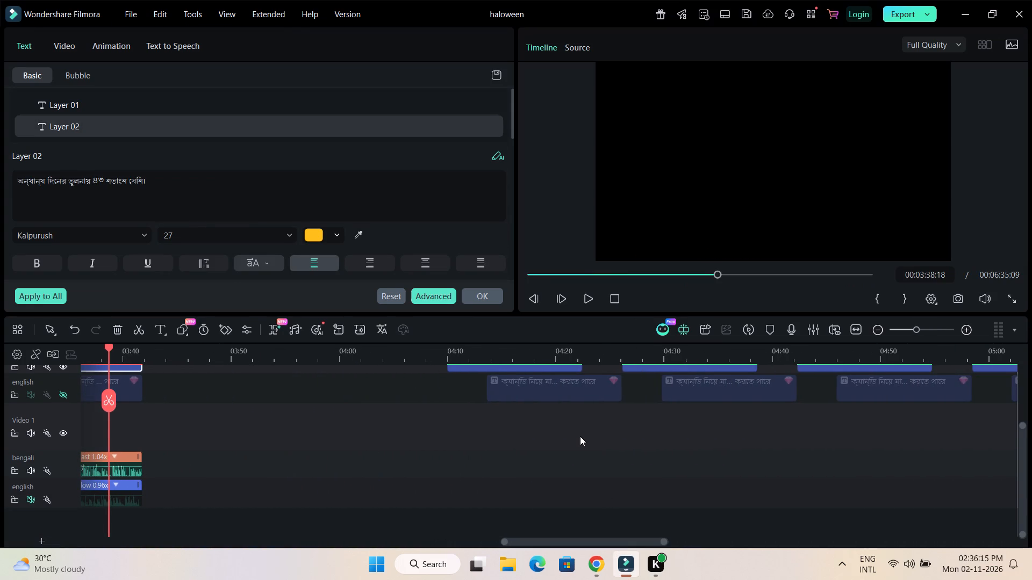
{"action": "scroll", "coordinate": [580, 436], "scroll_direction": "up", "scroll_amount": 1}
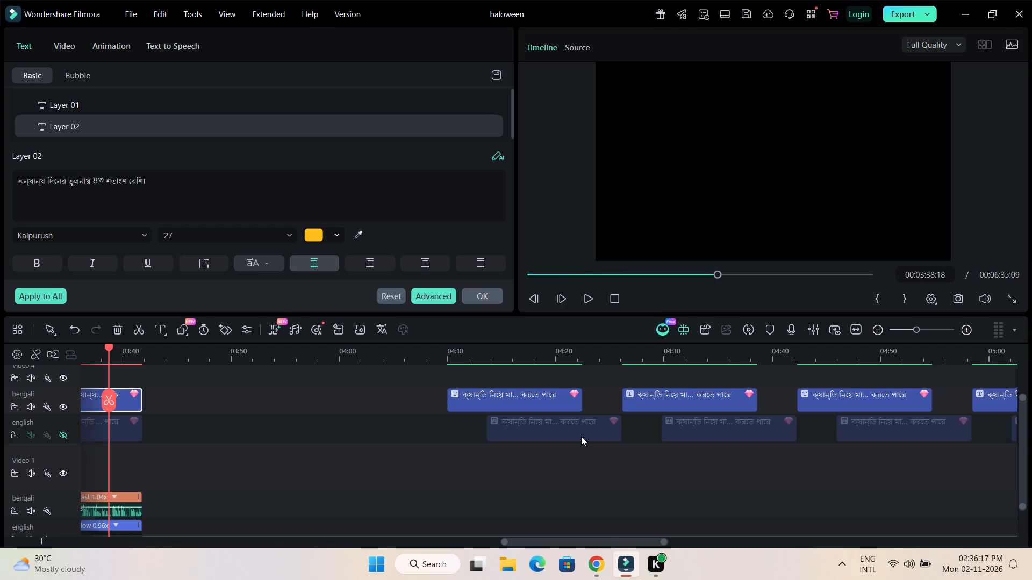
{"action": "left_click", "coordinate": [484, 294]}
{"action": "left_click_drag", "start_coordinate": [425, 380], "coordinate": [572, 445]}
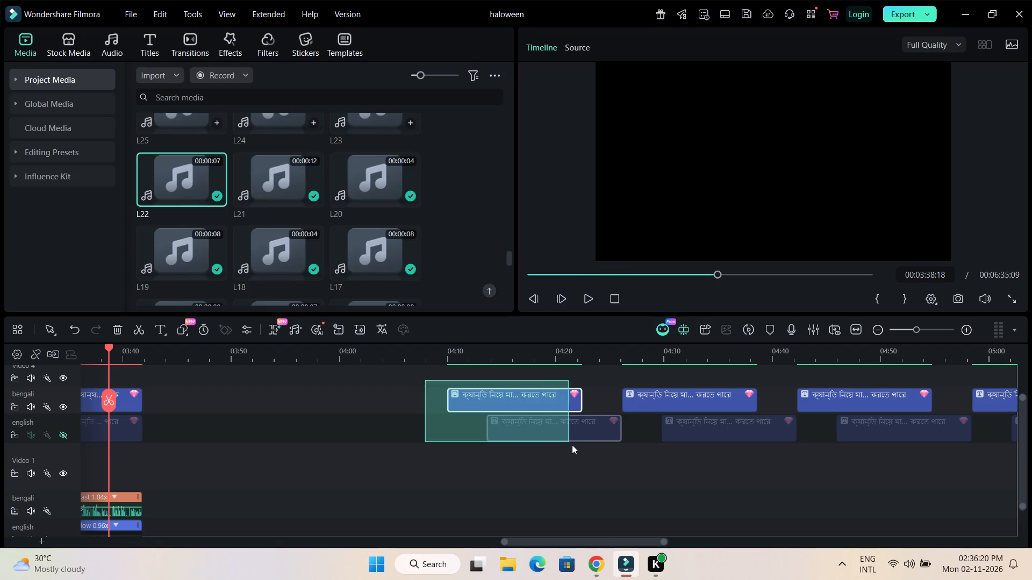
{"action": "left_click_drag", "start_coordinate": [572, 445], "coordinate": [586, 459]}
{"action": "left_click_drag", "start_coordinate": [585, 433], "coordinate": [315, 424]}
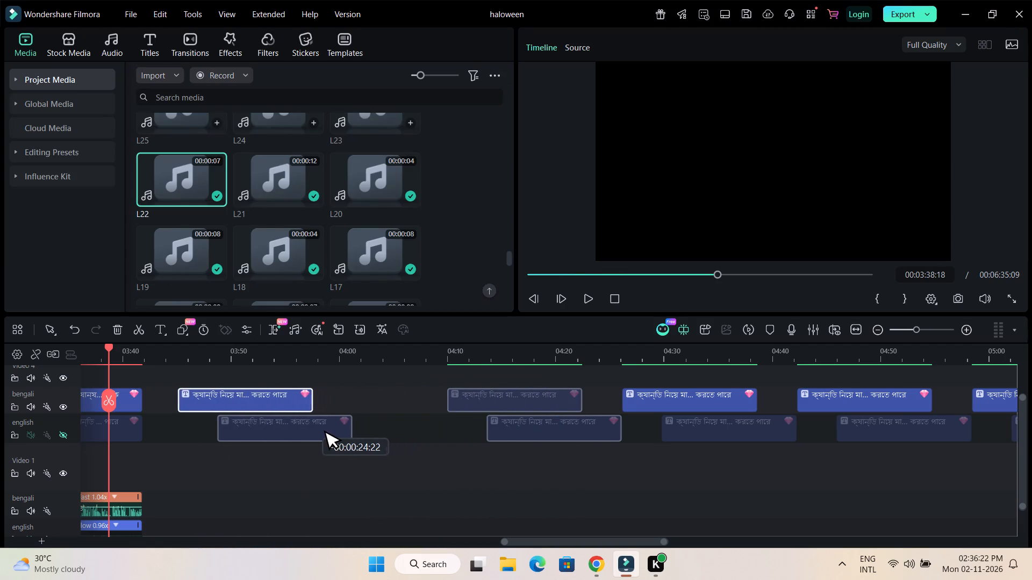
{"action": "left_click_drag", "start_coordinate": [315, 424], "coordinate": [305, 424]}
Align the start of the moved English title with the Bengali title's start at 00:03:44:02.
{"action": "scroll", "coordinate": [352, 466], "scroll_direction": "down", "scroll_amount": 1}
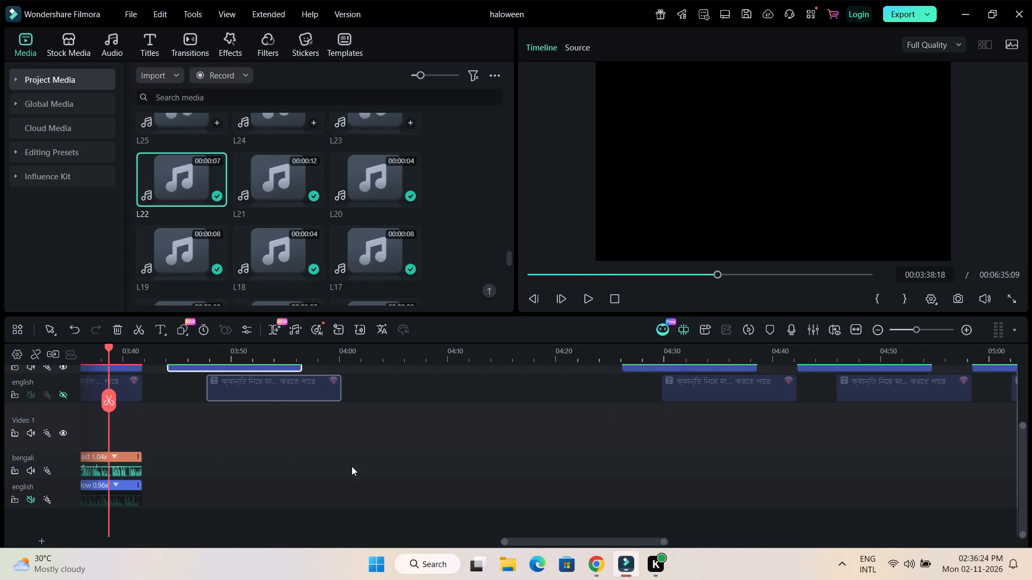
{"action": "scroll", "coordinate": [352, 466], "scroll_direction": "down", "scroll_amount": 1}
{"action": "left_click_drag", "start_coordinate": [581, 542], "coordinate": [514, 538]}
{"action": "scroll", "coordinate": [651, 467], "scroll_direction": "up", "scroll_amount": 1}
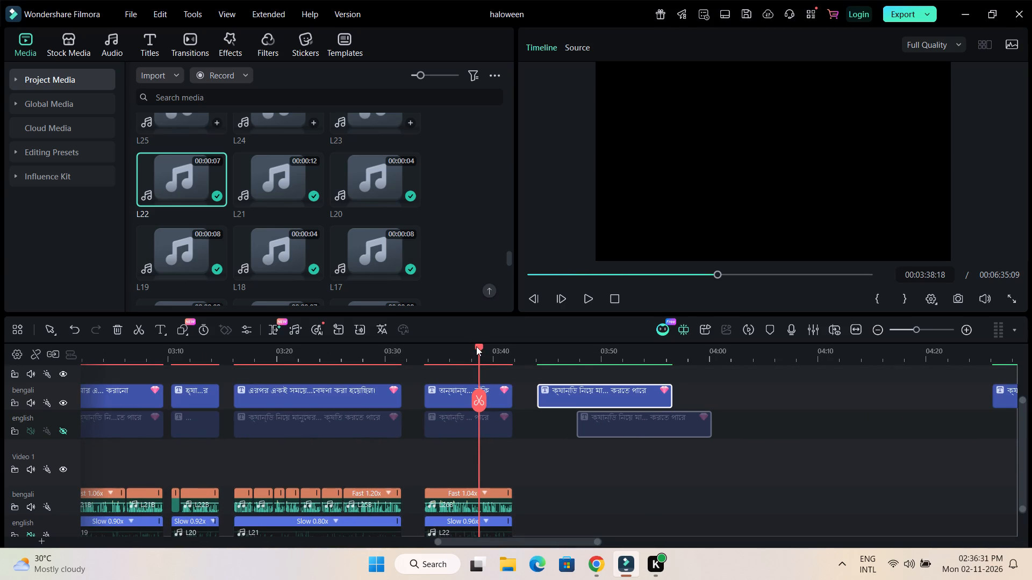
{"action": "left_click_drag", "start_coordinate": [477, 346], "coordinate": [532, 346]}
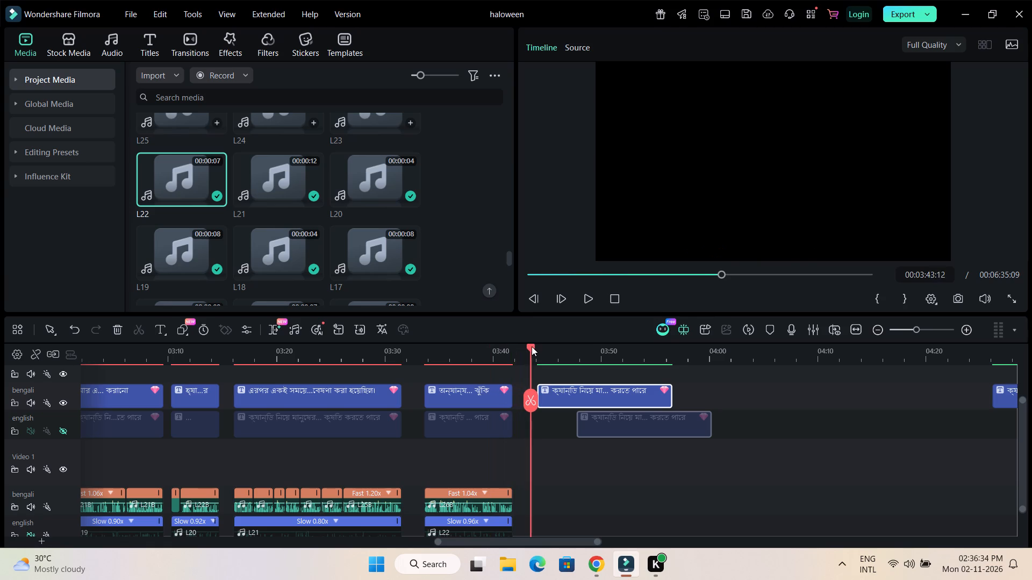
{"action": "left_click_drag", "start_coordinate": [532, 346], "coordinate": [537, 346]}
{"action": "left_click", "coordinate": [629, 430]}
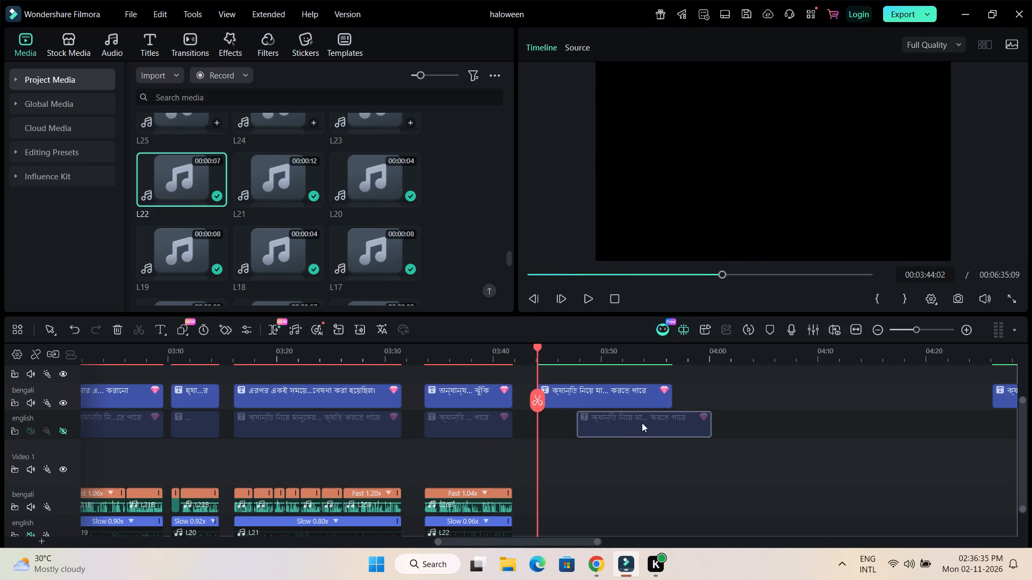
{"action": "left_click_drag", "start_coordinate": [642, 423], "coordinate": [602, 422]}
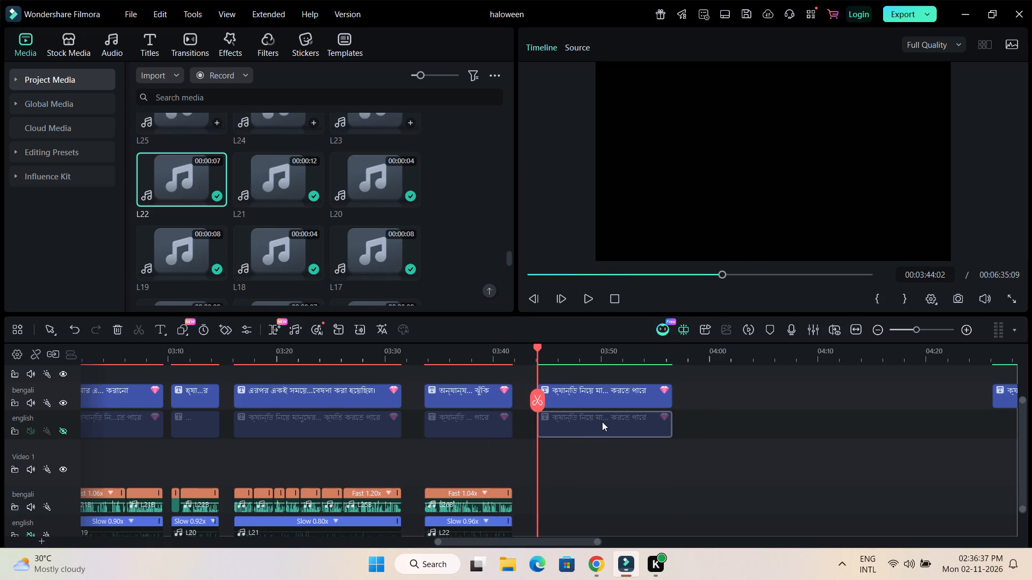
{"action": "scroll", "coordinate": [435, 260], "scroll_direction": "up", "scroll_amount": 1}
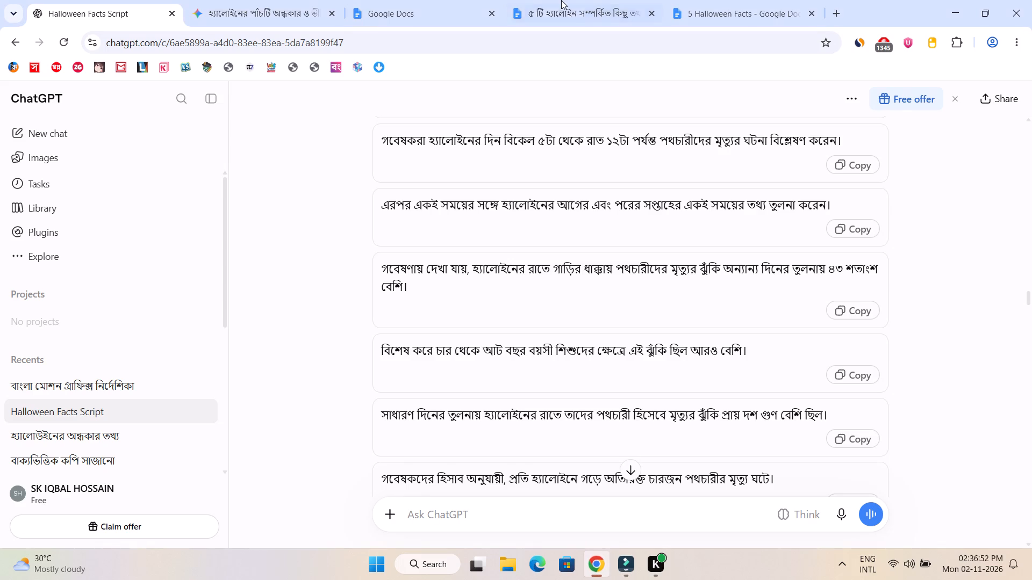
{"action": "left_click", "coordinate": [718, 0]}
{"action": "scroll", "coordinate": [515, 395], "scroll_direction": "down", "scroll_amount": 2}
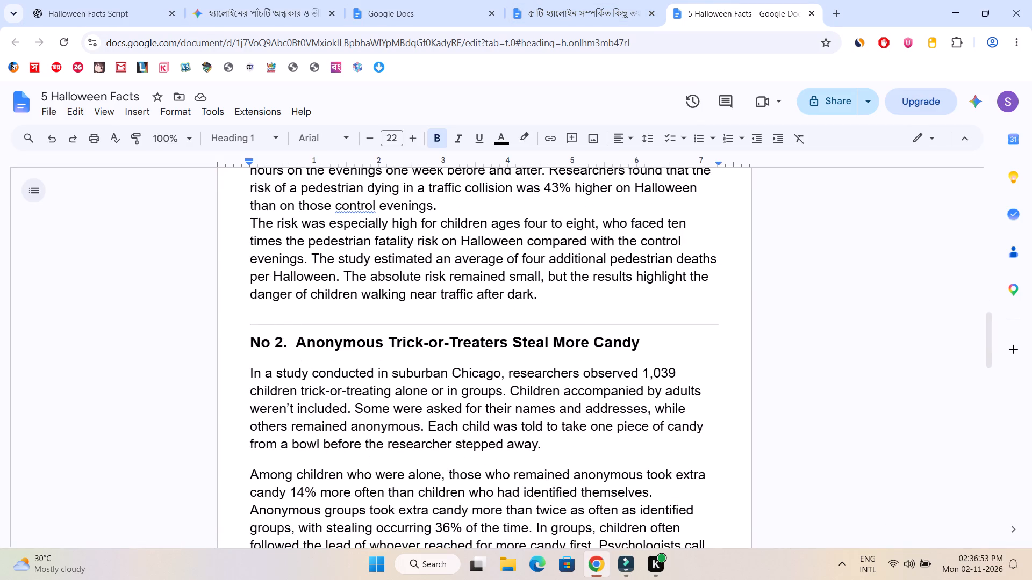
{"action": "scroll", "coordinate": [515, 395], "scroll_direction": "up", "scroll_amount": 1}
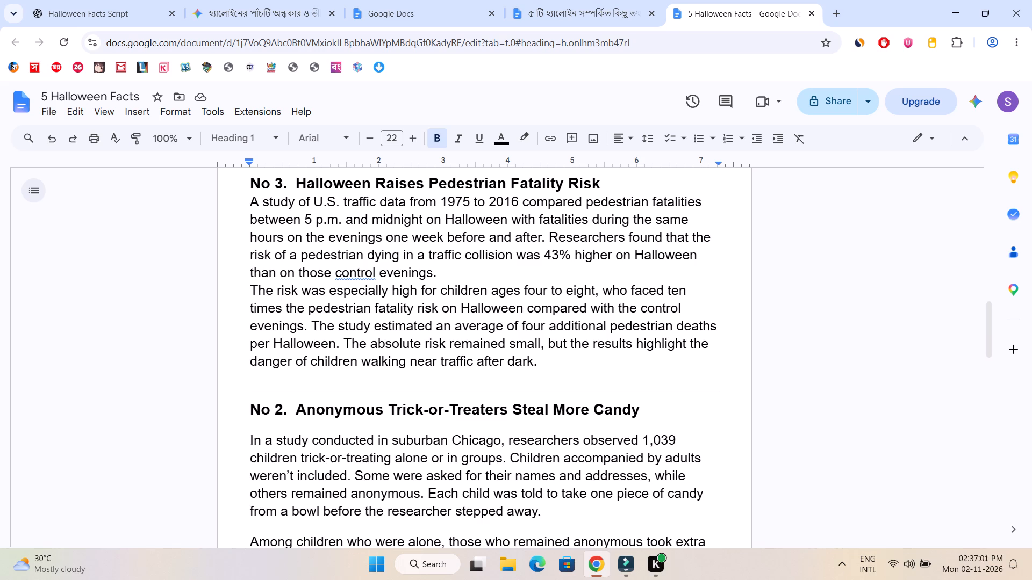
{"action": "left_click", "coordinate": [625, 569]}
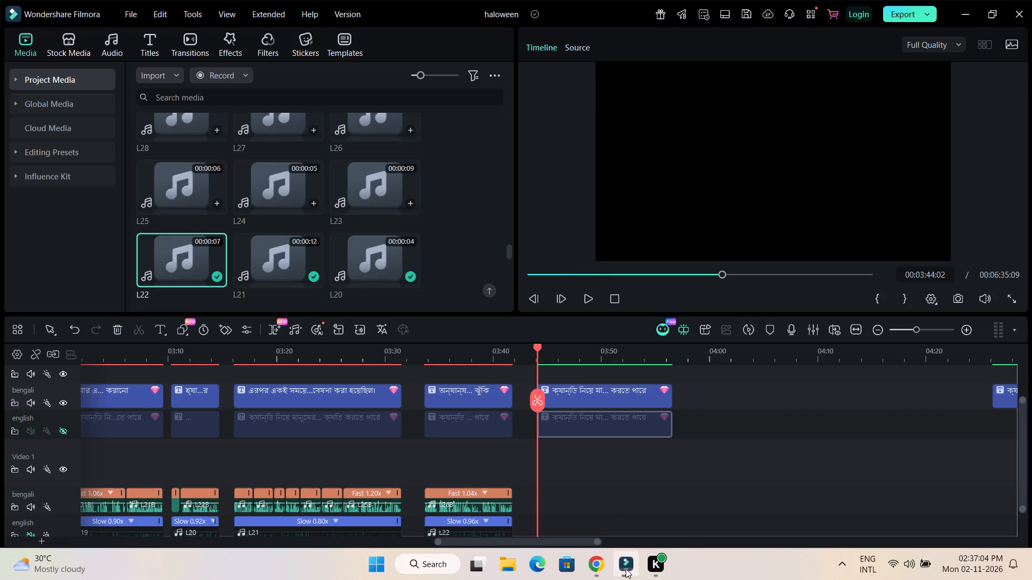
{"action": "left_click", "coordinate": [360, 194]}
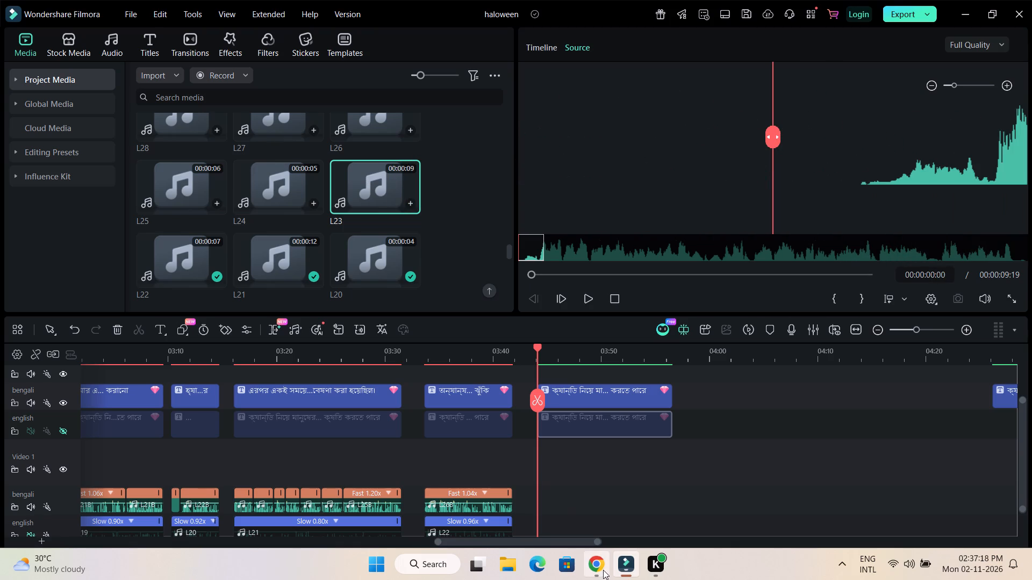
{"action": "scroll", "coordinate": [729, 480], "scroll_direction": "down", "scroll_amount": 1}
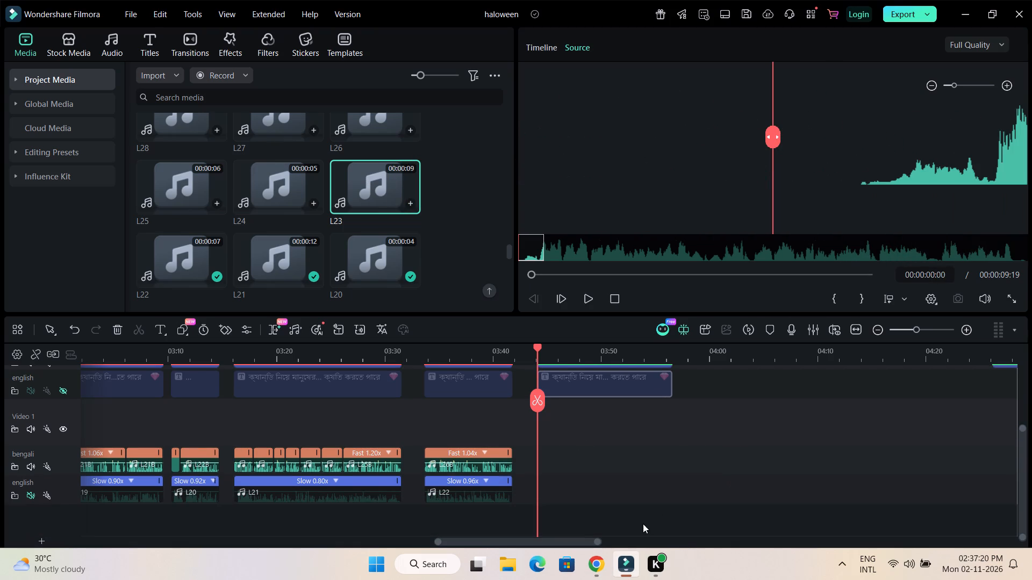
{"action": "left_click", "coordinate": [603, 568]}
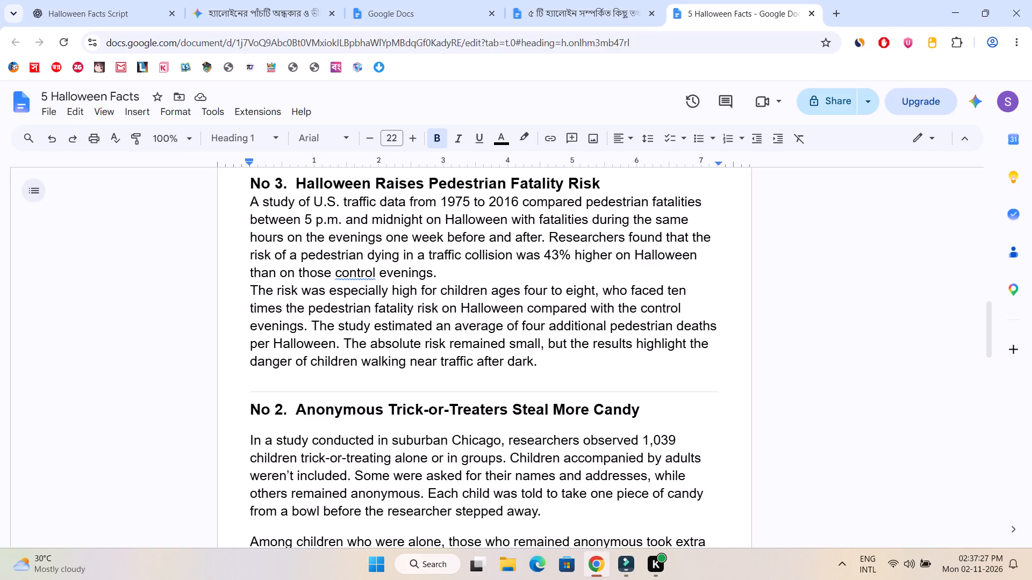
{"action": "left_click", "coordinate": [624, 569]}
{"action": "left_click", "coordinate": [364, 194]}
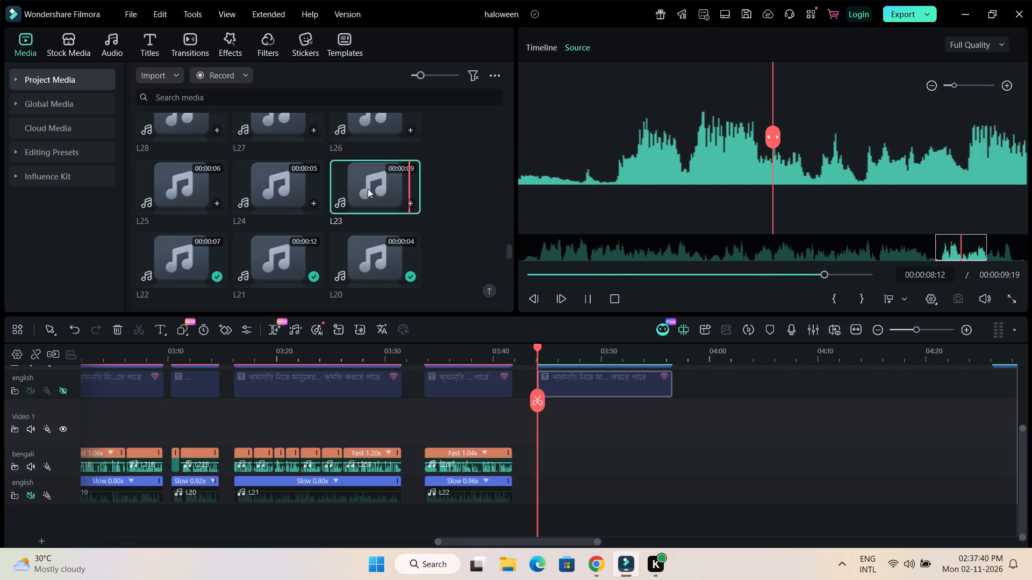
Place the L23 audio clip on the english audio track at 00:03:44:02.
{"action": "left_click_drag", "start_coordinate": [368, 188], "coordinate": [448, 293]}
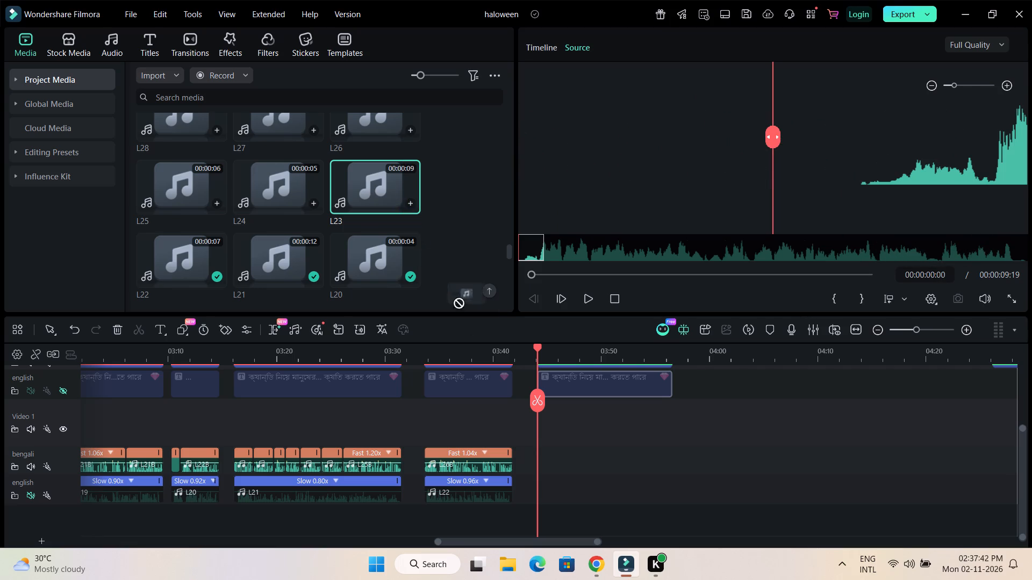
{"action": "left_click_drag", "start_coordinate": [448, 293], "coordinate": [539, 488]}
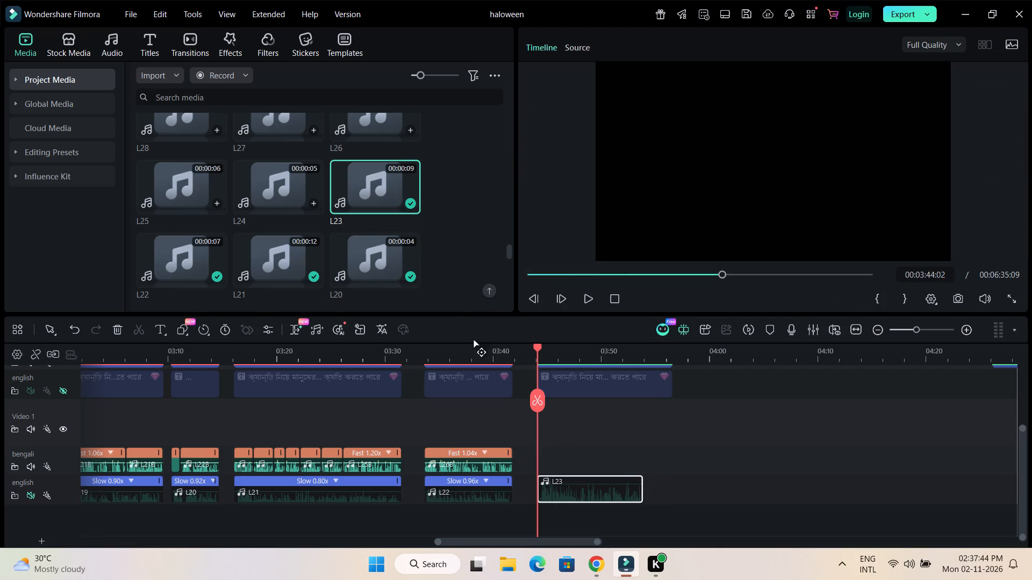
Find the L27B and L28B Bengali audio clips in the project media and preview them.
{"action": "scroll", "coordinate": [432, 231], "scroll_direction": "up", "scroll_amount": 8}
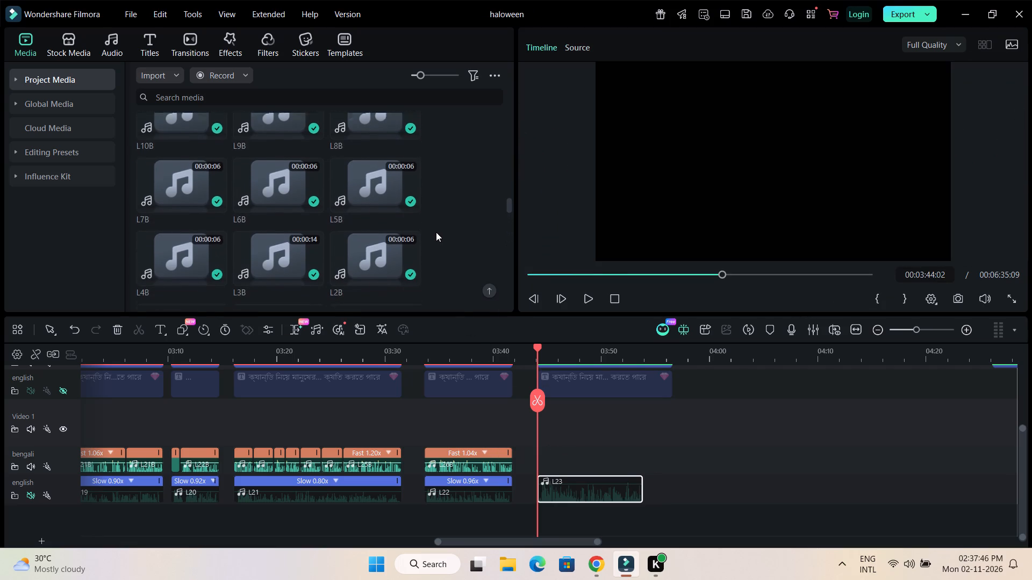
{"action": "scroll", "coordinate": [436, 232], "scroll_direction": "up", "scroll_amount": 3}
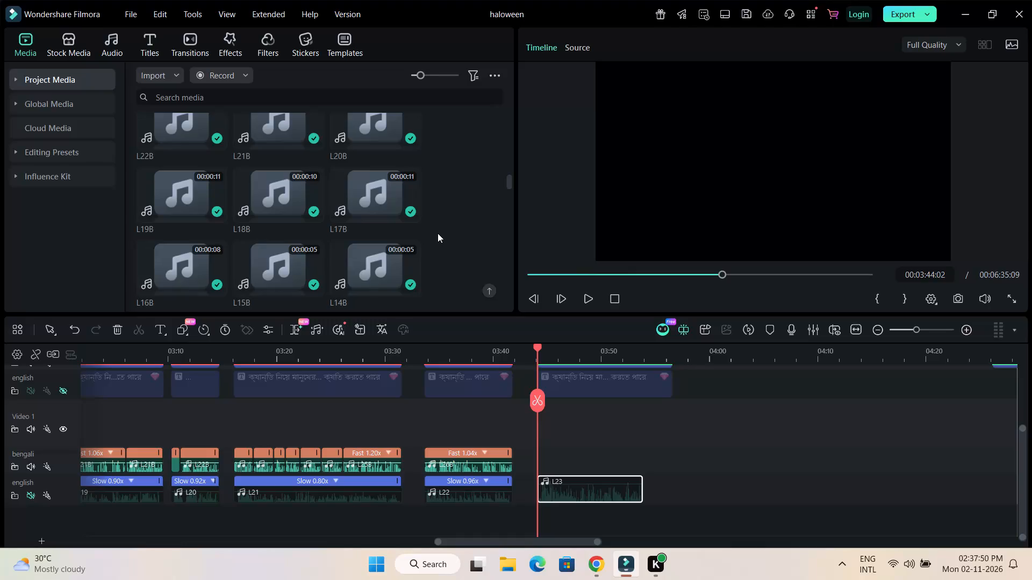
{"action": "scroll", "coordinate": [438, 233], "scroll_direction": "up", "scroll_amount": 1}
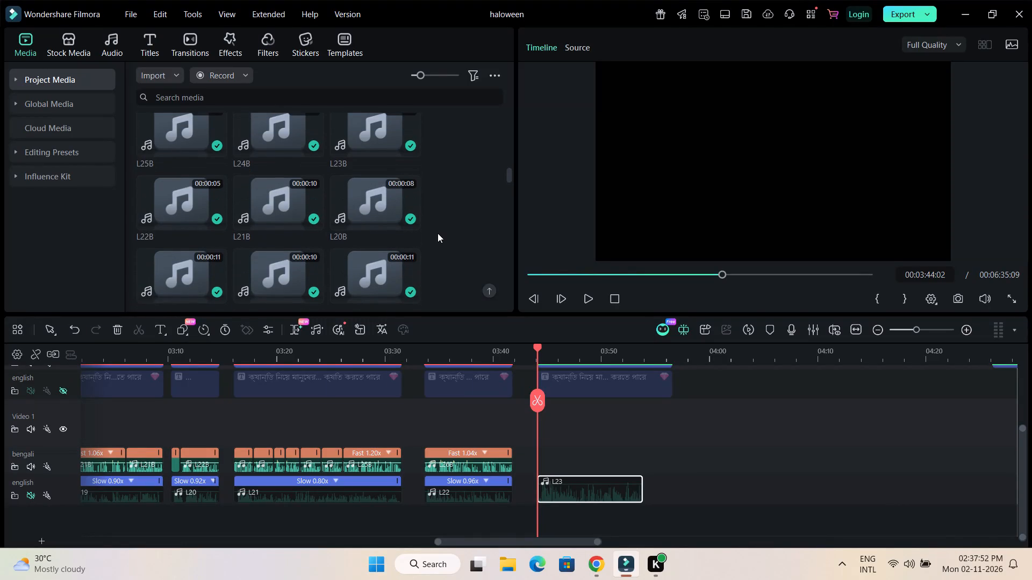
{"action": "scroll", "coordinate": [438, 233], "scroll_direction": "up", "scroll_amount": 1}
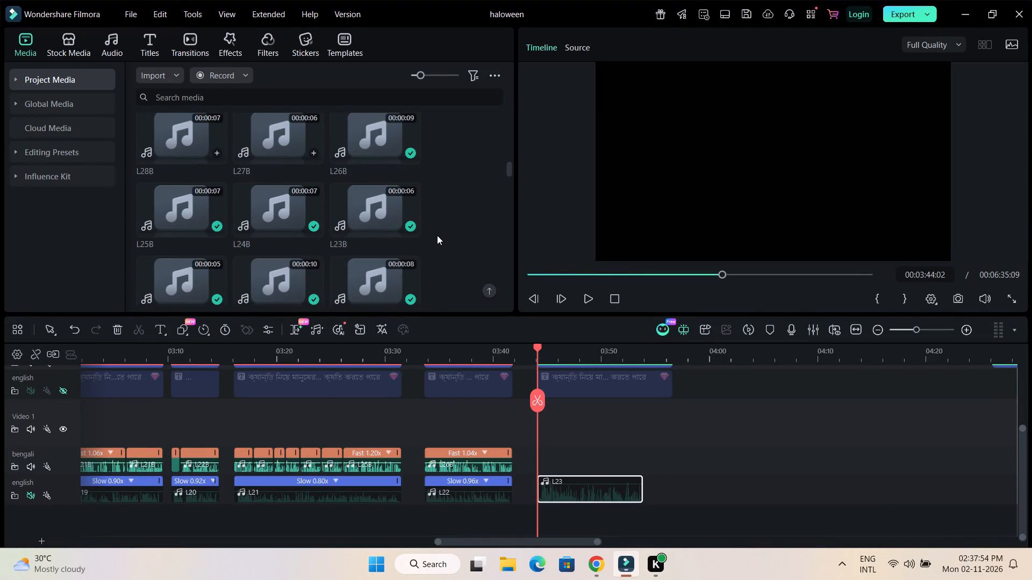
{"action": "scroll", "coordinate": [437, 235], "scroll_direction": "up", "scroll_amount": 1}
{"action": "scroll", "coordinate": [437, 235], "scroll_direction": "down", "scroll_amount": 1}
{"action": "scroll", "coordinate": [437, 235], "scroll_direction": "up", "scroll_amount": 1}
{"action": "left_click", "coordinate": [290, 207]}
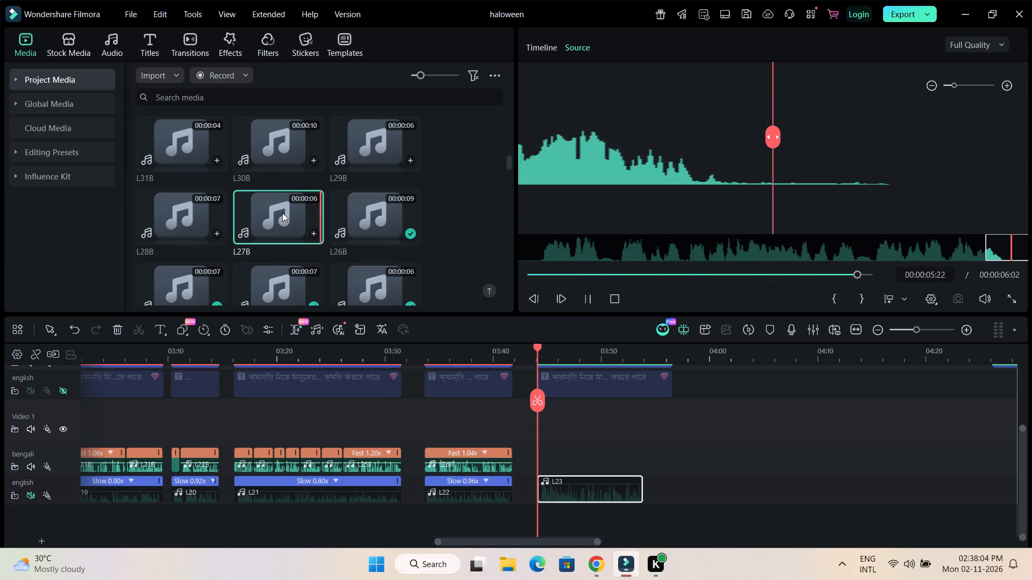
{"action": "left_click", "coordinate": [181, 216]}
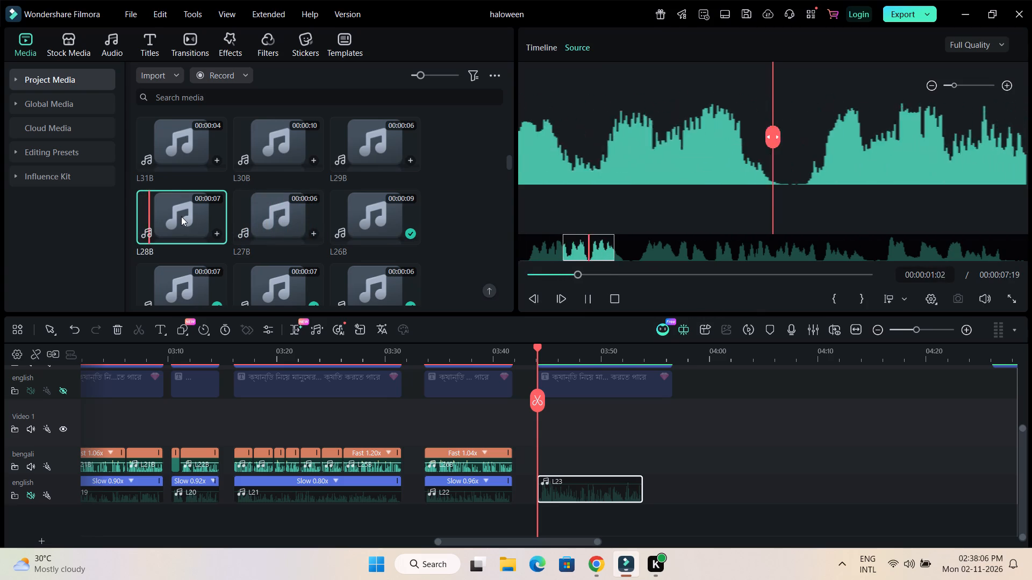
Compare the Bengali script in ChatGPT with the No 3 section of the "5 Halloween Facts" document in Chrome, and return to Filmora.
{"action": "left_click", "coordinate": [594, 564]}
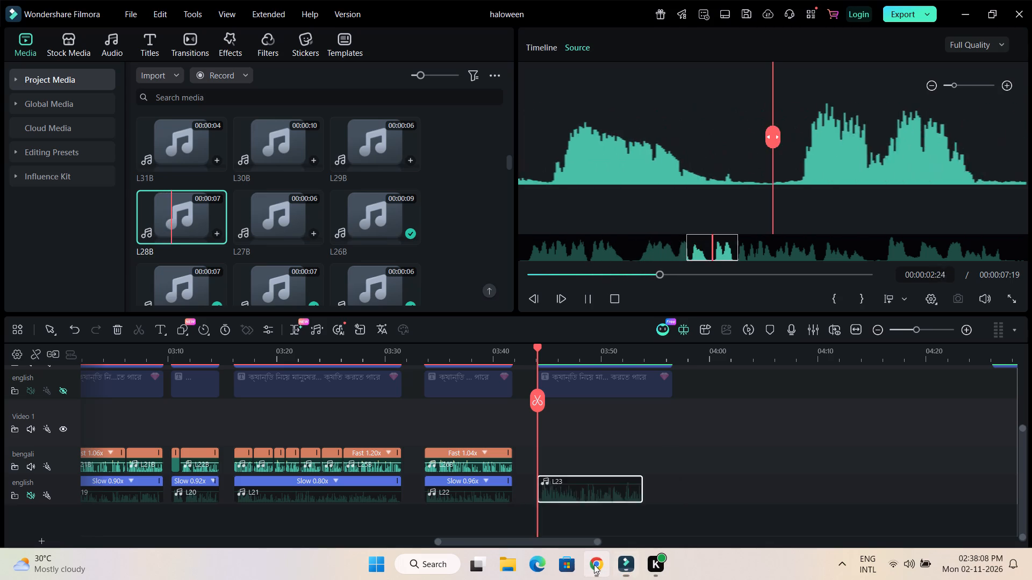
{"action": "left_click", "coordinate": [148, 0]}
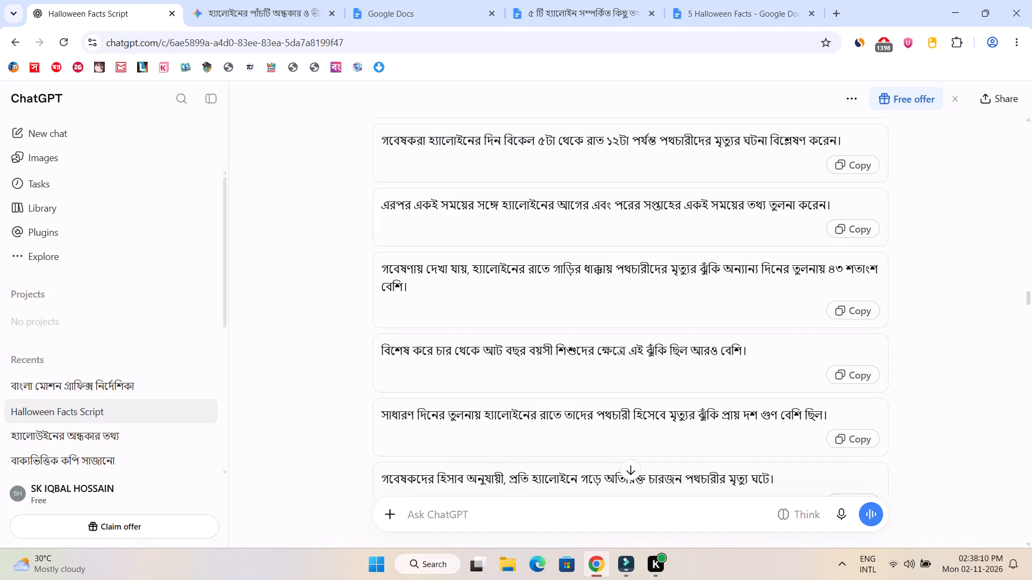
{"action": "scroll", "coordinate": [397, 347], "scroll_direction": "down", "scroll_amount": 1}
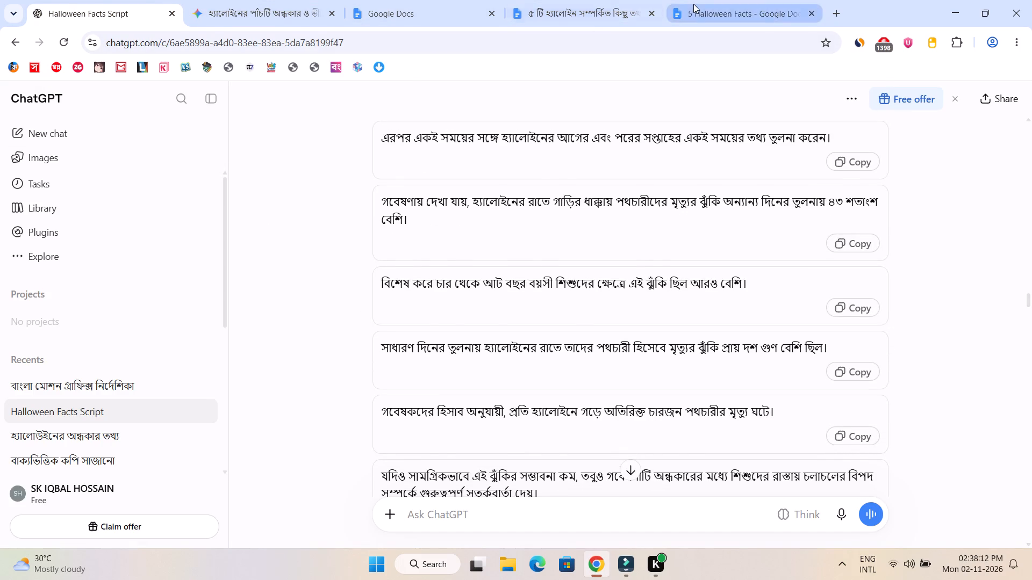
{"action": "left_click", "coordinate": [695, 4]}
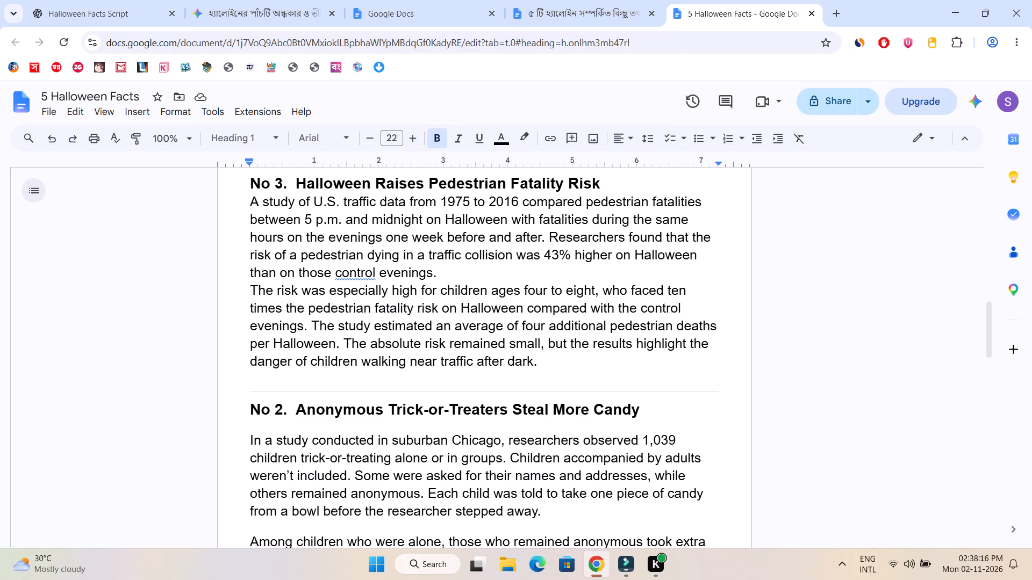
{"action": "left_click", "coordinate": [632, 564]}
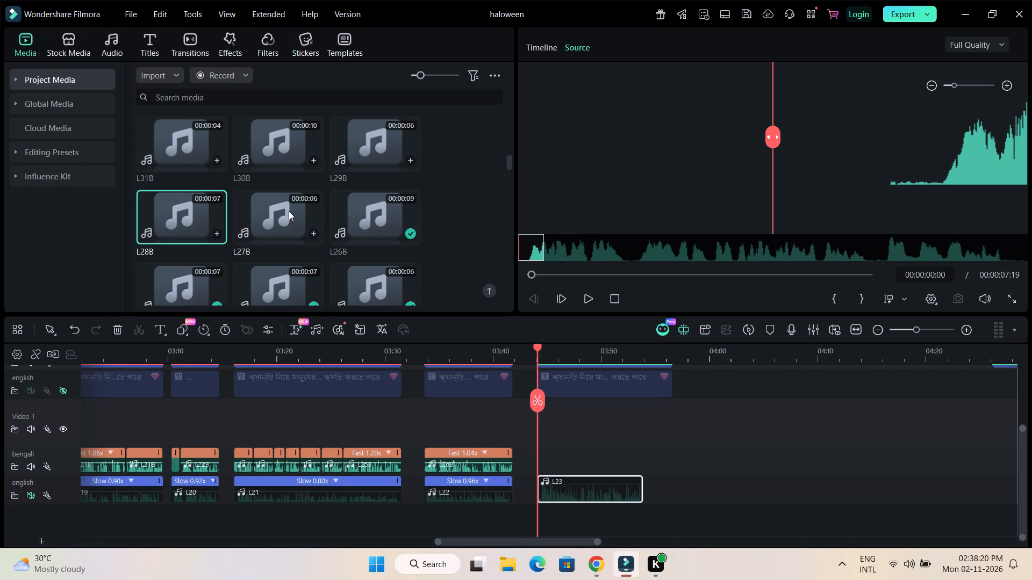
Place the L27B audio clip on the bengali audio track at 00:03:44:02, with L28B directly after it.
{"action": "left_click_drag", "start_coordinate": [289, 211], "coordinate": [540, 409]}
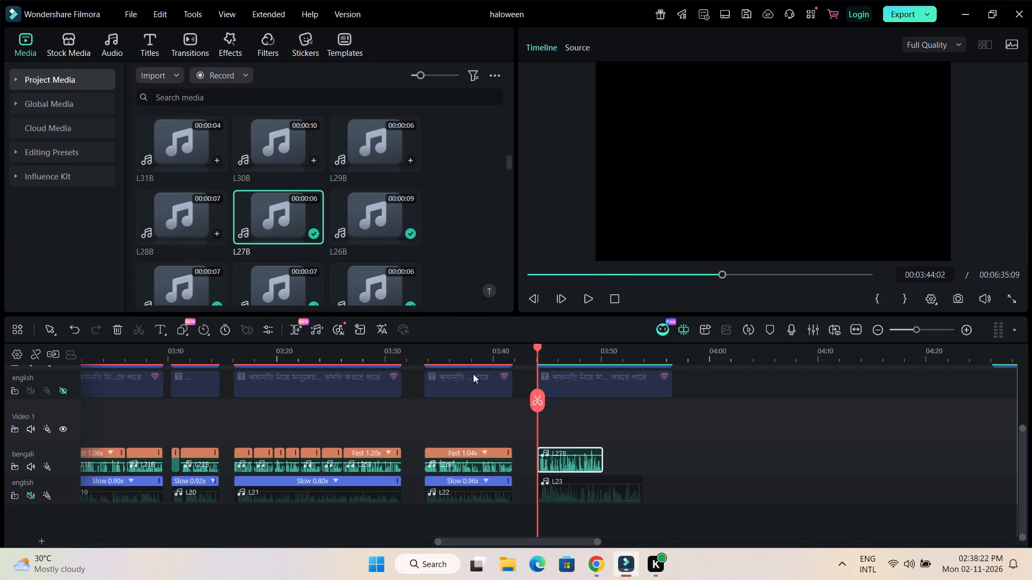
{"action": "left_click", "coordinate": [186, 218]}
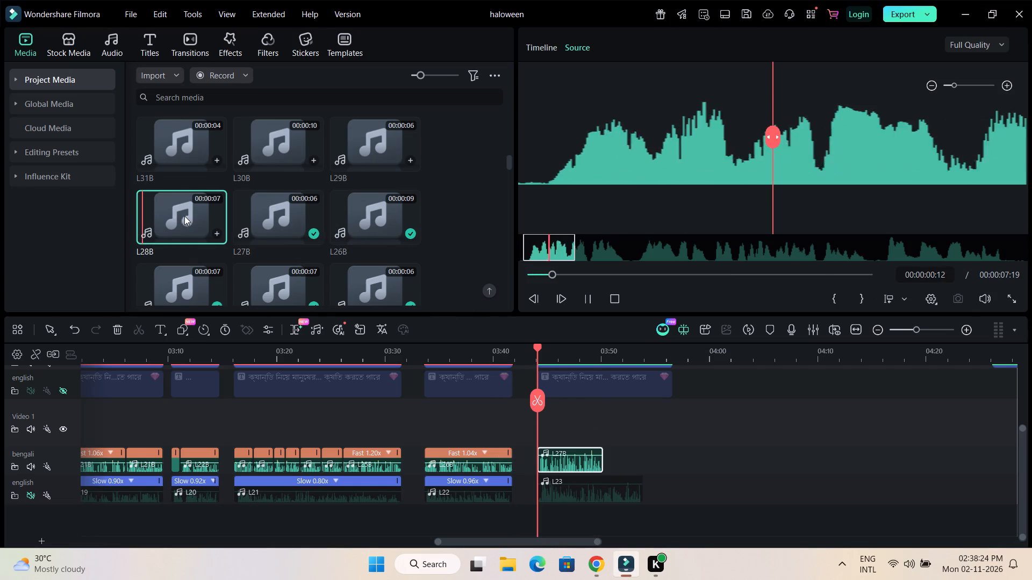
{"action": "left_click_drag", "start_coordinate": [176, 211], "coordinate": [607, 421]}
{"action": "left_click", "coordinate": [600, 348]}
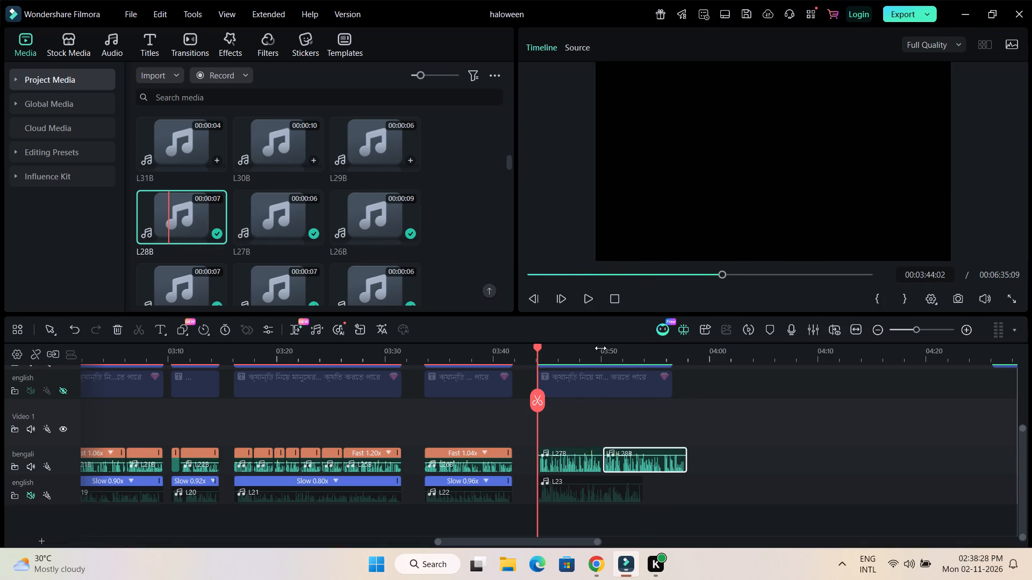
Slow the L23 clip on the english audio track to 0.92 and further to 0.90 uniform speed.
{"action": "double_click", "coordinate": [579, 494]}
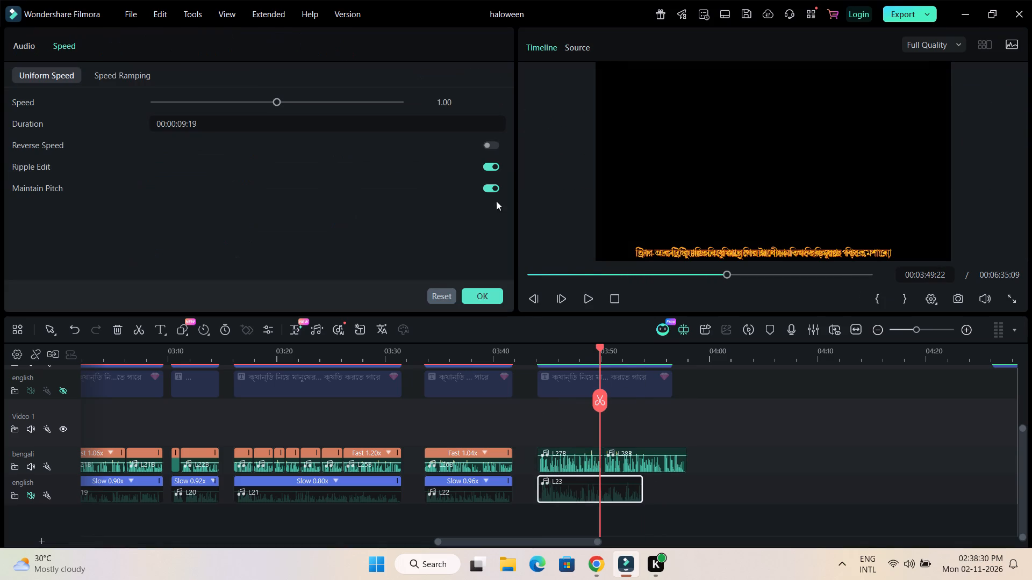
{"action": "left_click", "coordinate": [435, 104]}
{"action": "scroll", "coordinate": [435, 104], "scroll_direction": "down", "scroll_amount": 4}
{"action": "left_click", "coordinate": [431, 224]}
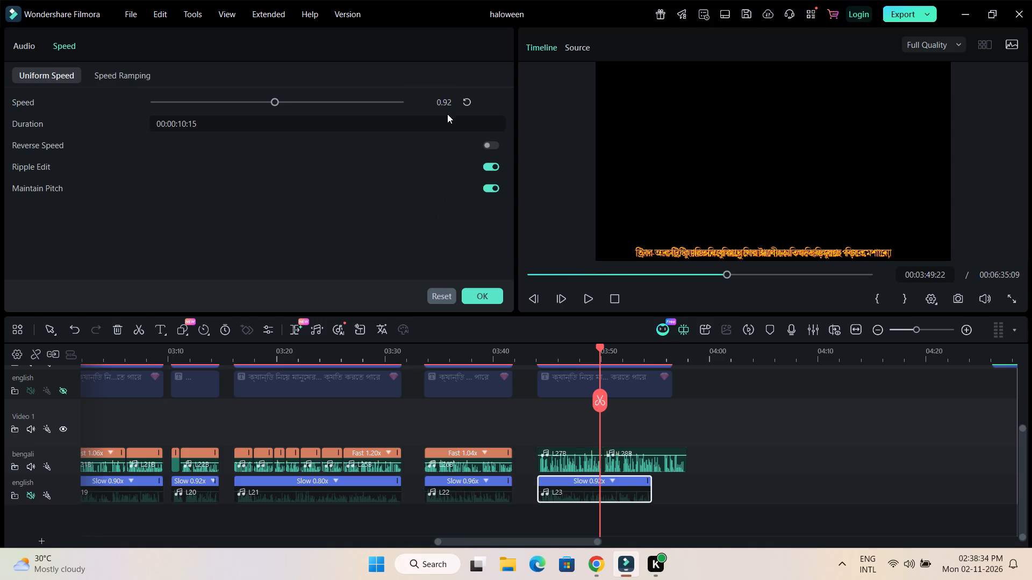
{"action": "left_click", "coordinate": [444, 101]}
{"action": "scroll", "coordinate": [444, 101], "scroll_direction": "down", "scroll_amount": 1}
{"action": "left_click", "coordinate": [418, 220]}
Reset the L23 clip's speed and set its uniform speed to 0.90.
{"action": "double_click", "coordinate": [614, 489]}
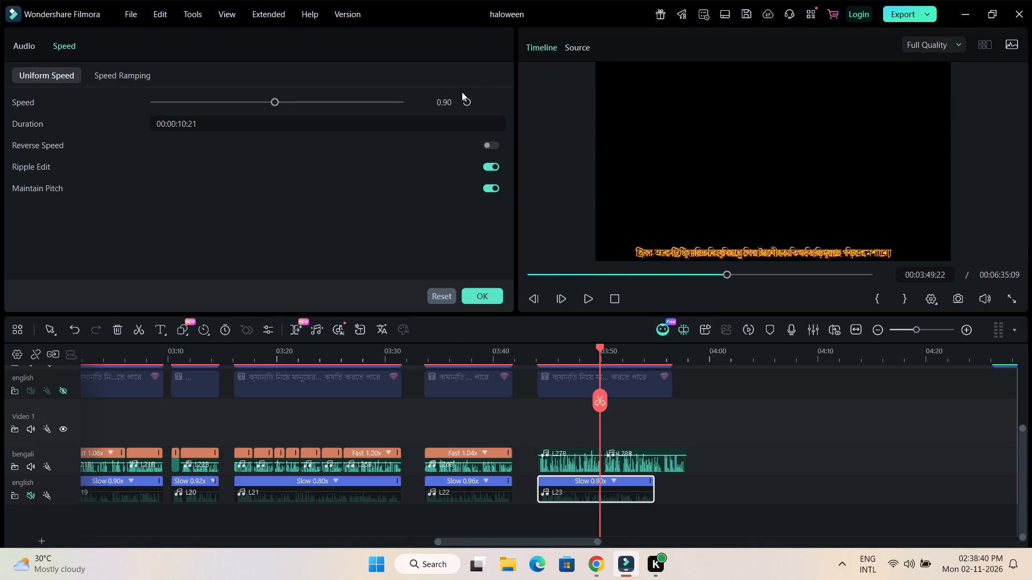
{"action": "left_click", "coordinate": [464, 100]}
{"action": "left_click", "coordinate": [447, 100]}
{"action": "scroll", "coordinate": [447, 100], "scroll_direction": "down", "scroll_amount": 1}
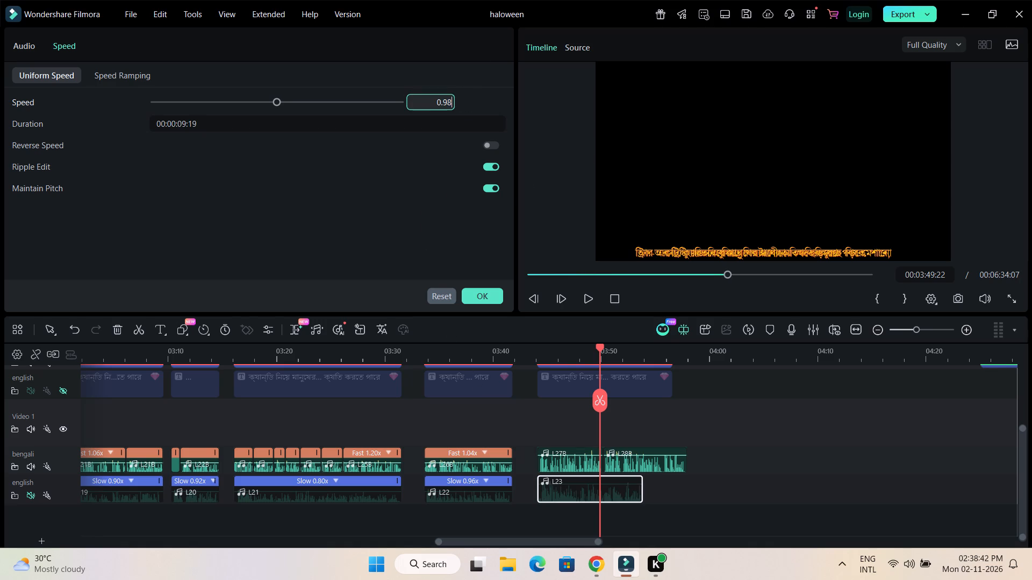
{"action": "scroll", "coordinate": [447, 100], "scroll_direction": "down", "scroll_amount": 4}
{"action": "left_click", "coordinate": [401, 202]}
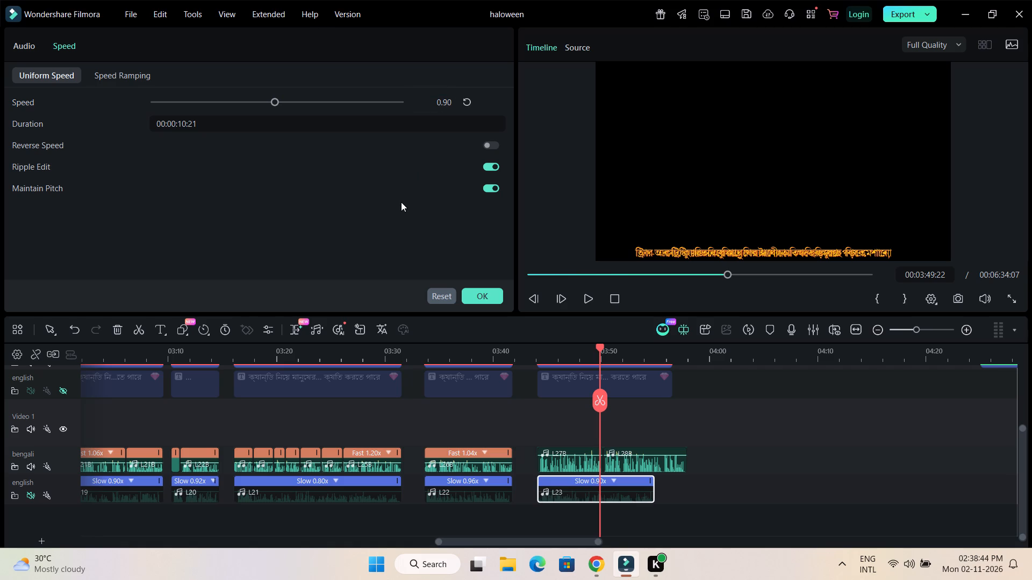
{"action": "left_click", "coordinate": [728, 465]}
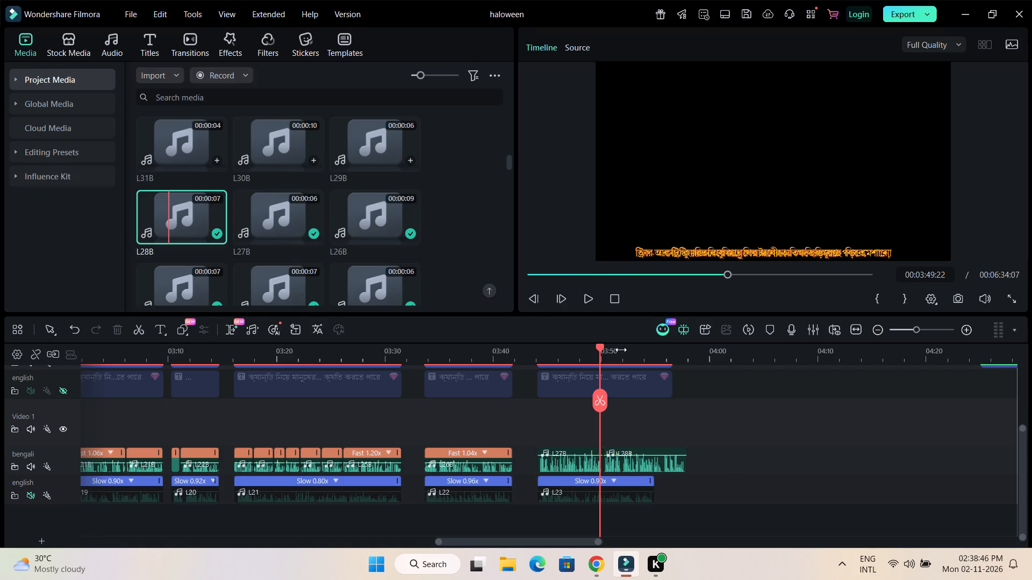
Cut the silent tail of L27B by overlapping it with L28B, and shift L27B against the start of L28B.
{"action": "left_click_drag", "start_coordinate": [621, 350], "coordinate": [913, 347]}
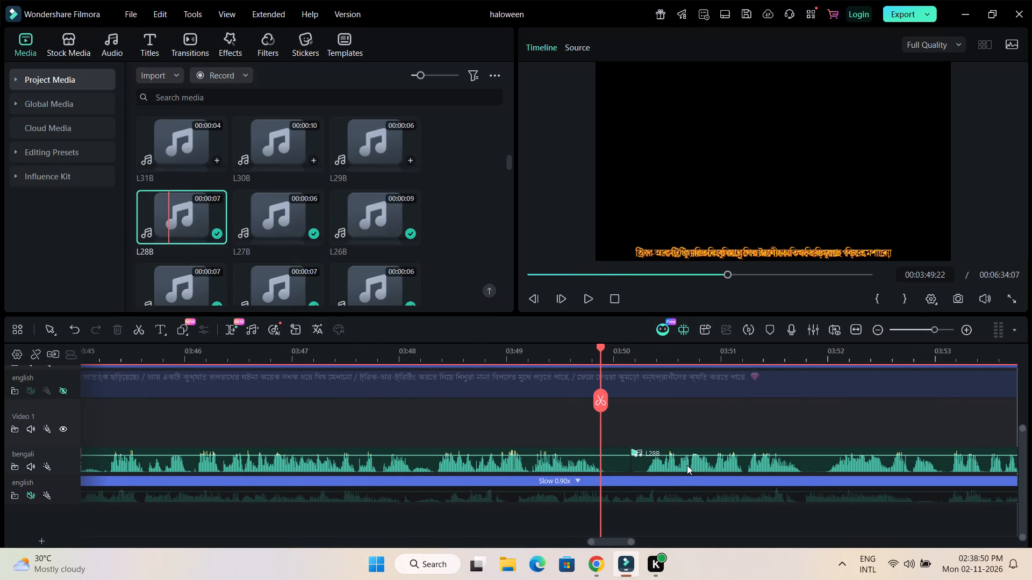
{"action": "left_click_drag", "start_coordinate": [687, 465], "coordinate": [666, 465]}
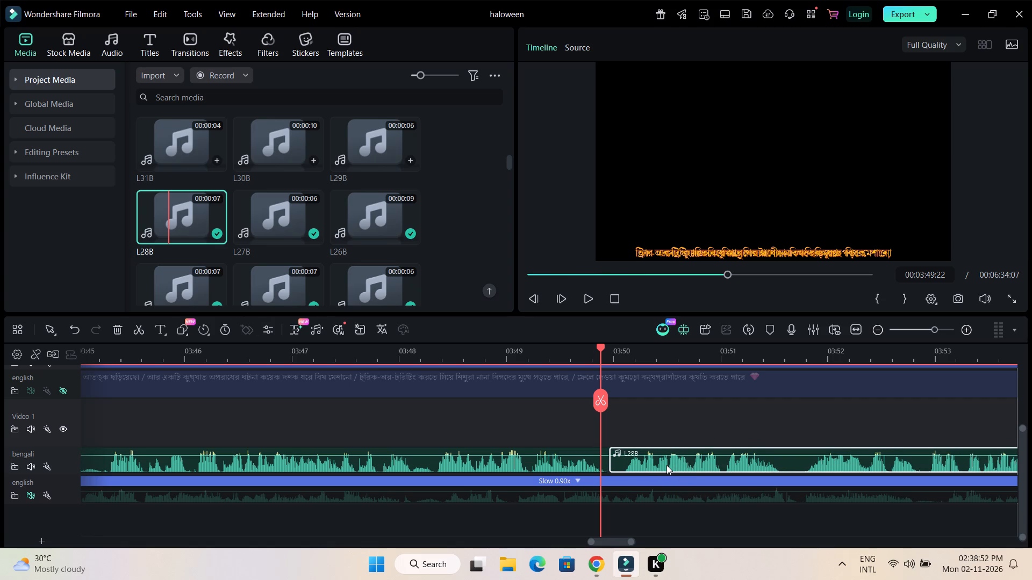
{"action": "left_click_drag", "start_coordinate": [665, 465], "coordinate": [682, 463]}
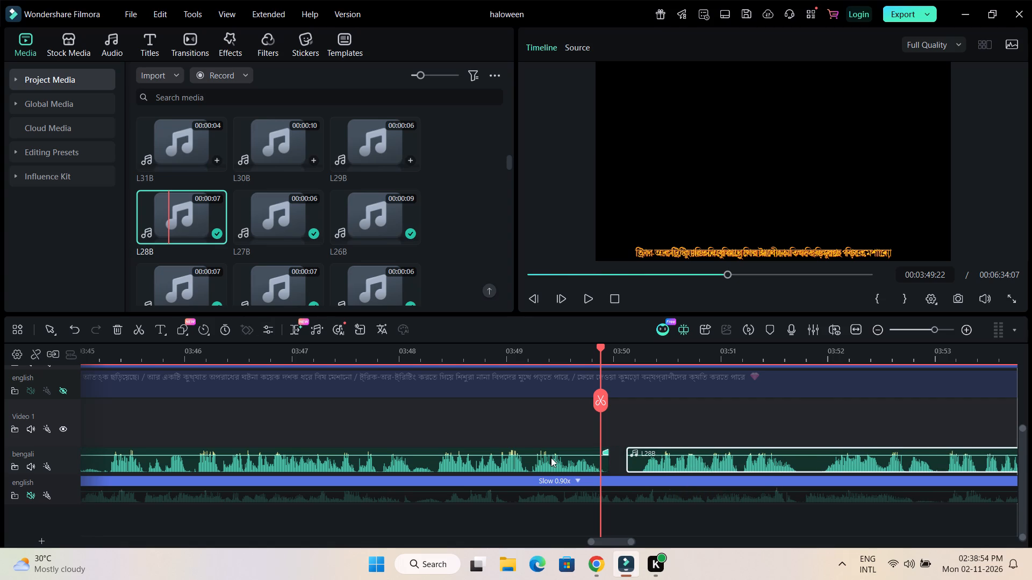
{"action": "left_click_drag", "start_coordinate": [639, 357], "coordinate": [730, 357]}
{"action": "left_click_drag", "start_coordinate": [541, 460], "coordinate": [563, 461]}
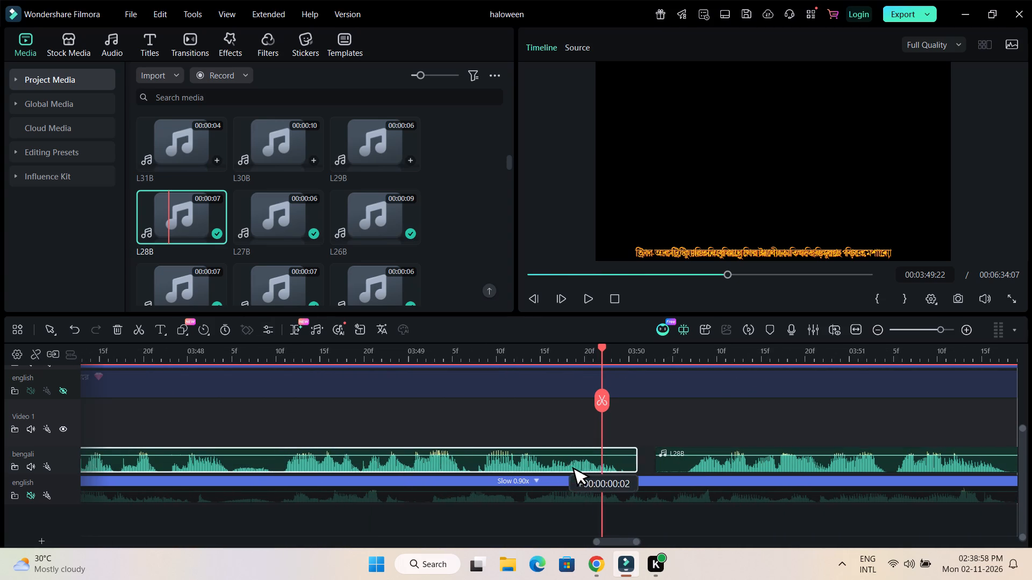
{"action": "left_click_drag", "start_coordinate": [563, 461], "coordinate": [601, 462]}
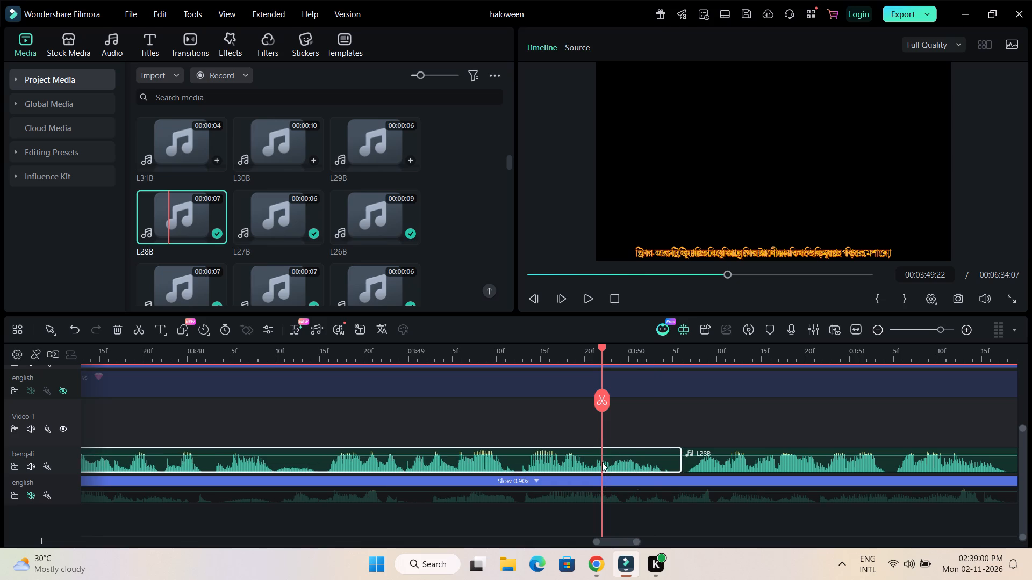
{"action": "left_click", "coordinate": [705, 415]}
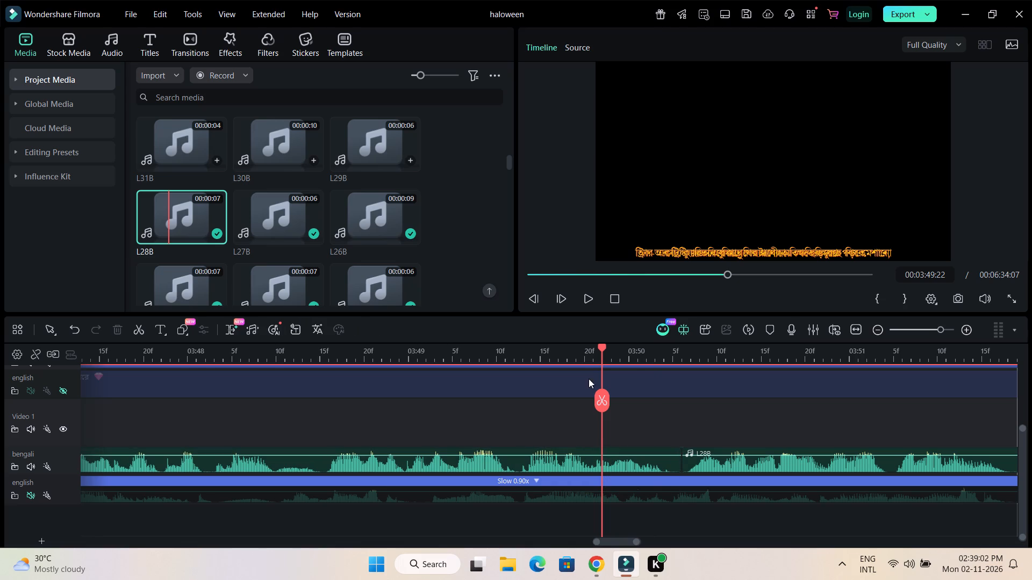
Trim the silence from the start of L27B, then shift both Bengali clips earlier so they run back to back from 00:03:44:02.
{"action": "left_click_drag", "start_coordinate": [549, 358], "coordinate": [398, 357]}
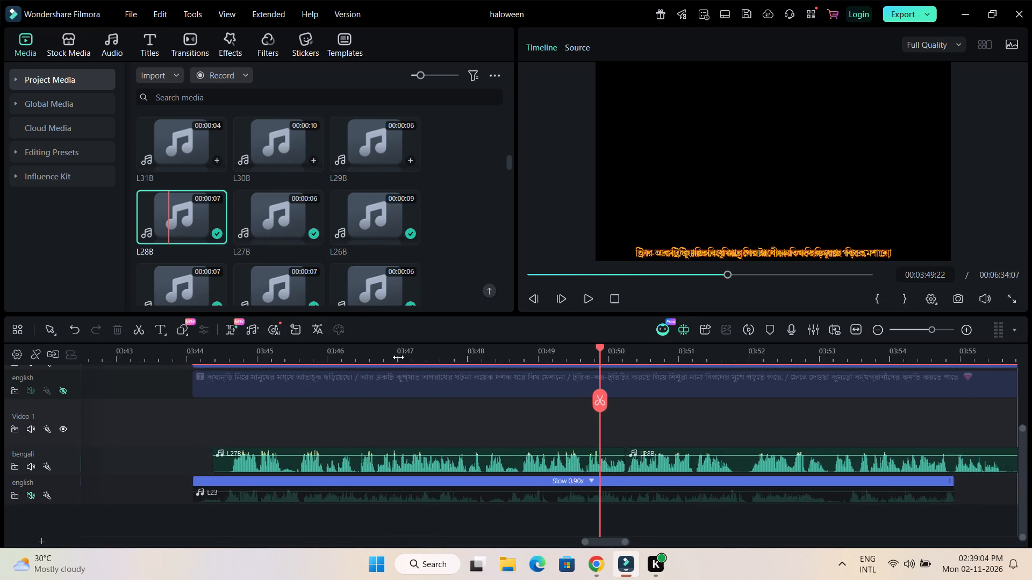
{"action": "left_click_drag", "start_coordinate": [398, 357], "coordinate": [398, 357]}
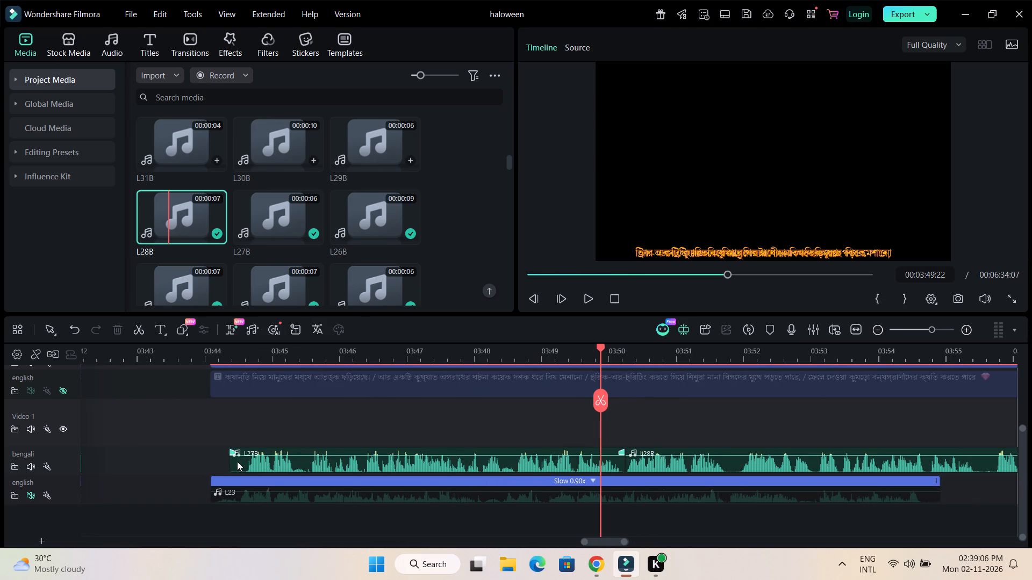
{"action": "left_click_drag", "start_coordinate": [233, 463], "coordinate": [247, 466]}
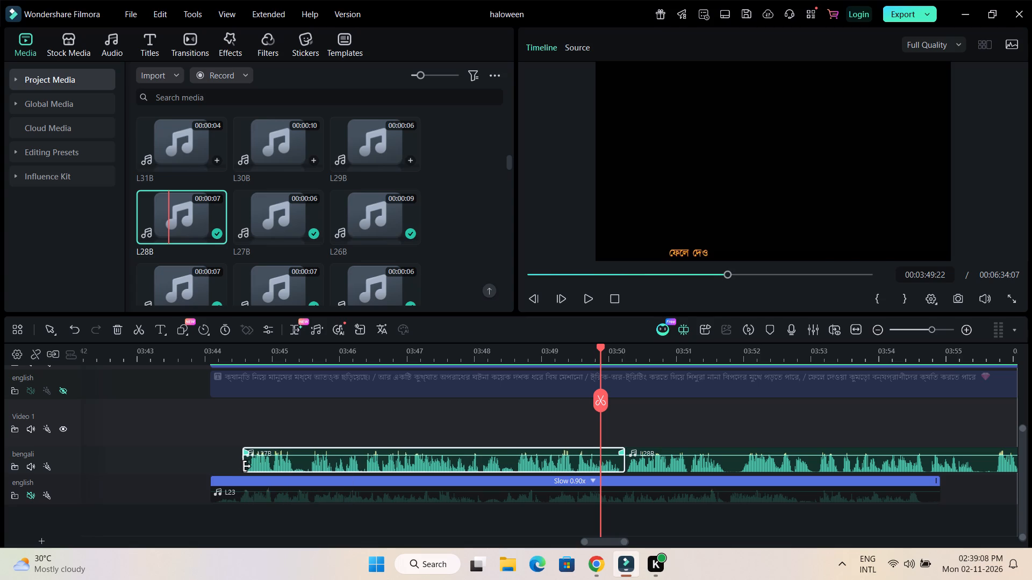
{"action": "left_click_drag", "start_coordinate": [298, 466], "coordinate": [268, 466]}
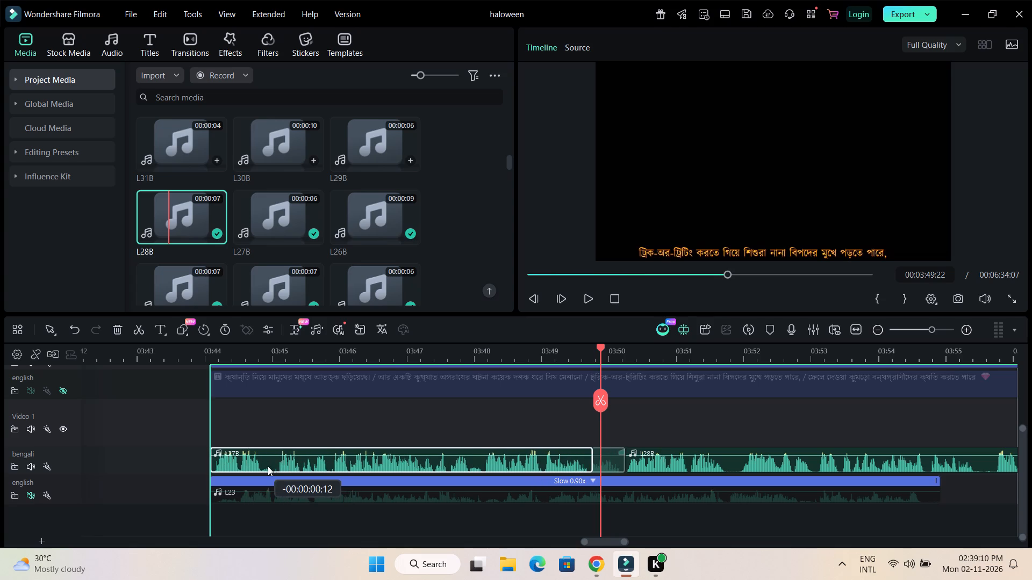
{"action": "left_click_drag", "start_coordinate": [642, 465], "coordinate": [606, 465]}
Trim the silent end of the L28B clip to 00:03:57:06, for a duration of 00:00:07:12.
{"action": "left_click_drag", "start_coordinate": [599, 540], "coordinate": [609, 539]}
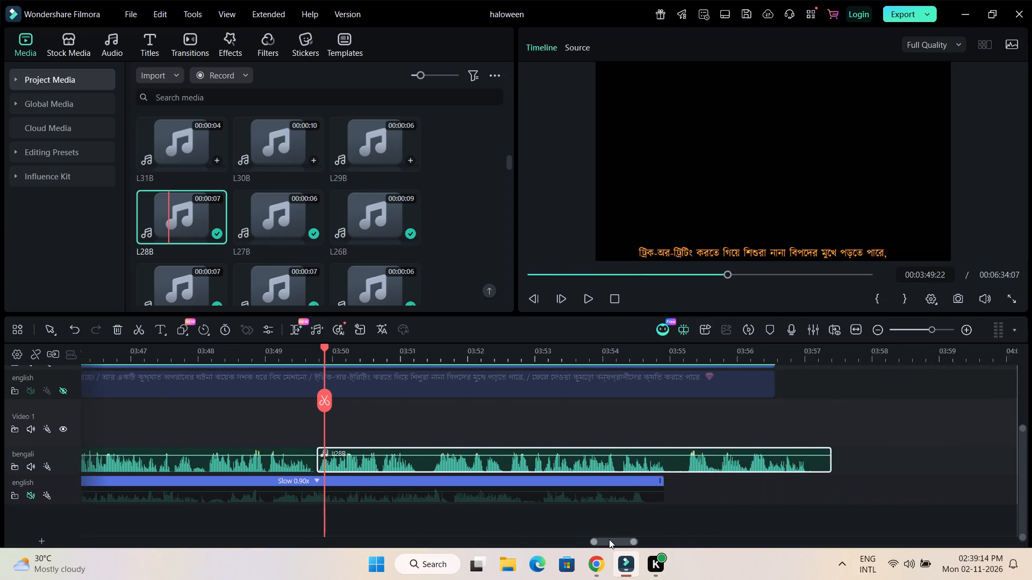
{"action": "left_click_drag", "start_coordinate": [609, 539], "coordinate": [611, 539]}
{"action": "left_click_drag", "start_coordinate": [771, 465], "coordinate": [761, 465]}
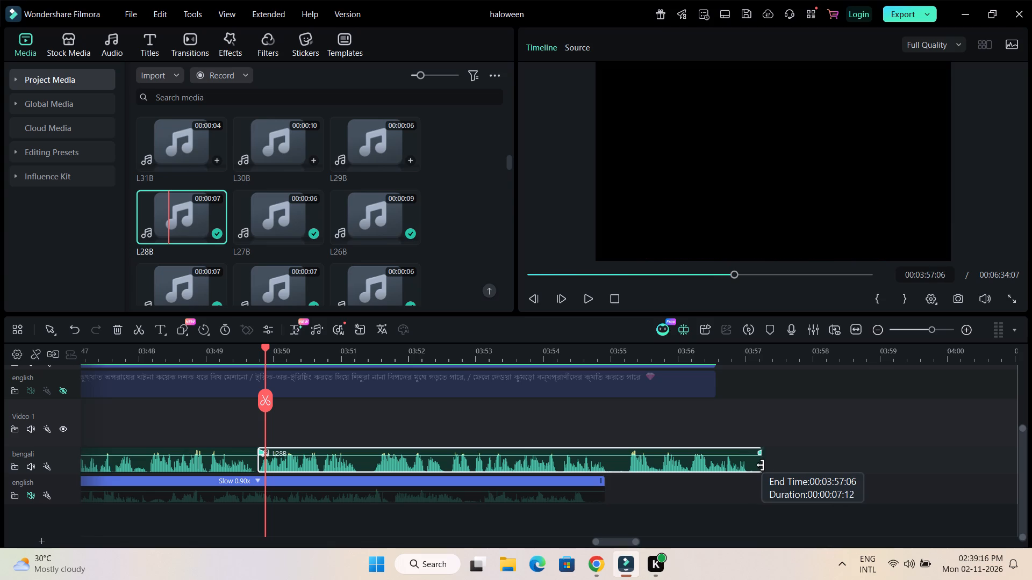
Trim the end of the L28B clip further, to a duration of 00:00:07:08.
{"action": "left_click_drag", "start_coordinate": [761, 465], "coordinate": [750, 466]}
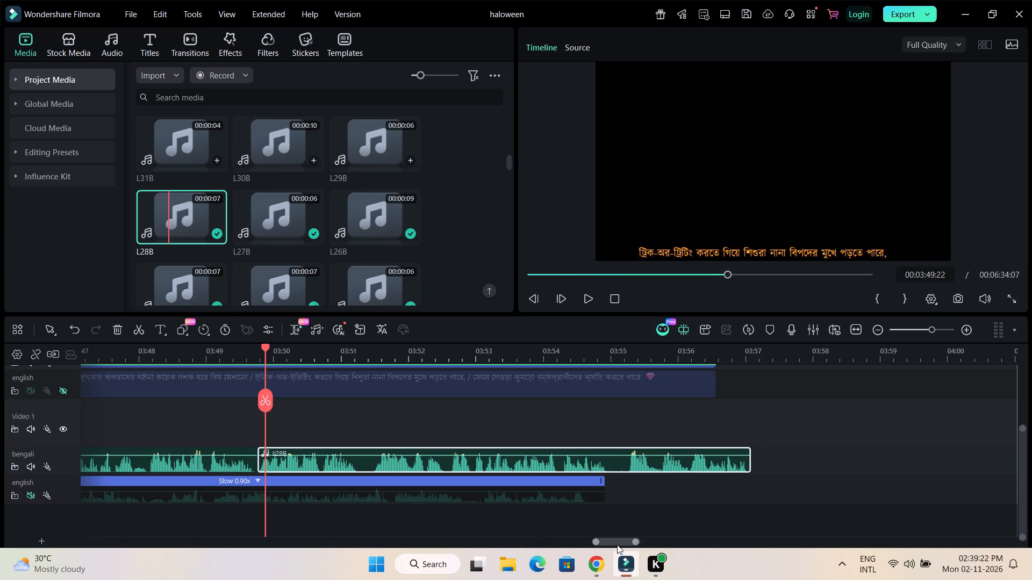
Set the uniform speed of the Bengali L28B and L27B clips to 1.06 each.
{"action": "left_click_drag", "start_coordinate": [619, 542], "coordinate": [609, 542]}
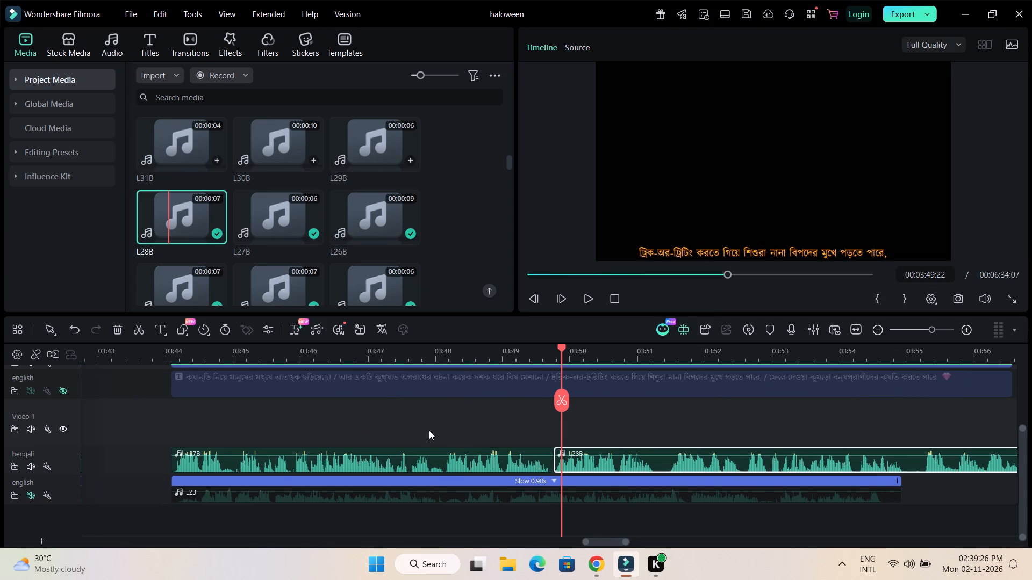
{"action": "left_click_drag", "start_coordinate": [154, 444], "coordinate": [657, 469]}
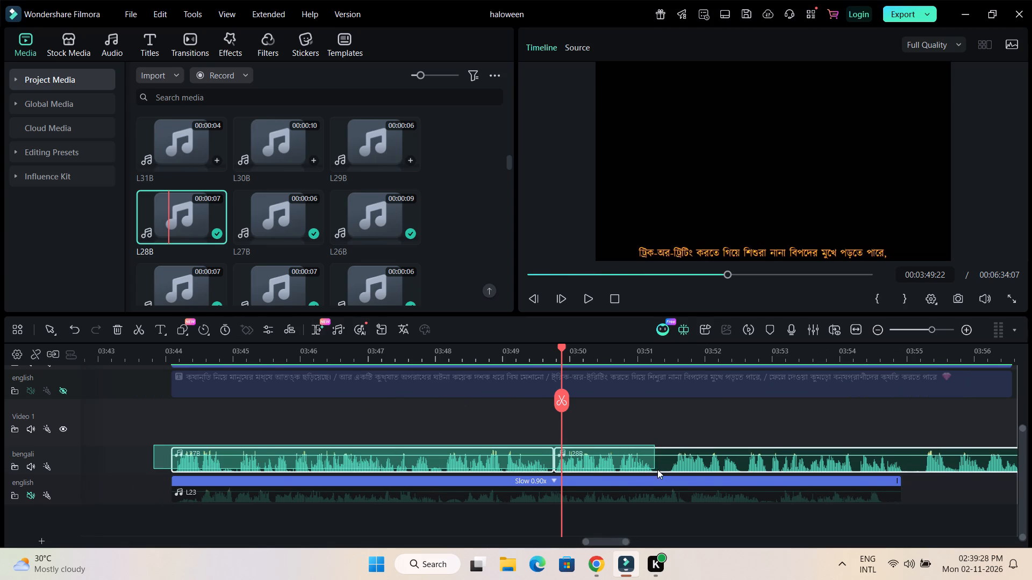
{"action": "left_click_drag", "start_coordinate": [657, 469], "coordinate": [668, 465]}
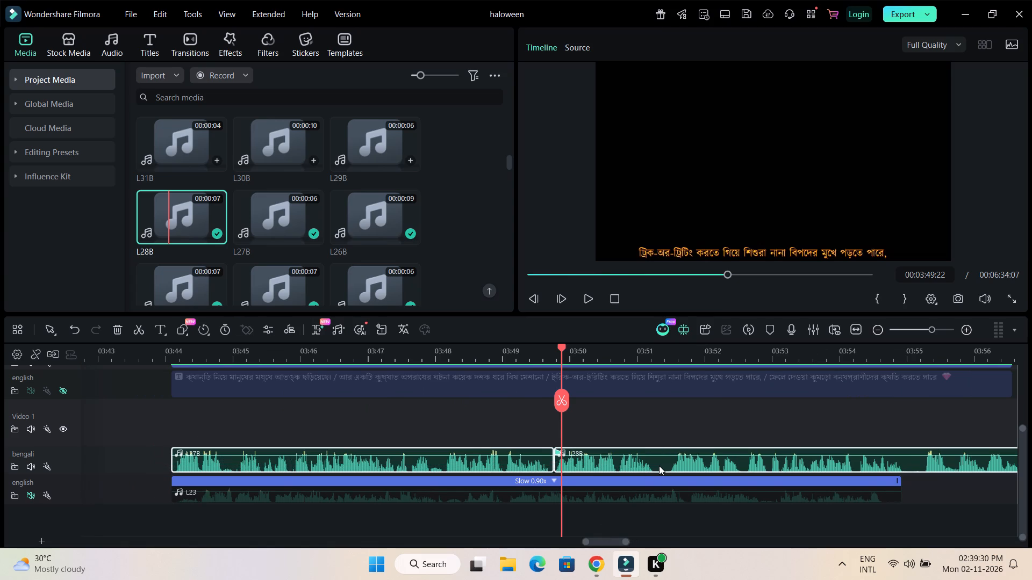
{"action": "double_click", "coordinate": [659, 466]}
{"action": "left_click", "coordinate": [427, 105]}
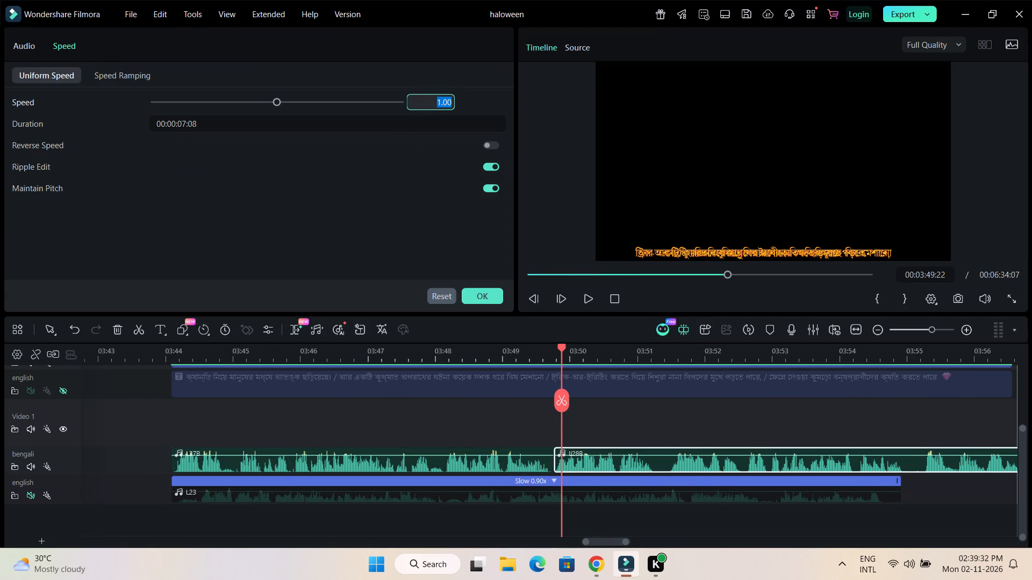
{"action": "scroll", "coordinate": [427, 105], "scroll_direction": "up", "scroll_amount": 3}
{"action": "left_click", "coordinate": [345, 222]}
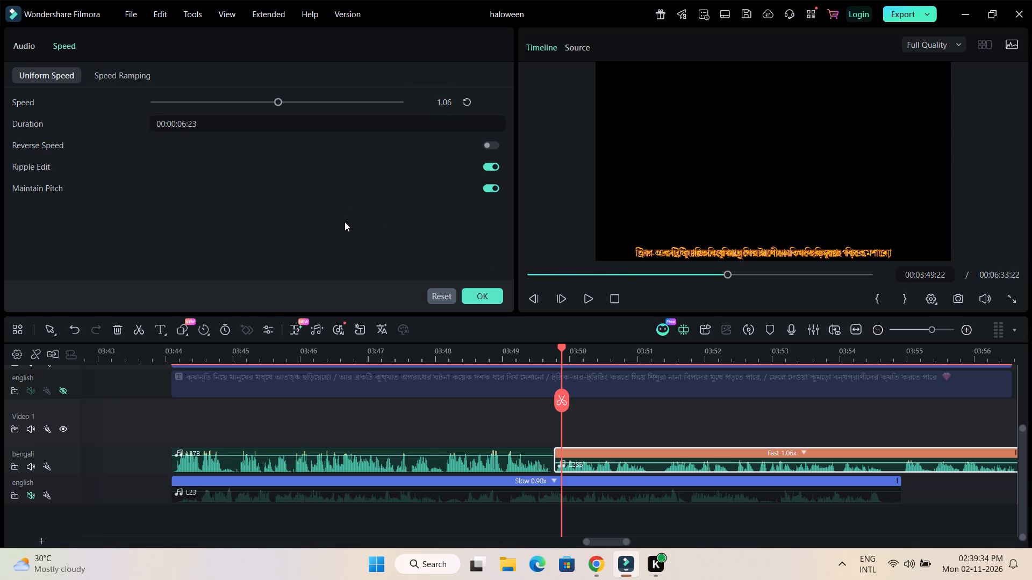
{"action": "left_click", "coordinate": [287, 463]}
{"action": "left_click", "coordinate": [439, 105]}
{"action": "scroll", "coordinate": [439, 105], "scroll_direction": "up", "scroll_amount": 3}
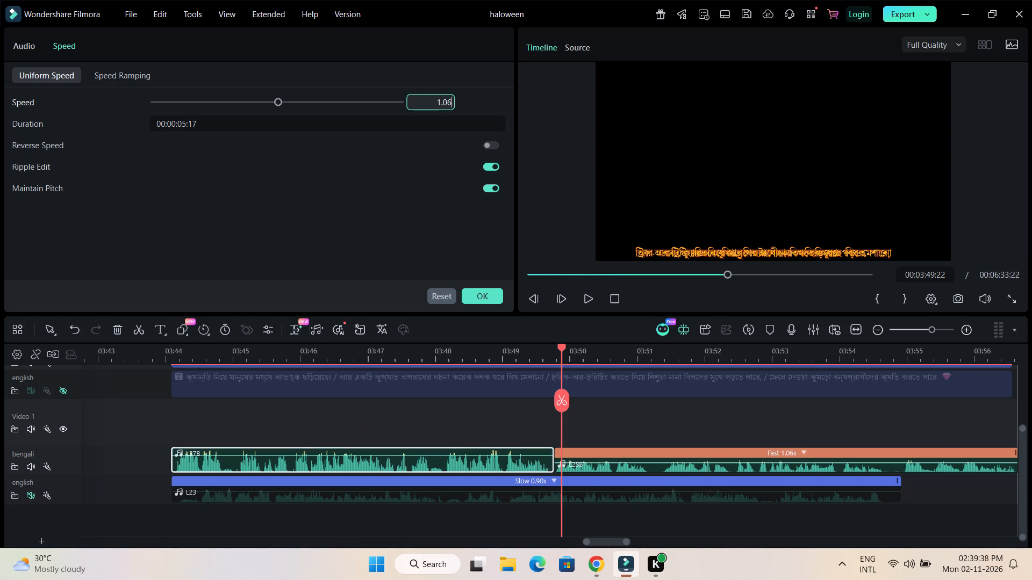
{"action": "left_click", "coordinate": [377, 258]}
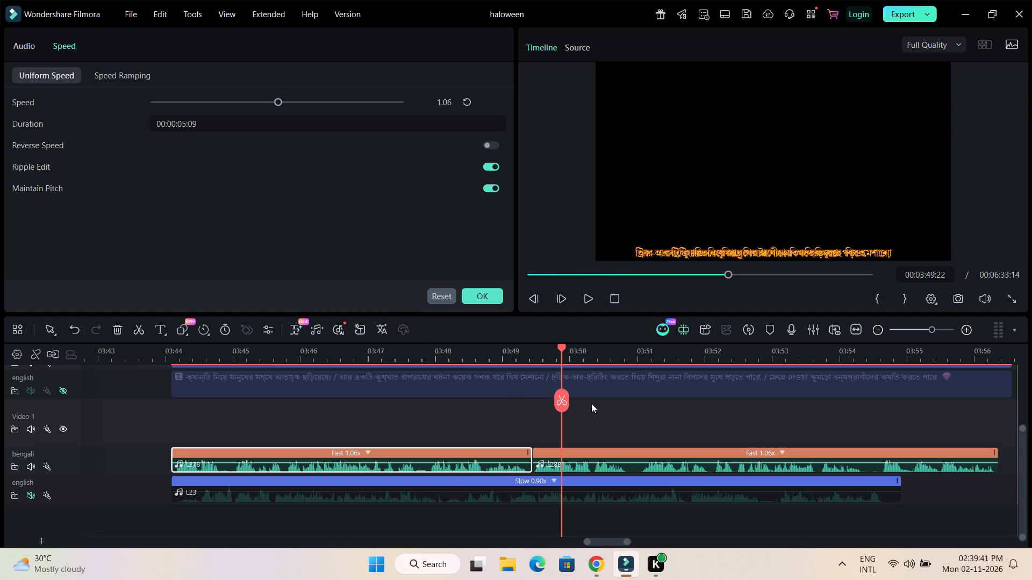
Split L28B at 00:03:51:02 and shift its later part about 6 frames earlier to cut the silent gap.
{"action": "left_click", "coordinate": [640, 353]}
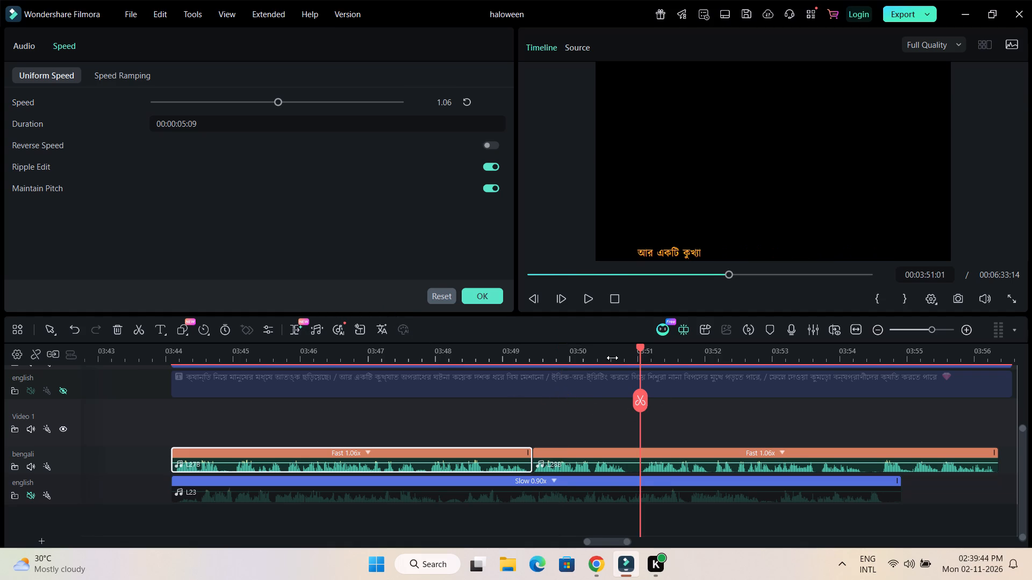
{"action": "left_click_drag", "start_coordinate": [612, 358], "coordinate": [1010, 352]}
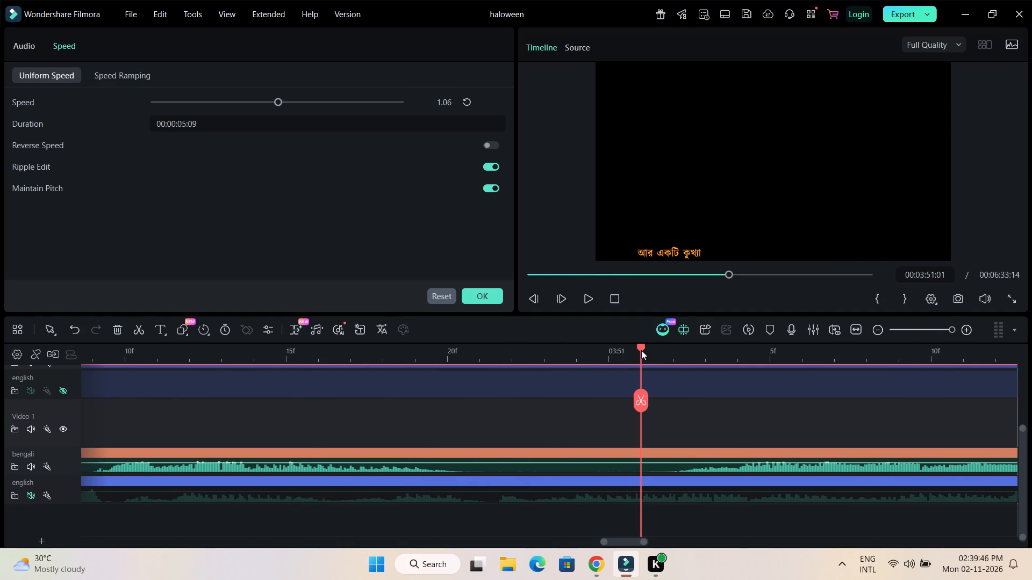
{"action": "left_click_drag", "start_coordinate": [641, 348], "coordinate": [669, 348]}
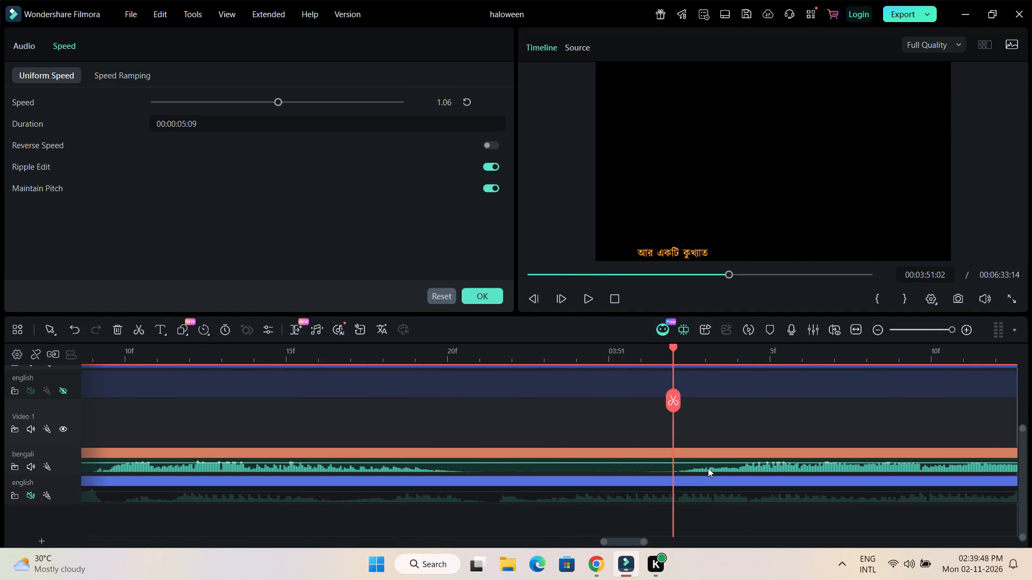
{"action": "left_click", "coordinate": [708, 467]}
{"action": "left_click", "coordinate": [671, 404]}
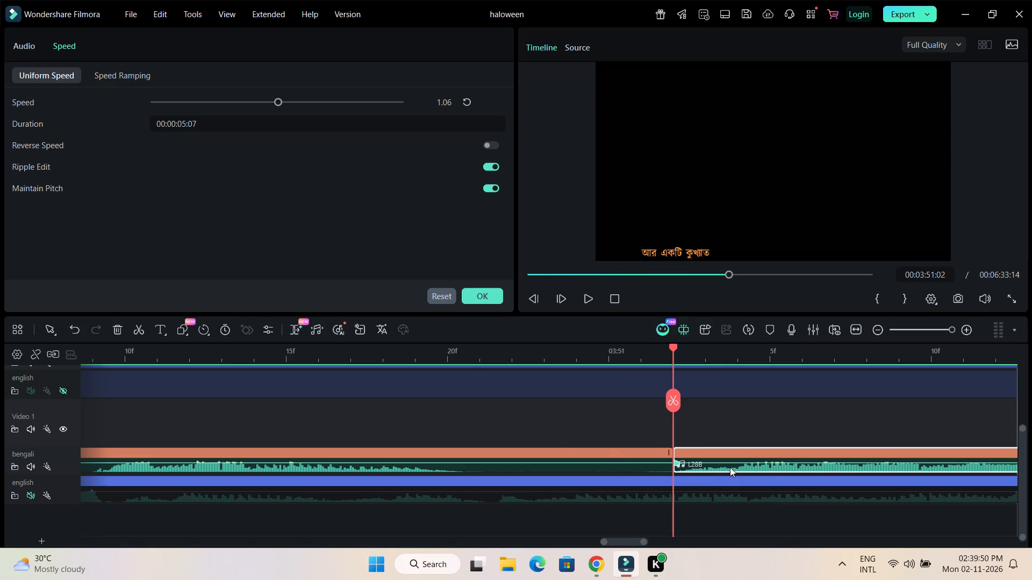
{"action": "left_click_drag", "start_coordinate": [730, 467], "coordinate": [536, 458]}
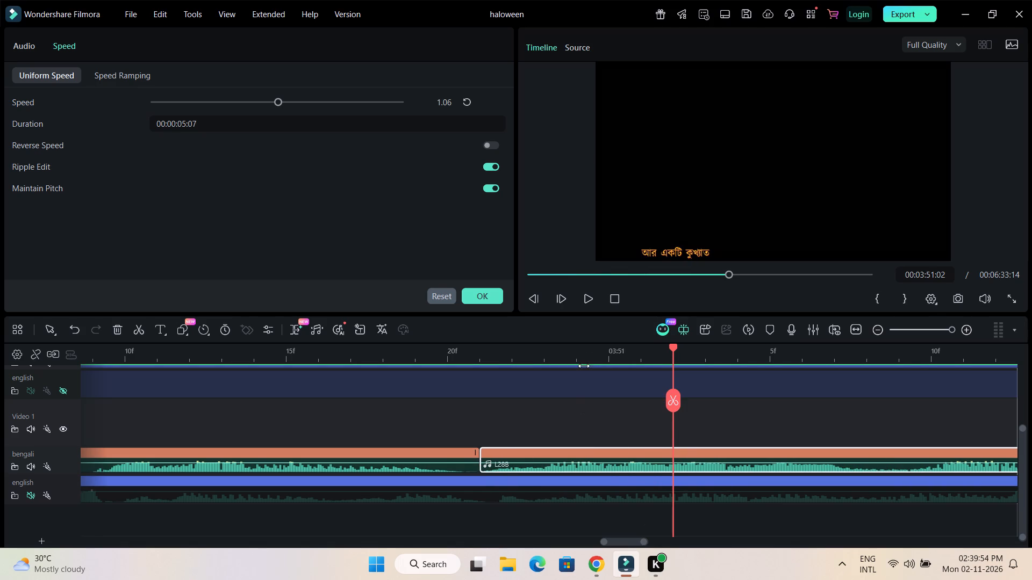
Split the later L28B part at 00:03:51:23 and shift the remainder earlier to start at 00:03:51:20, overlapping the pause.
{"action": "left_click_drag", "start_coordinate": [593, 352], "coordinate": [360, 351]}
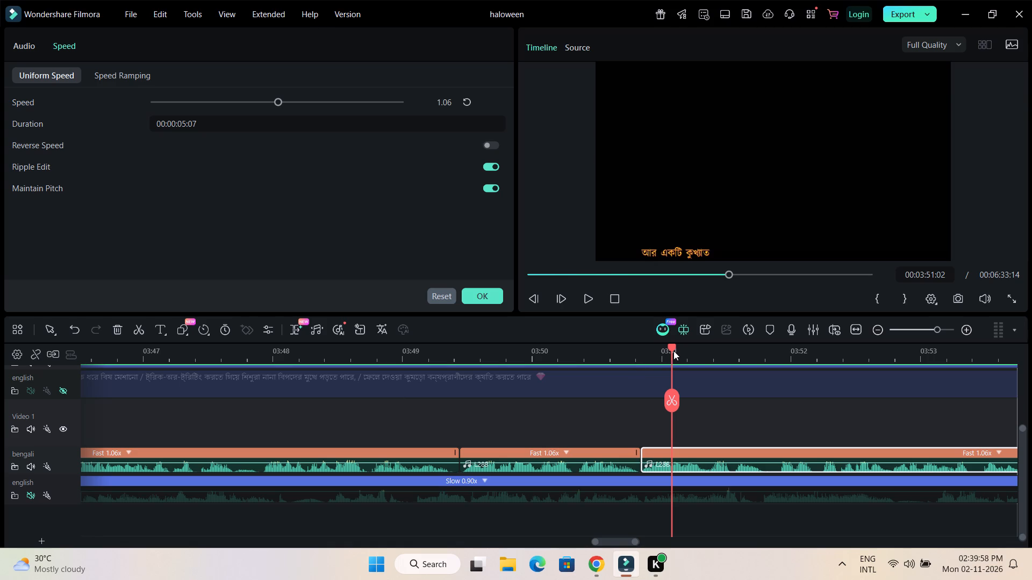
{"action": "left_click_drag", "start_coordinate": [672, 347], "coordinate": [734, 354]}
{"action": "left_click_drag", "start_coordinate": [750, 360], "coordinate": [766, 360]}
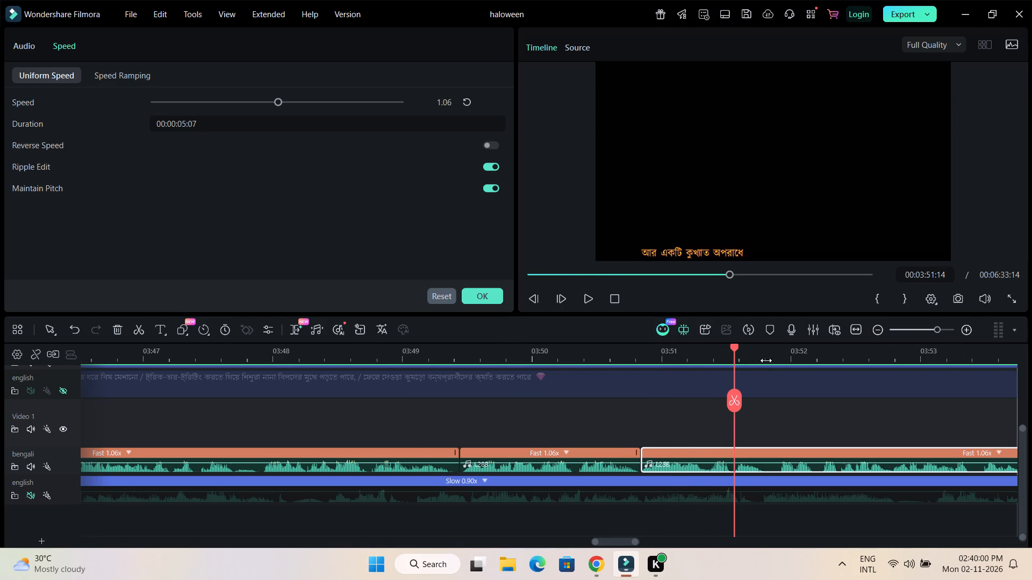
{"action": "left_click_drag", "start_coordinate": [766, 360], "coordinate": [1014, 359]}
{"action": "left_click", "coordinate": [640, 541]}
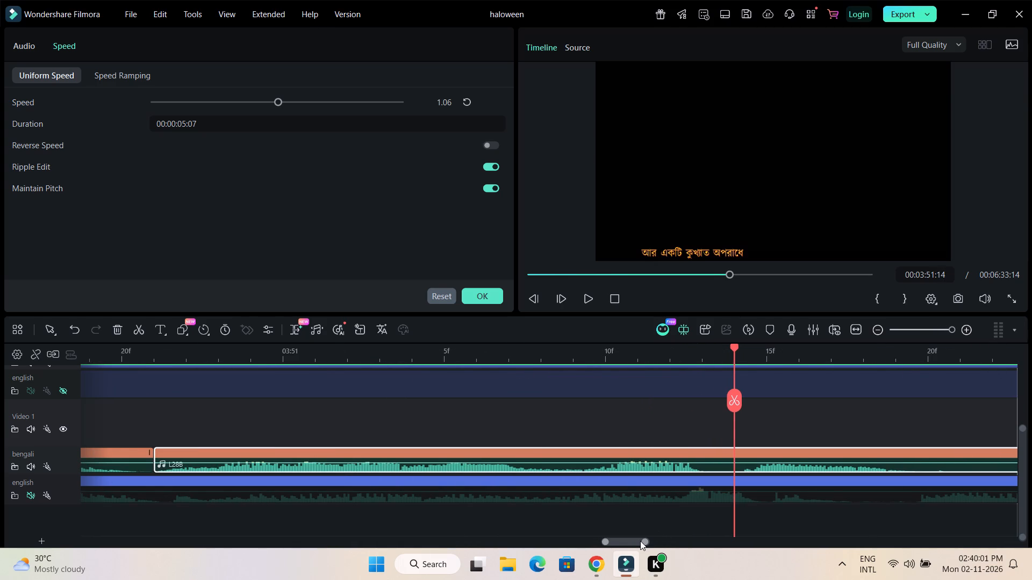
{"action": "left_click", "coordinate": [570, 360]}
{"action": "left_click", "coordinate": [600, 468]}
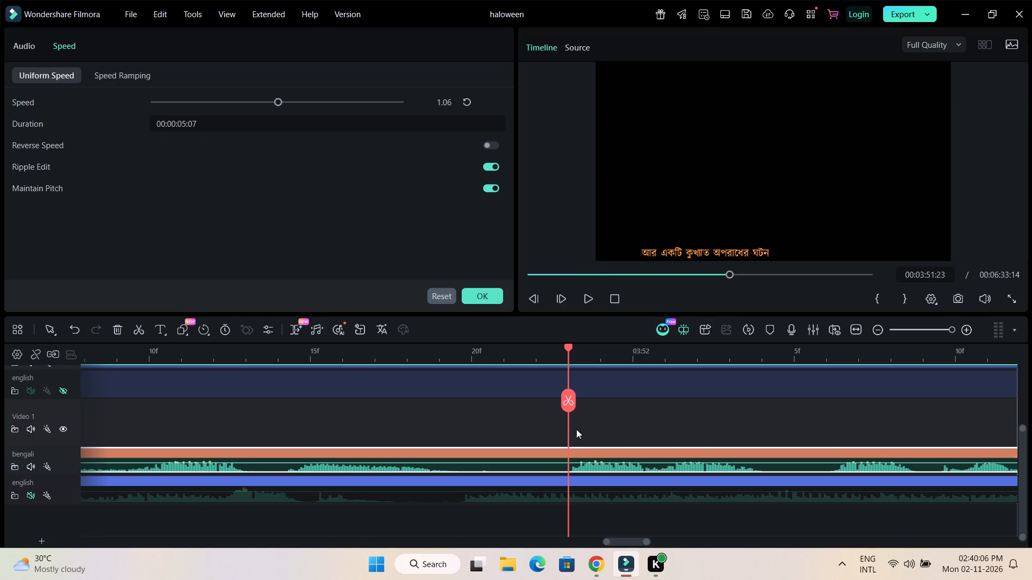
{"action": "left_click", "coordinate": [567, 399]}
{"action": "left_click_drag", "start_coordinate": [622, 466], "coordinate": [596, 466]}
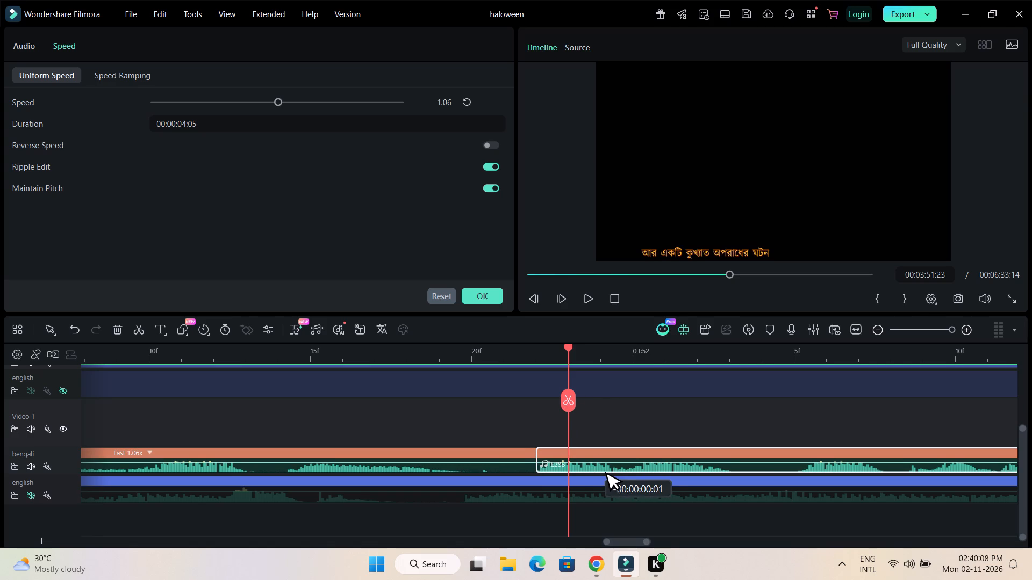
{"action": "left_click_drag", "start_coordinate": [596, 466], "coordinate": [529, 467]}
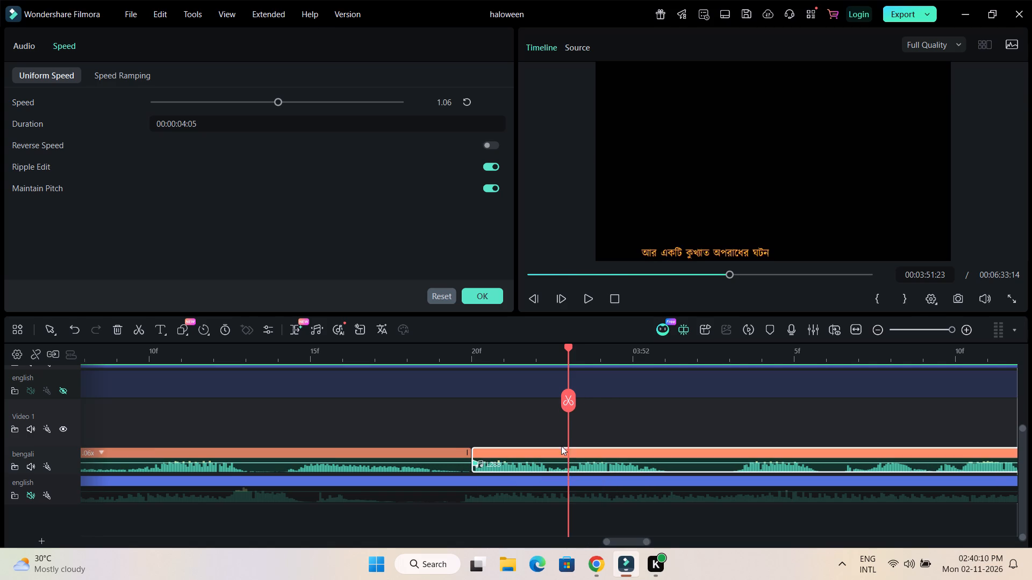
Split the last L28B part at 00:03:53:24 and shift the piece before the cut 8 frames later, covering the silence ahead of the following speech.
{"action": "left_click_drag", "start_coordinate": [661, 361], "coordinate": [375, 362]}
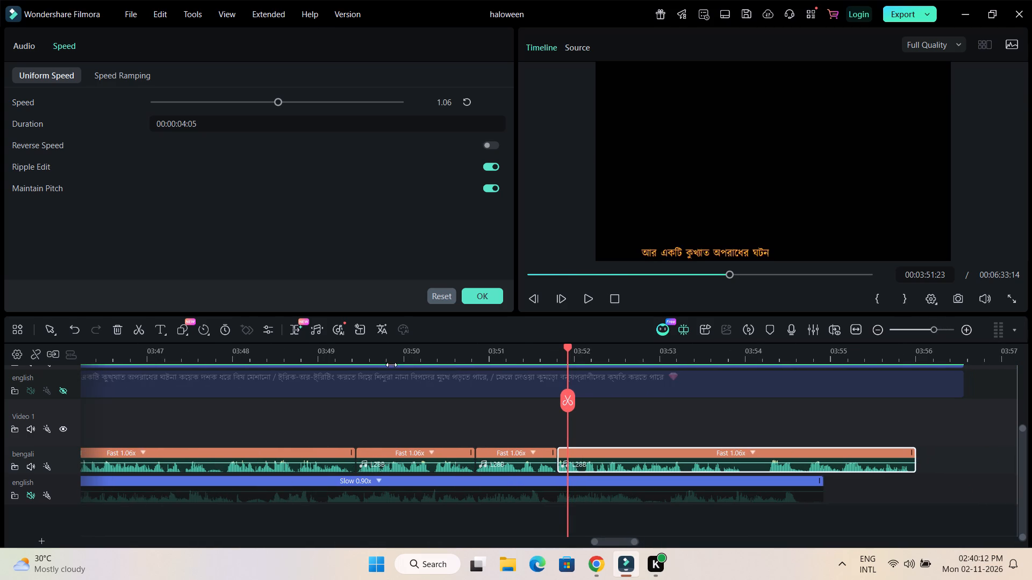
{"action": "left_click", "coordinate": [714, 356]}
{"action": "left_click", "coordinate": [731, 356]}
{"action": "left_click_drag", "start_coordinate": [731, 356], "coordinate": [779, 356]}
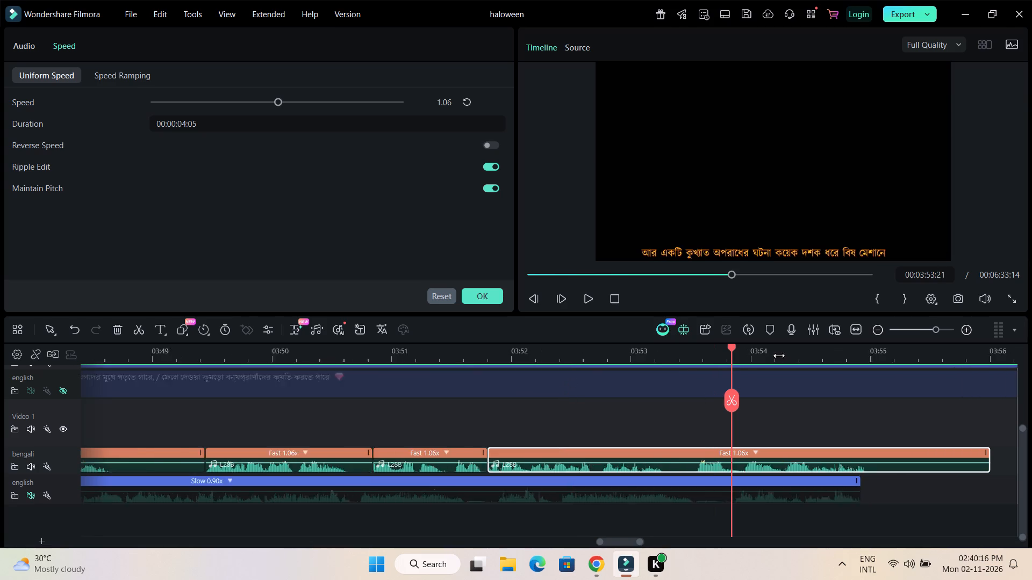
{"action": "left_click_drag", "start_coordinate": [779, 356], "coordinate": [994, 356]}
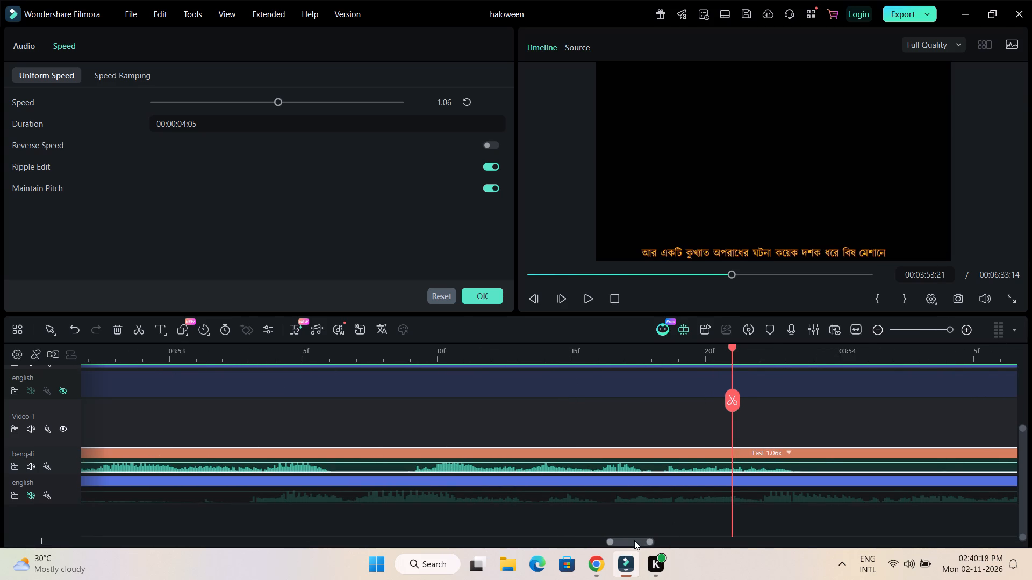
{"action": "left_click", "coordinate": [634, 540]}
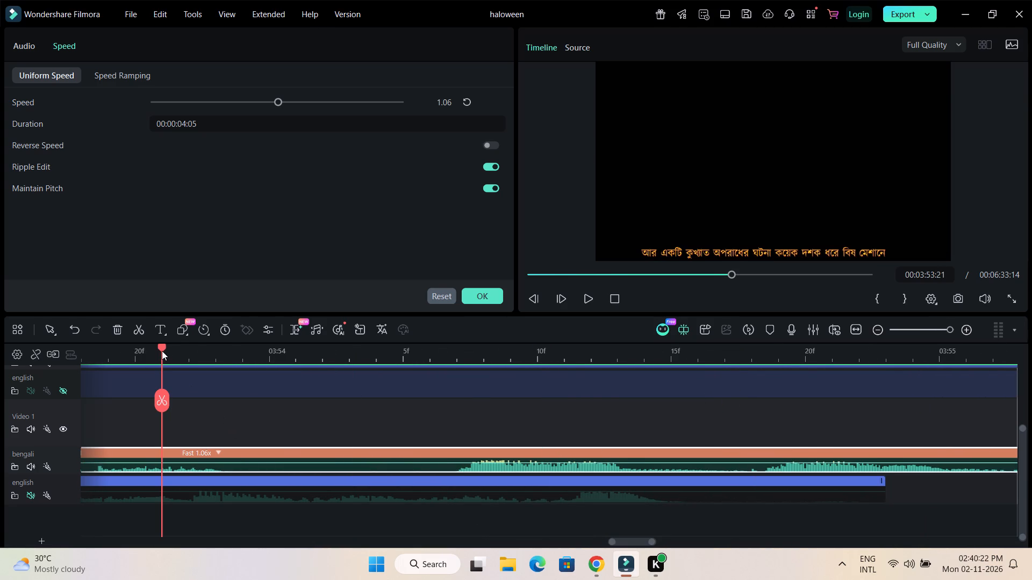
{"action": "left_click_drag", "start_coordinate": [161, 347], "coordinate": [238, 346]}
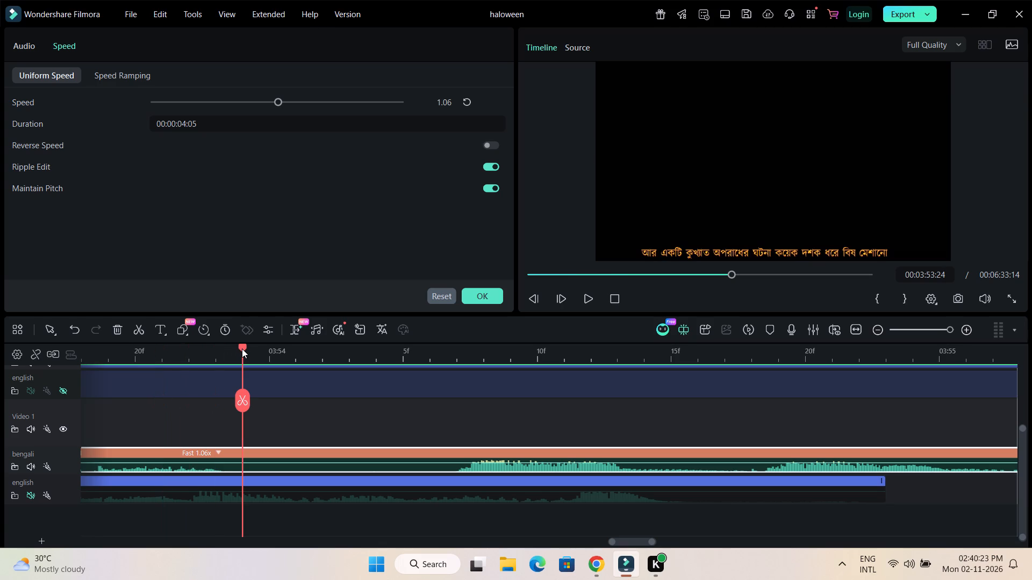
{"action": "left_click", "coordinate": [314, 468]}
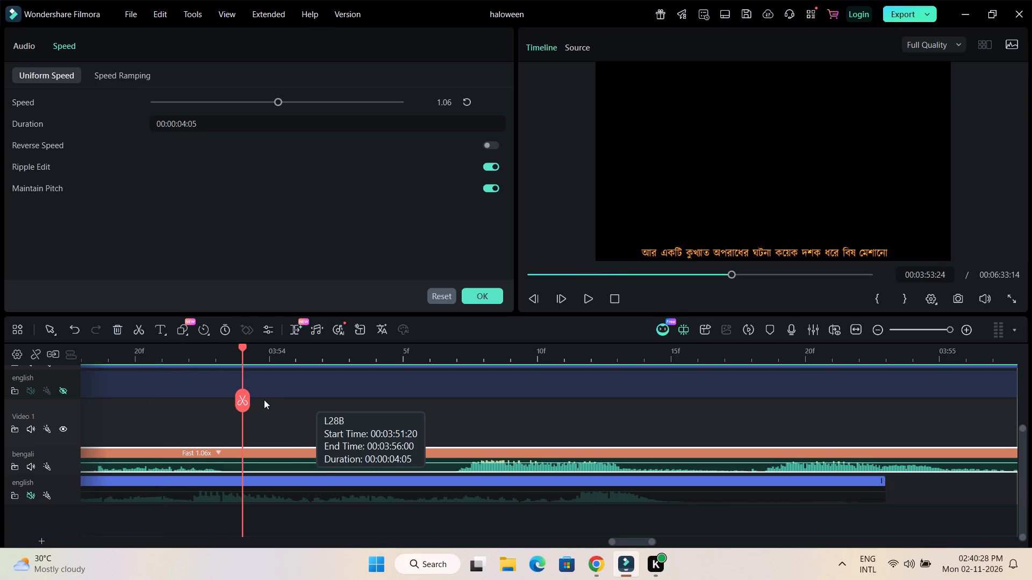
{"action": "left_click", "coordinate": [242, 402]}
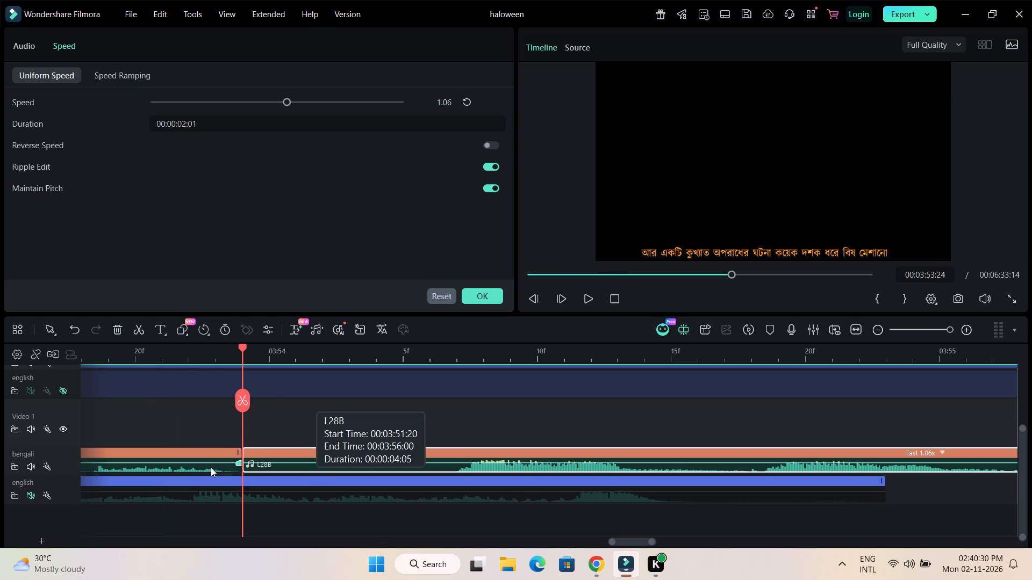
{"action": "left_click_drag", "start_coordinate": [211, 467], "coordinate": [417, 469]}
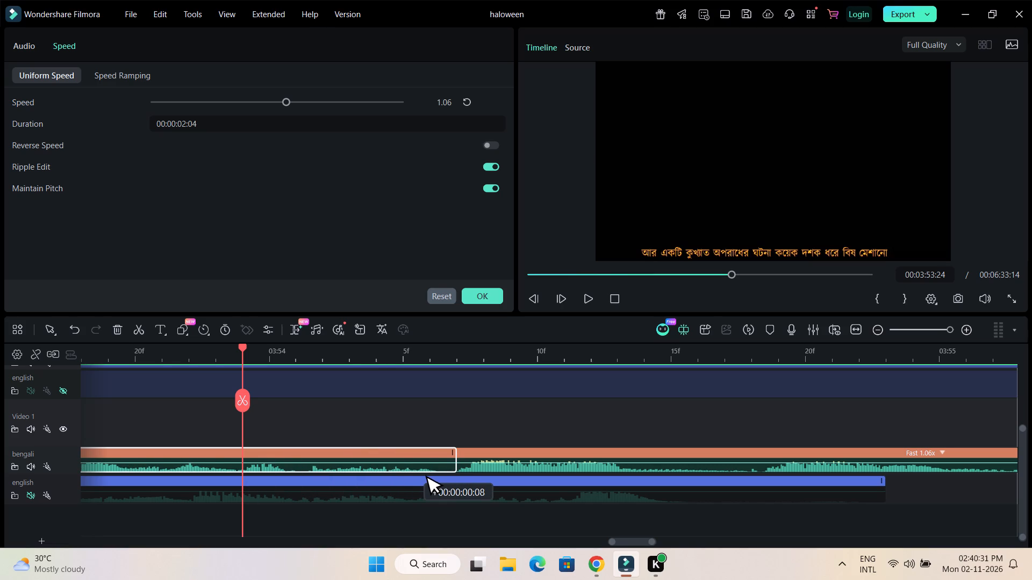
{"action": "left_click_drag", "start_coordinate": [417, 469], "coordinate": [417, 469]}
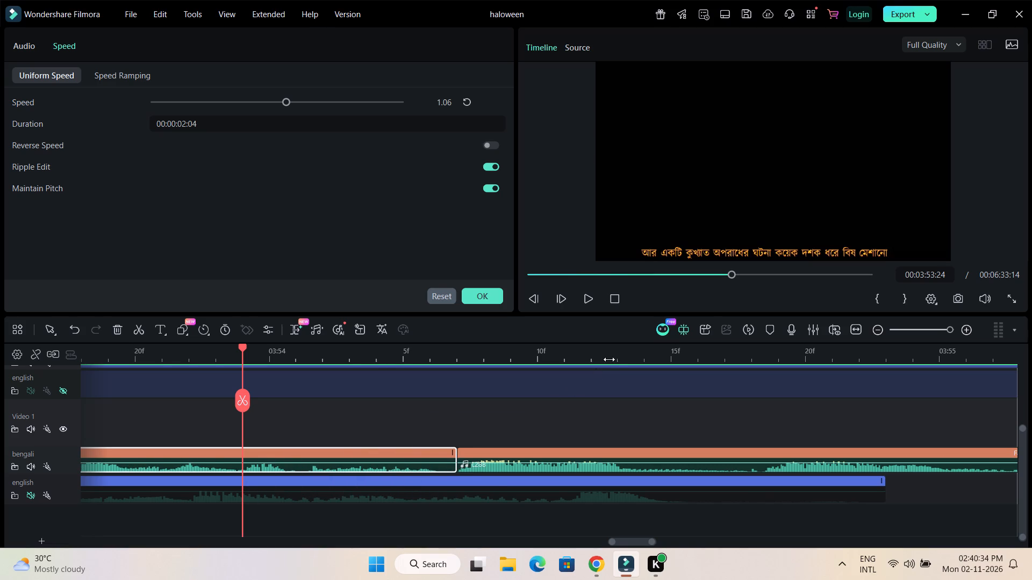
Close the gaps in L28B by moving its last two pieces earlier, so the final one starts at 00:03:53:24.
{"action": "left_click_drag", "start_coordinate": [610, 359], "coordinate": [349, 361]}
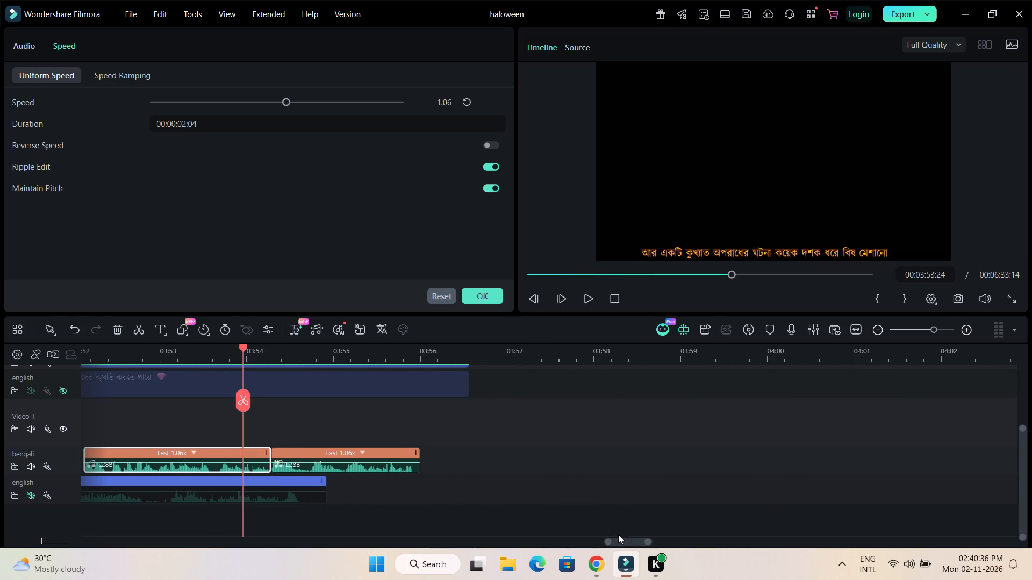
{"action": "left_click_drag", "start_coordinate": [625, 540], "coordinate": [607, 540]}
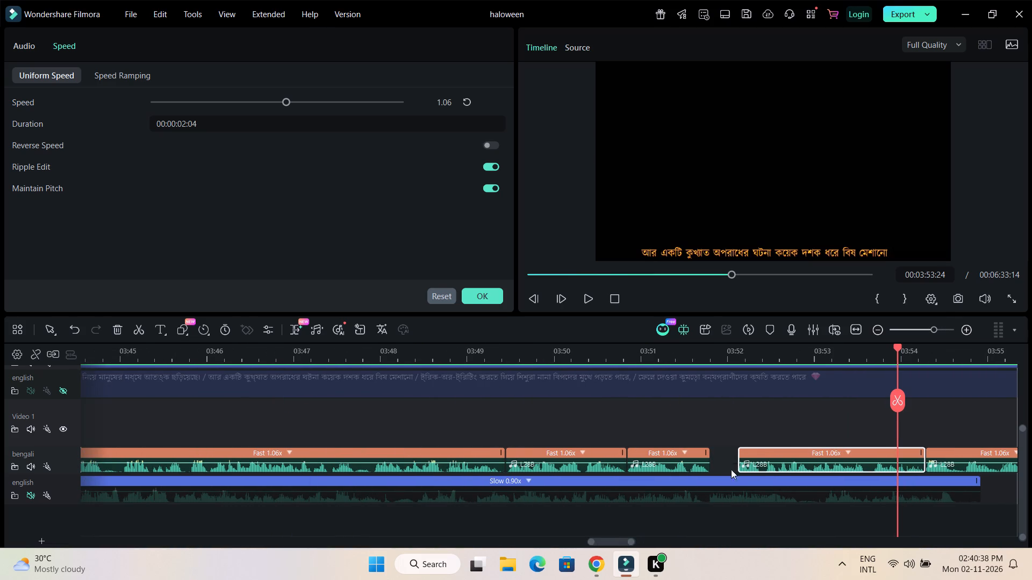
{"action": "left_click_drag", "start_coordinate": [782, 467], "coordinate": [764, 471]}
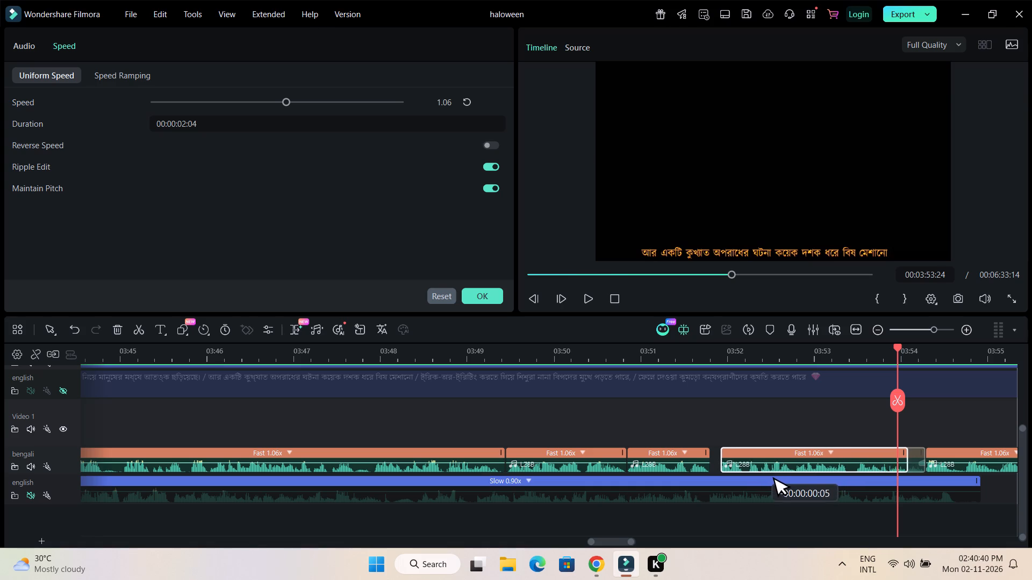
{"action": "left_click_drag", "start_coordinate": [764, 471], "coordinate": [757, 472]}
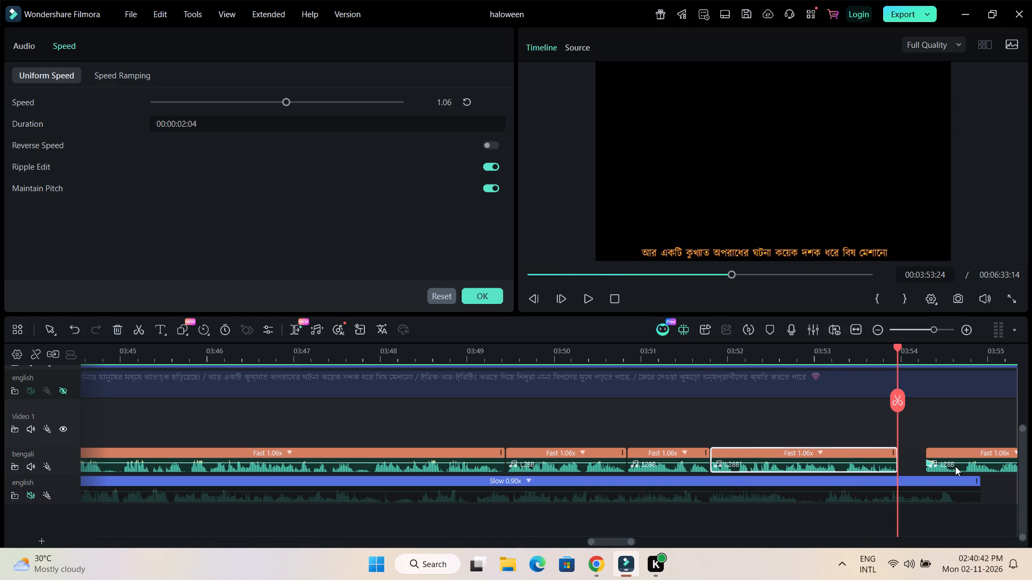
{"action": "left_click_drag", "start_coordinate": [956, 469], "coordinate": [931, 468]}
{"action": "left_click_drag", "start_coordinate": [632, 541], "coordinate": [655, 540]}
{"action": "left_click_drag", "start_coordinate": [621, 540], "coordinate": [613, 540]}
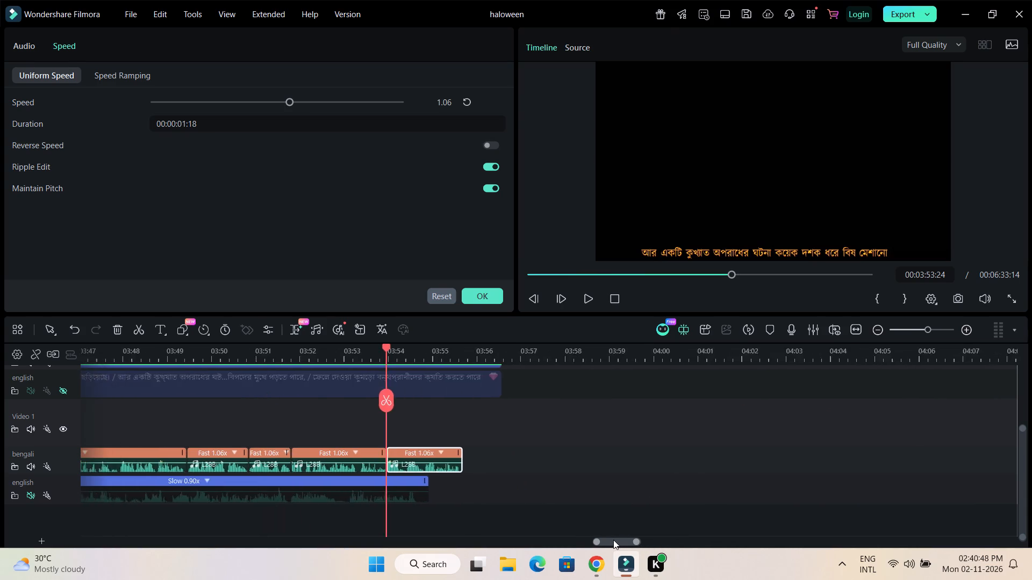
{"action": "left_click_drag", "start_coordinate": [613, 540], "coordinate": [600, 540]}
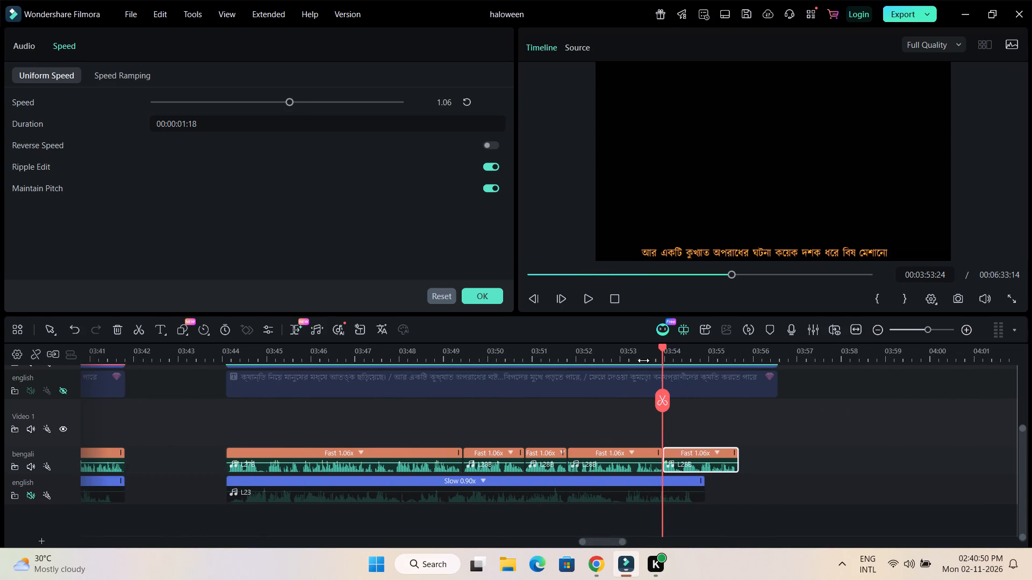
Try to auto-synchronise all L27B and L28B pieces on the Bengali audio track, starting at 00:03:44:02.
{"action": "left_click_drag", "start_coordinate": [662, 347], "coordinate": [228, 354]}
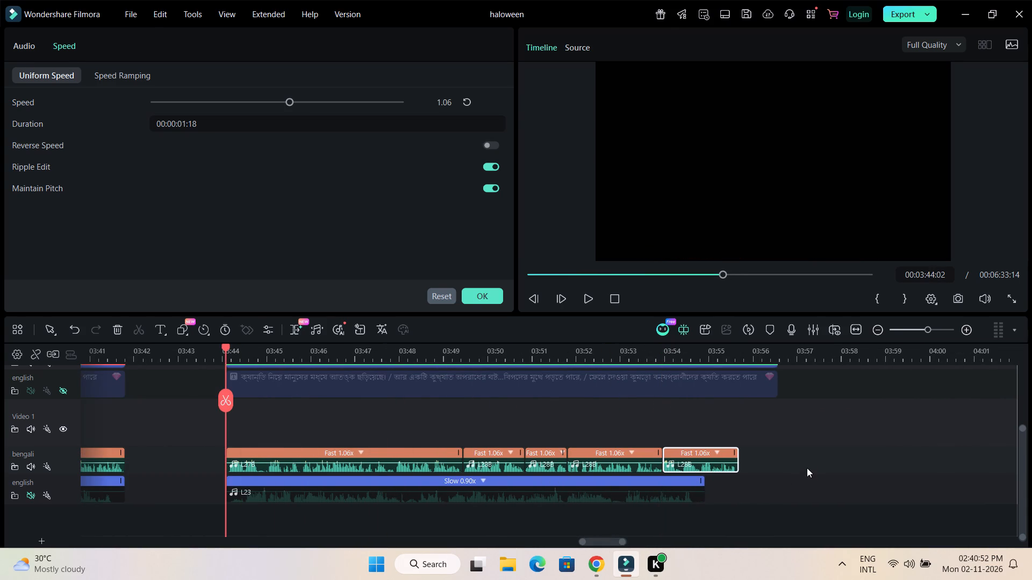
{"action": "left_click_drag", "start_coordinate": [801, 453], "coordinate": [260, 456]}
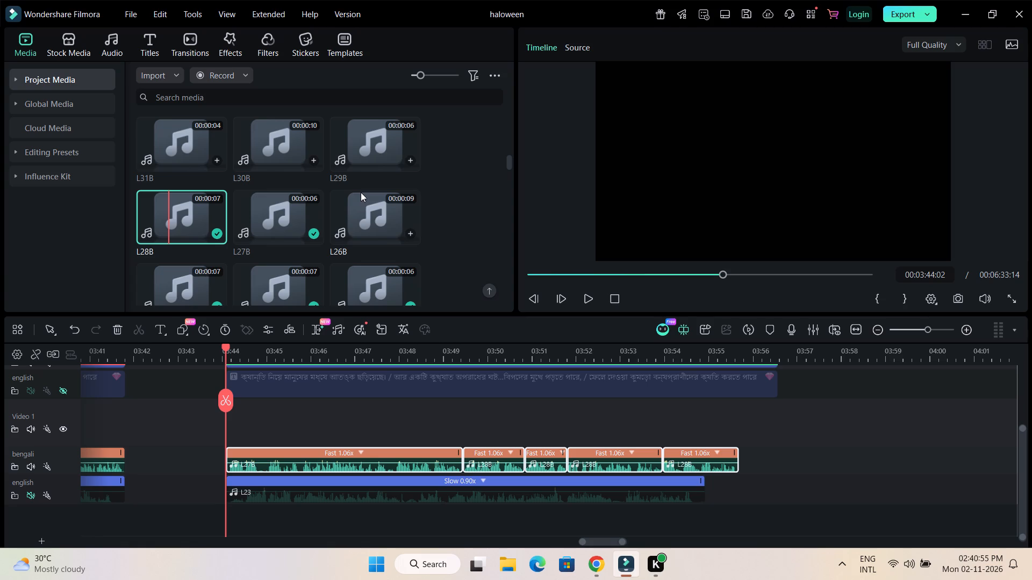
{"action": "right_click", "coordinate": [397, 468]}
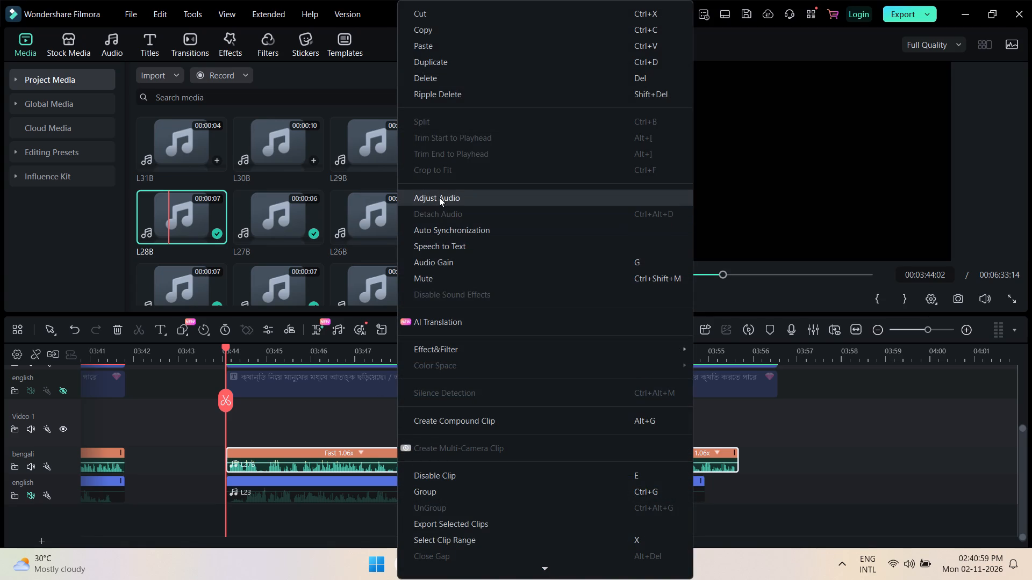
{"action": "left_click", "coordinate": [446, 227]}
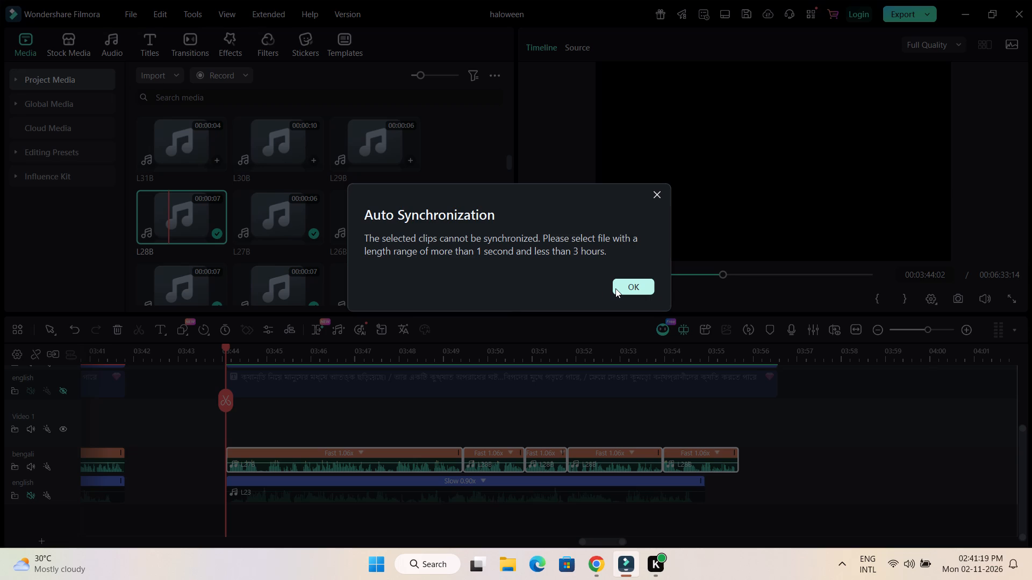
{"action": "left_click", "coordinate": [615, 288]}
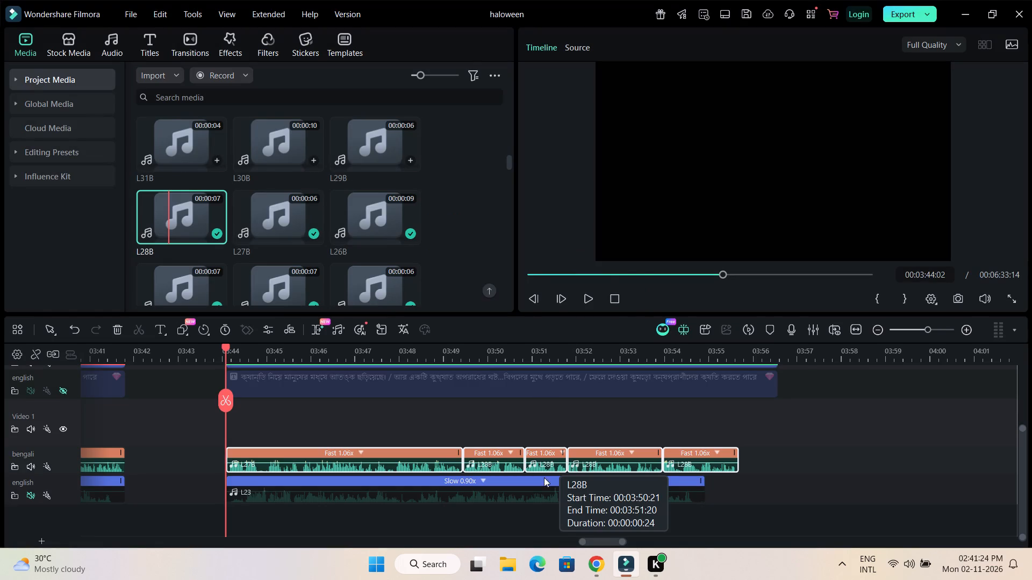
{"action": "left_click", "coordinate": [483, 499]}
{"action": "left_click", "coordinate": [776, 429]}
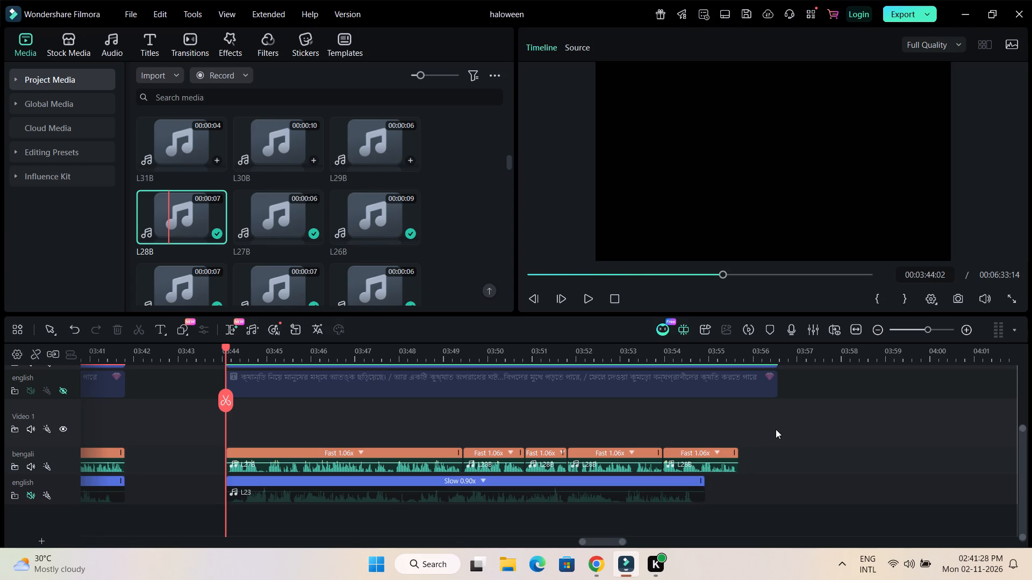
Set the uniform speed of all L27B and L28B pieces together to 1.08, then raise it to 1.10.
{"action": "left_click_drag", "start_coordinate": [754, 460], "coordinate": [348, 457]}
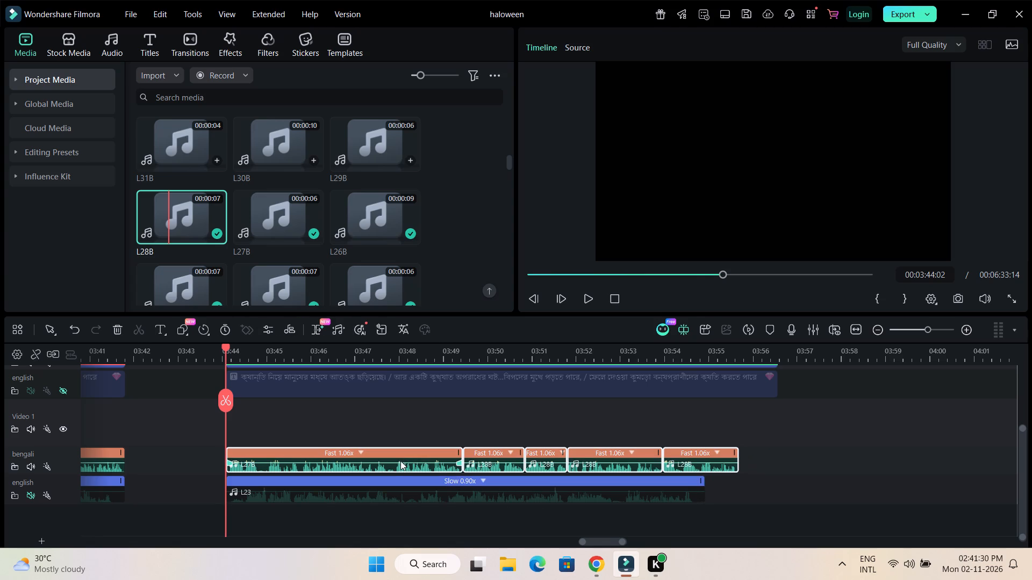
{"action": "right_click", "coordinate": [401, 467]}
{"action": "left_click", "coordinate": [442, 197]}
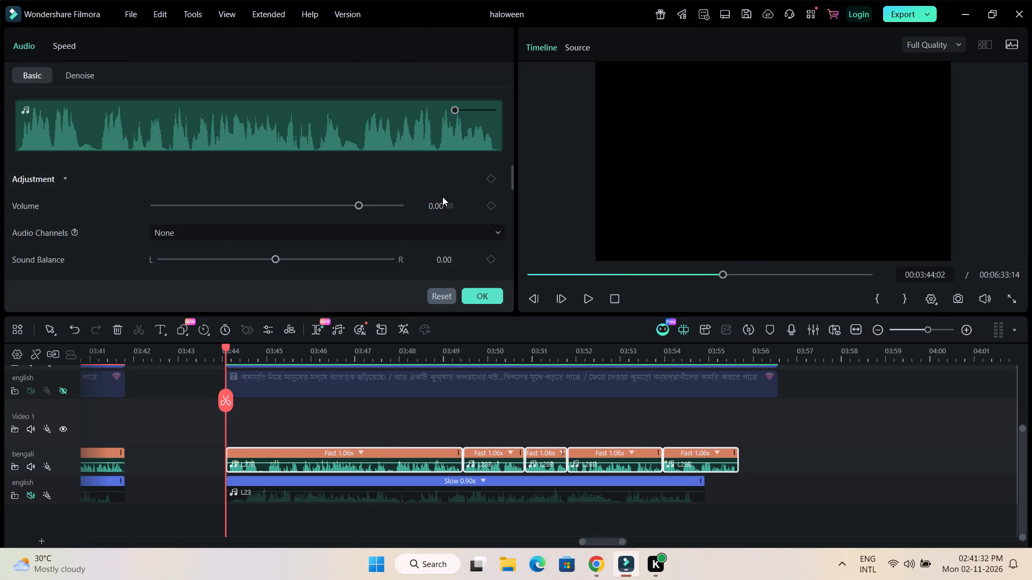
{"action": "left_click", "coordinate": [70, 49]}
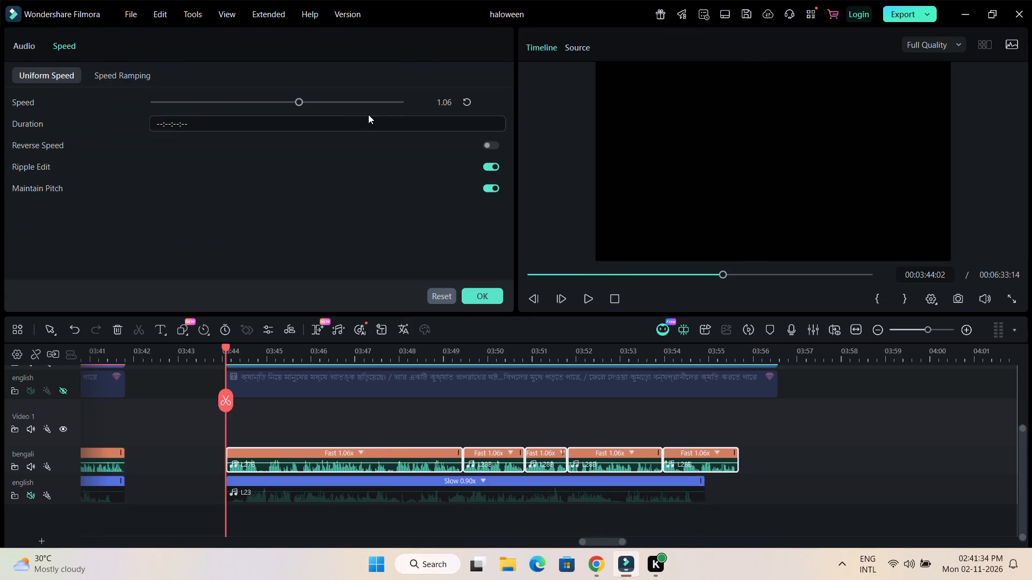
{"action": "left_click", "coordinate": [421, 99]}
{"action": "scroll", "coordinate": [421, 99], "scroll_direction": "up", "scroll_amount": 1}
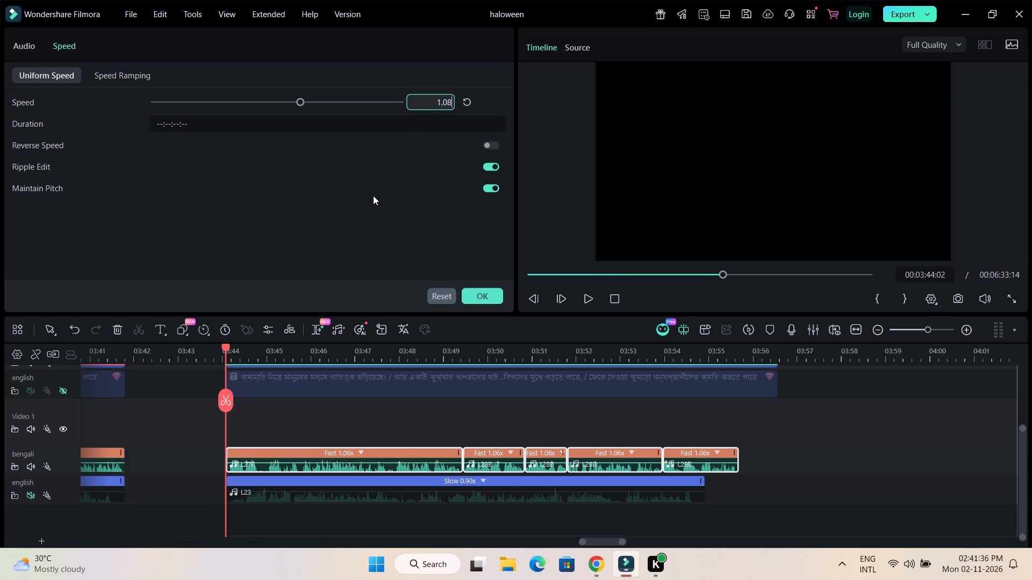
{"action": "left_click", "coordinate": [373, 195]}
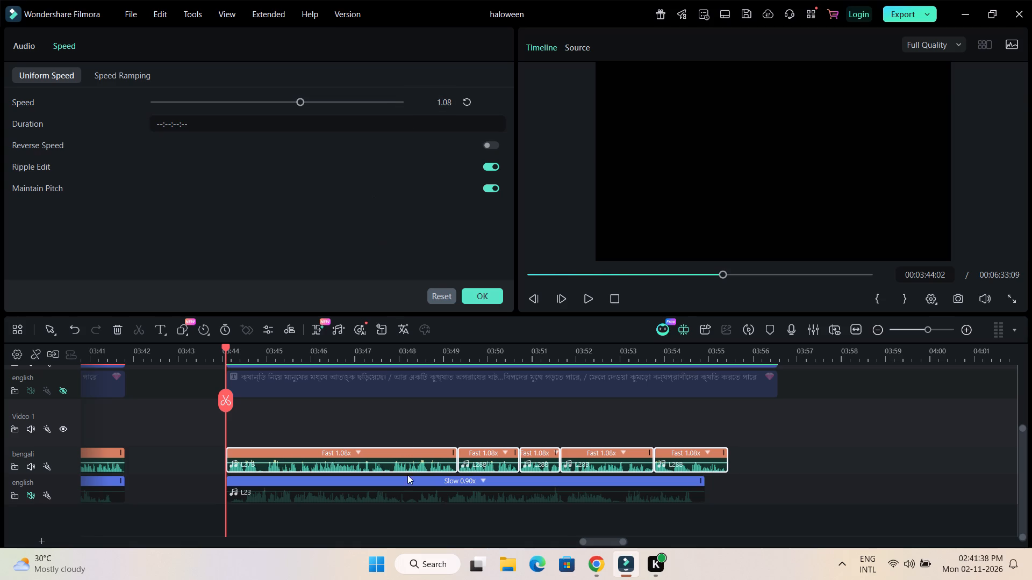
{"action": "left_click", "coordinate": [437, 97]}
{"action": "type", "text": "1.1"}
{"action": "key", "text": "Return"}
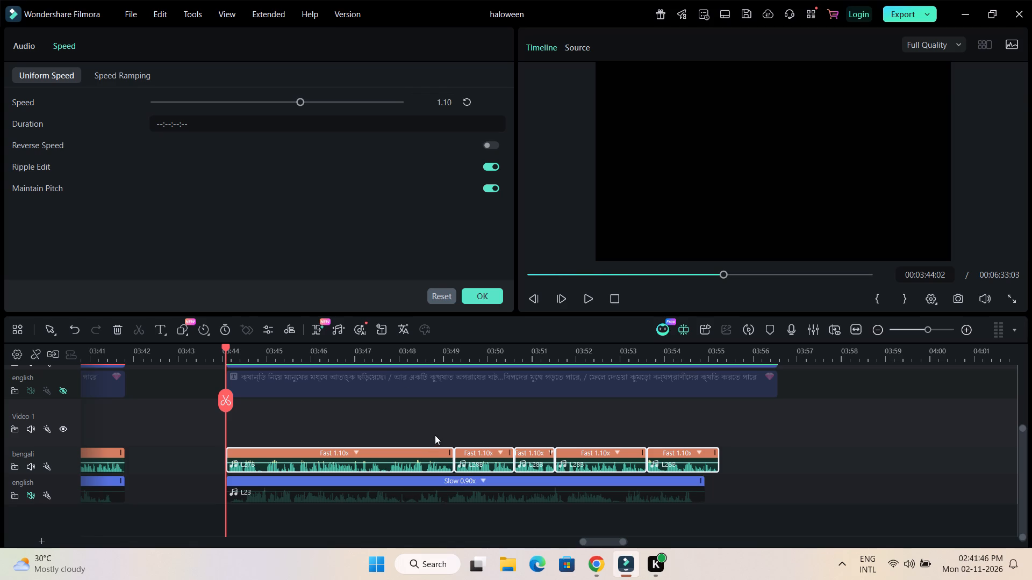
Slow the English narration clip L23 to a uniform speed of 0.88.
{"action": "double_click", "coordinate": [439, 497]}
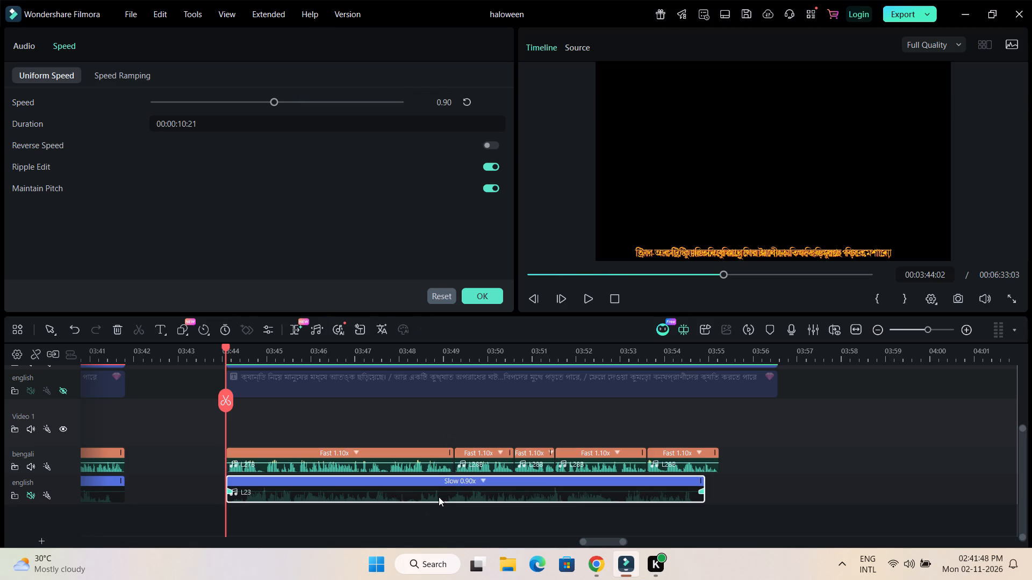
{"action": "left_click", "coordinate": [431, 103]}
{"action": "scroll", "coordinate": [431, 103], "scroll_direction": "down", "scroll_amount": 1}
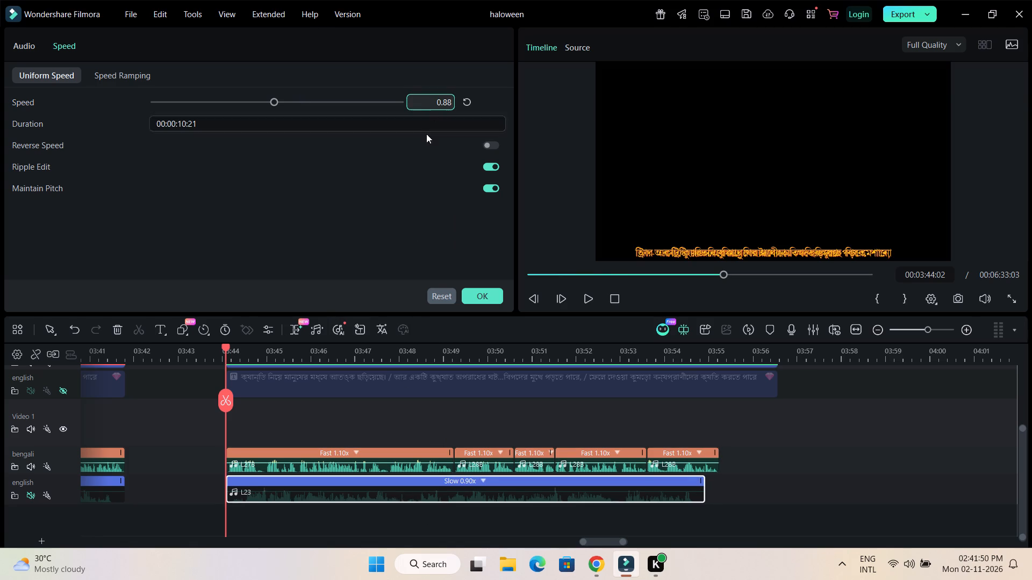
{"action": "left_click", "coordinate": [413, 234]}
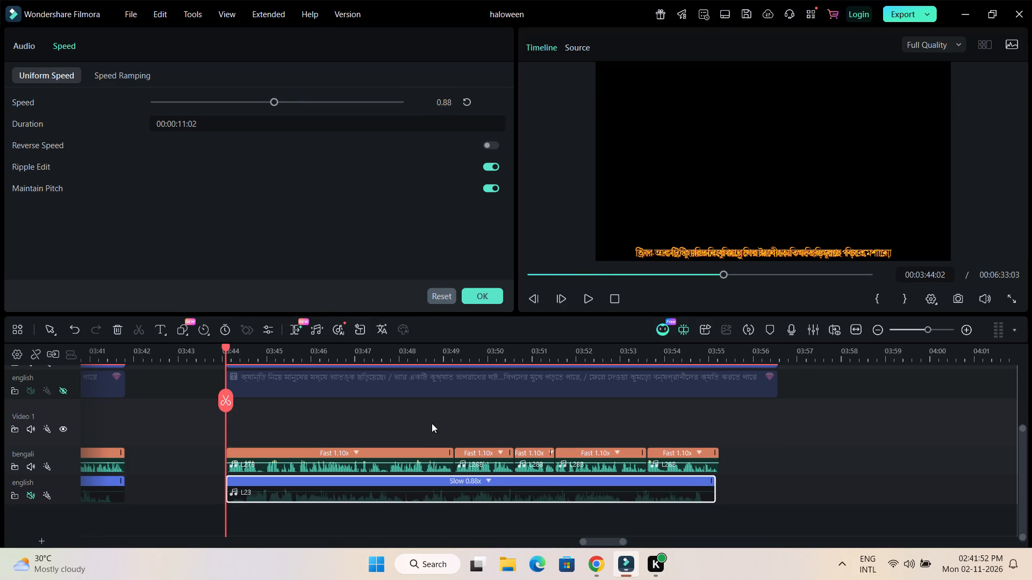
Set the uniform speed of all L27B and L28B pieces on the Bengali audio track to 1.13.
{"action": "left_click", "coordinate": [420, 468]}
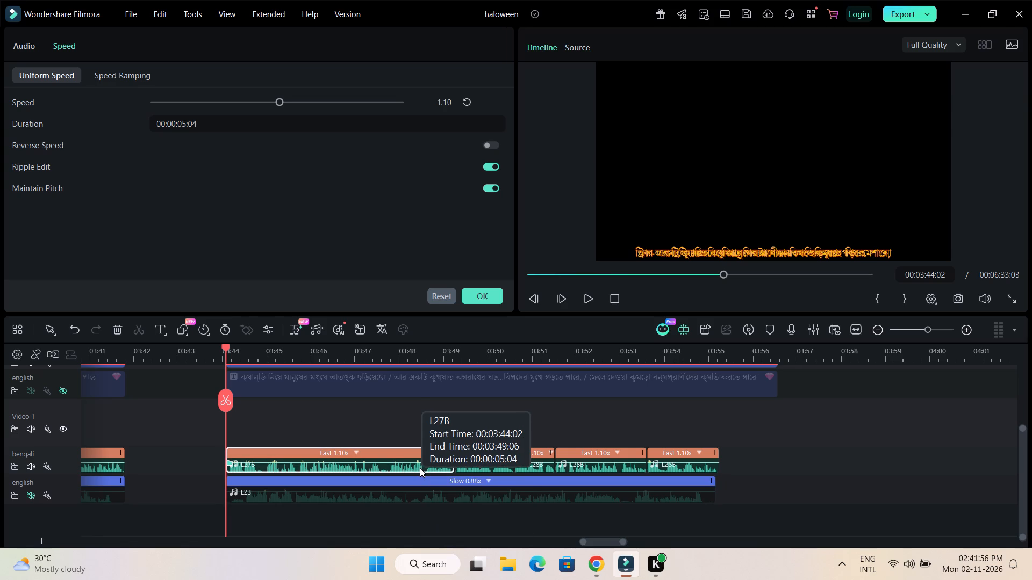
{"action": "left_click_drag", "start_coordinate": [739, 455], "coordinate": [395, 464]}
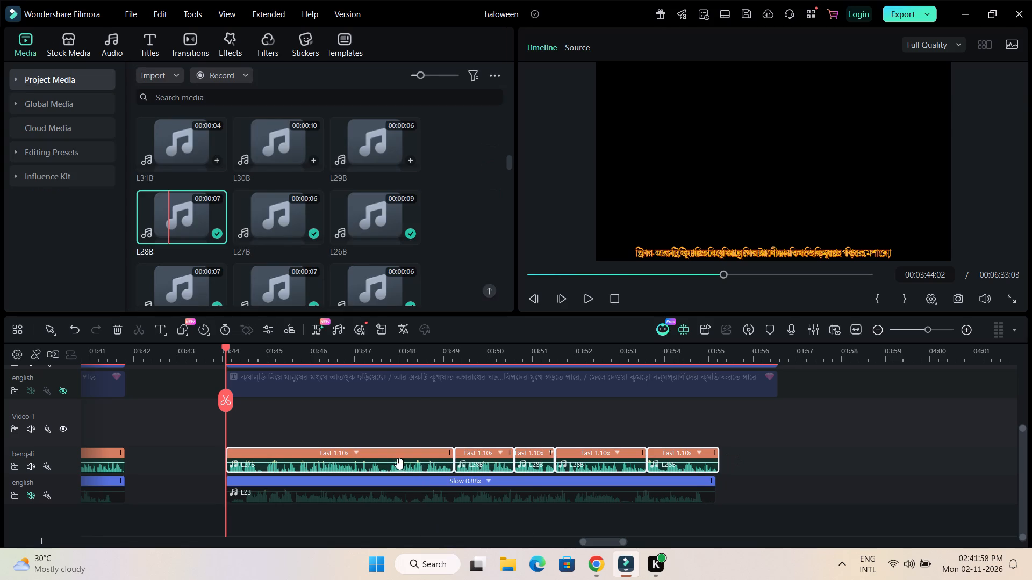
{"action": "right_click", "coordinate": [402, 458]}
{"action": "left_click", "coordinate": [433, 193]}
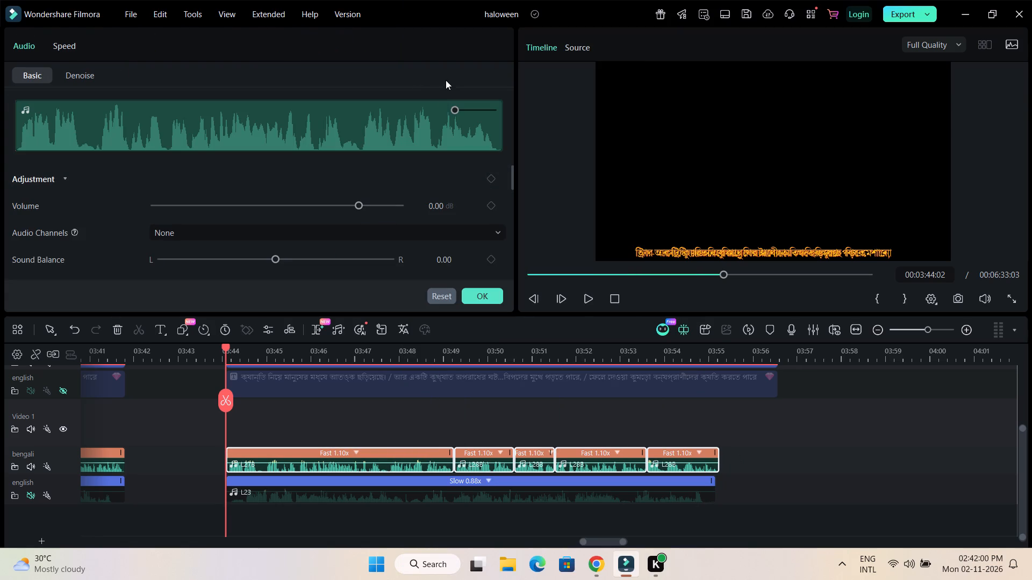
{"action": "left_click", "coordinate": [65, 42]}
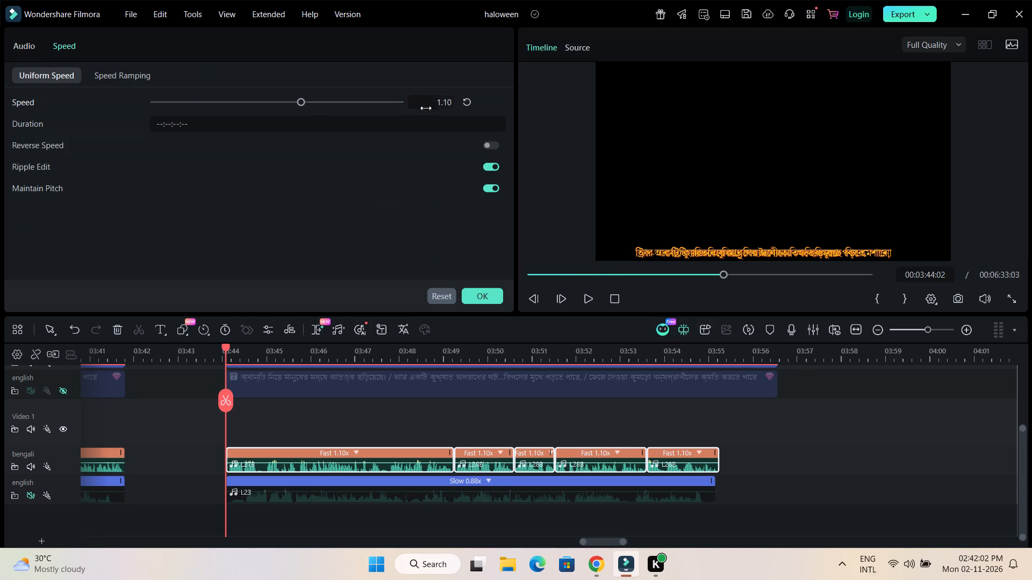
{"action": "left_click", "coordinate": [431, 103]}
{"action": "scroll", "coordinate": [431, 103], "scroll_direction": "up", "scroll_amount": 1}
{"action": "left_click", "coordinate": [402, 251]}
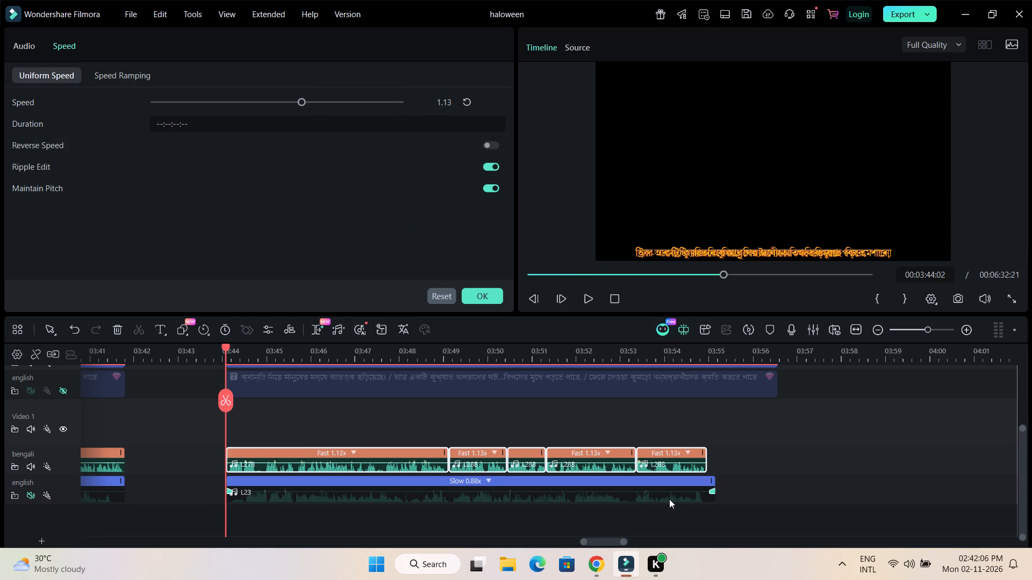
Trim the end of L23 to a duration of 00:00:10:22, level with the end of the last L28B piece.
{"action": "left_click", "coordinate": [690, 509]}
{"action": "double_click", "coordinate": [690, 497]}
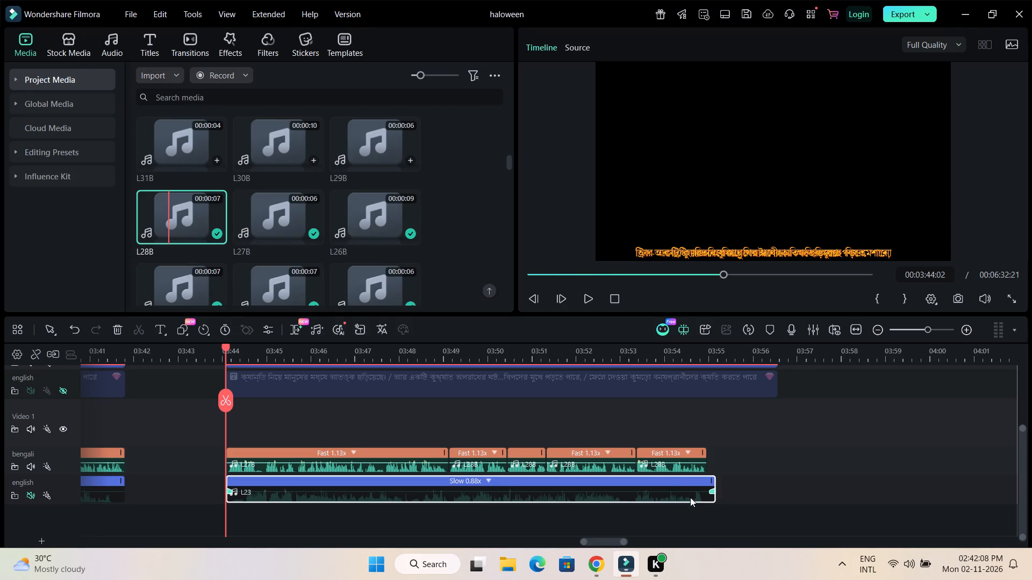
{"action": "left_click", "coordinate": [440, 101]}
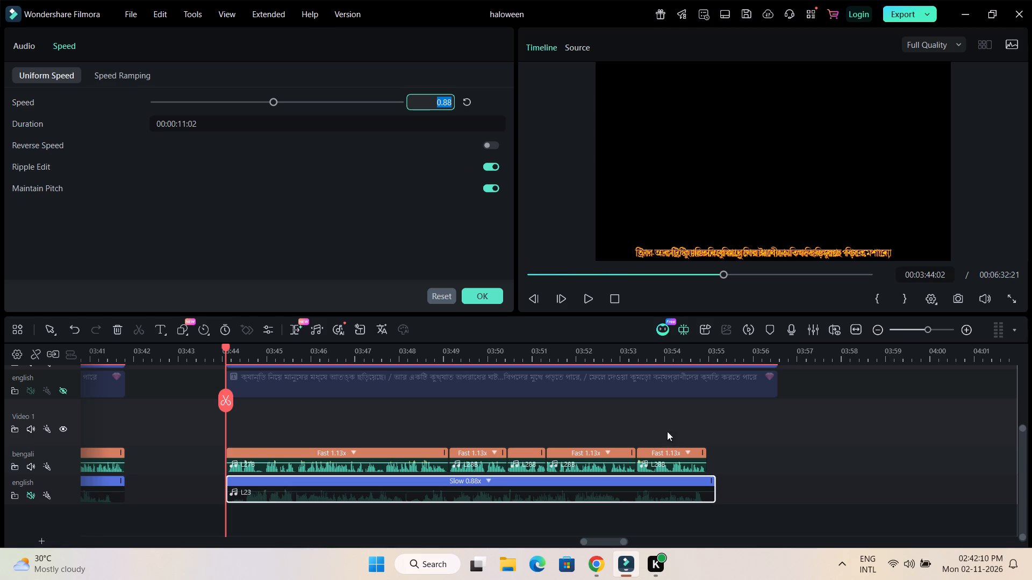
{"action": "left_click_drag", "start_coordinate": [714, 497], "coordinate": [704, 495]}
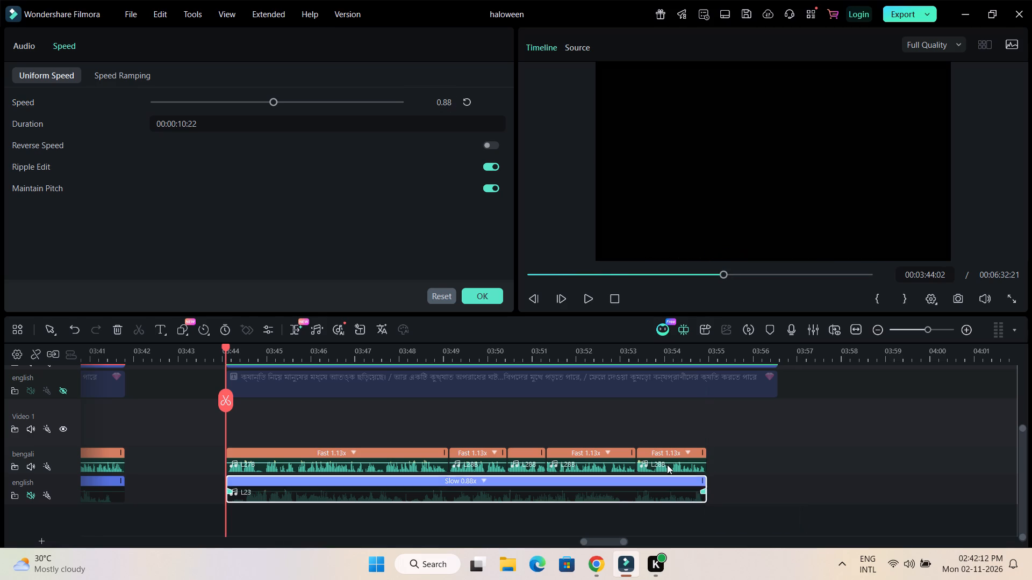
Shorten the Bengali and English title captions above L23 so both end with the narration at 00:03:54:24.
{"action": "left_click", "coordinate": [634, 408]}
{"action": "scroll", "coordinate": [642, 428], "scroll_direction": "up", "scroll_amount": 1}
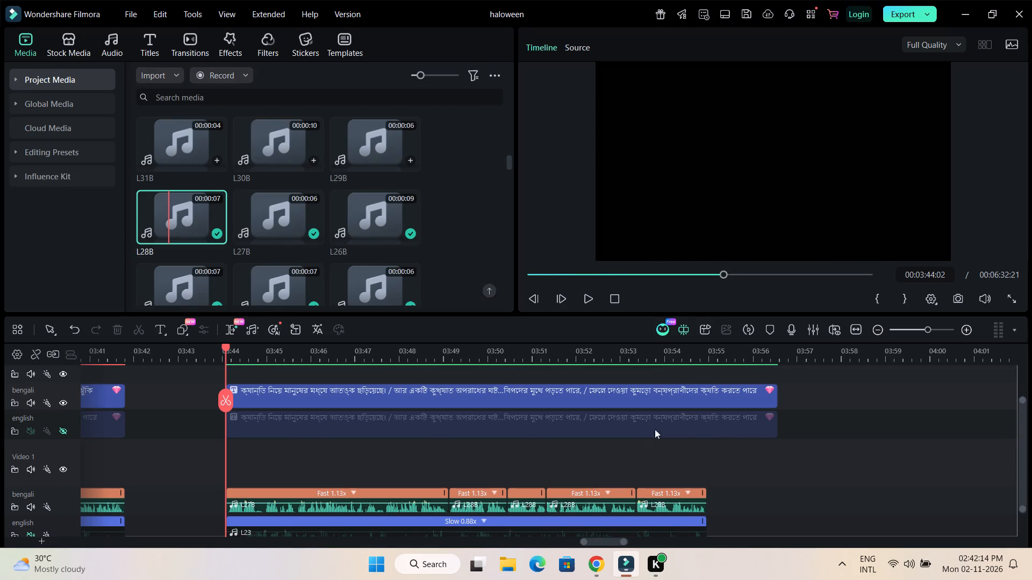
{"action": "left_click_drag", "start_coordinate": [776, 394], "coordinate": [705, 398]}
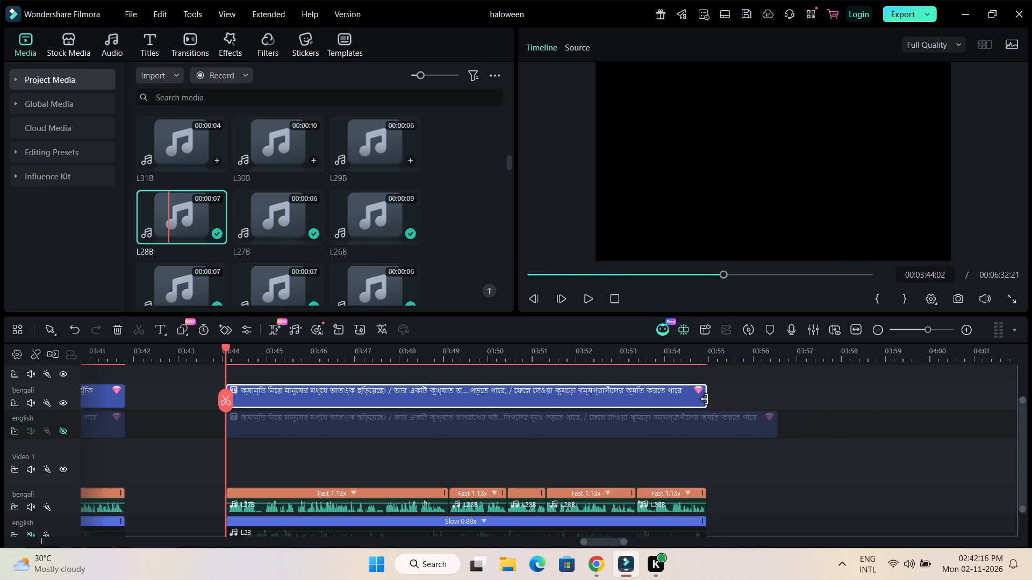
{"action": "left_click_drag", "start_coordinate": [775, 424], "coordinate": [706, 424]}
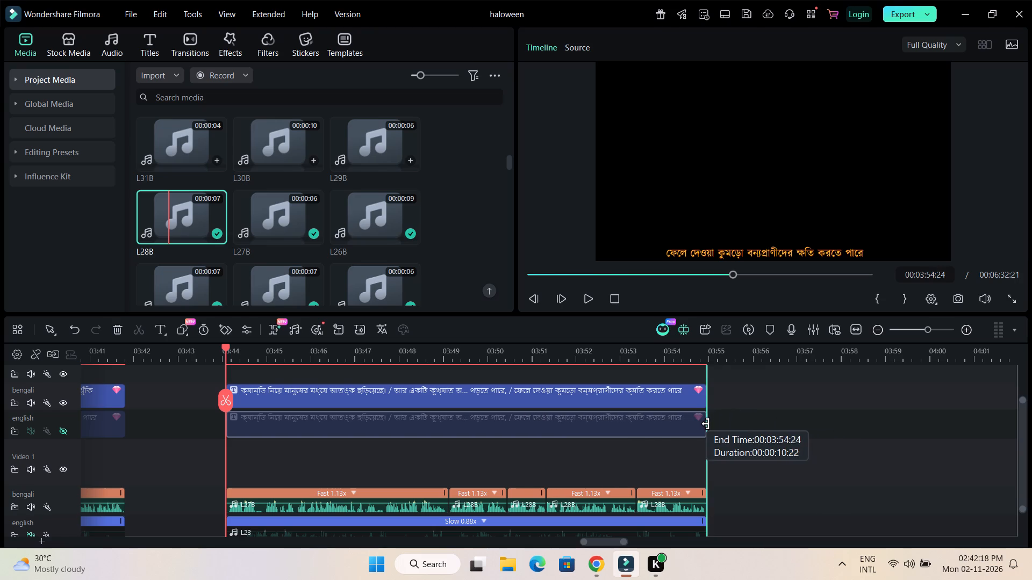
{"action": "left_click_drag", "start_coordinate": [706, 424], "coordinate": [705, 424]}
{"action": "scroll", "coordinate": [750, 443], "scroll_direction": "down", "scroll_amount": 1}
{"action": "scroll", "coordinate": [750, 443], "scroll_direction": "up", "scroll_amount": 1}
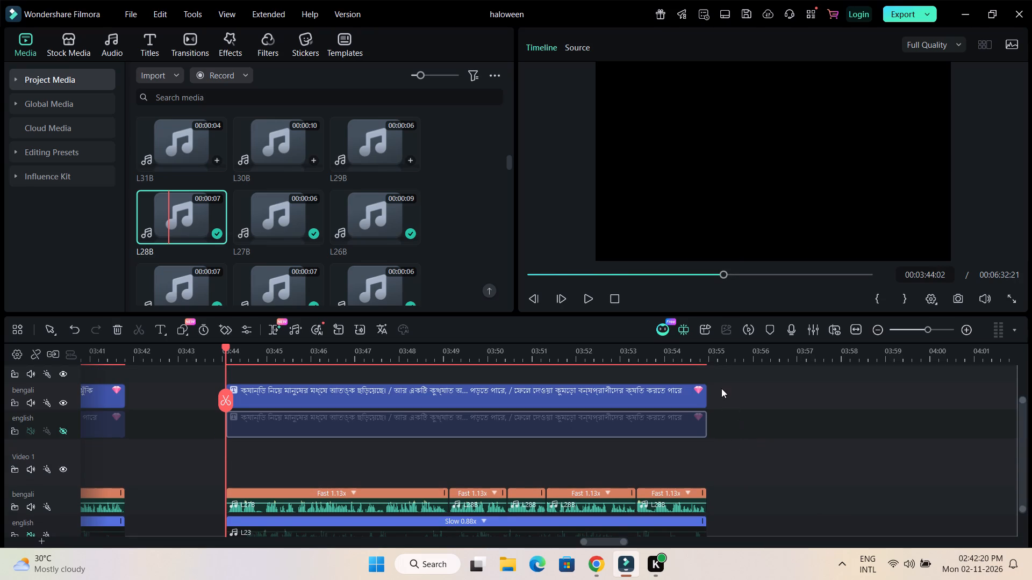
{"action": "double_click", "coordinate": [544, 398]}
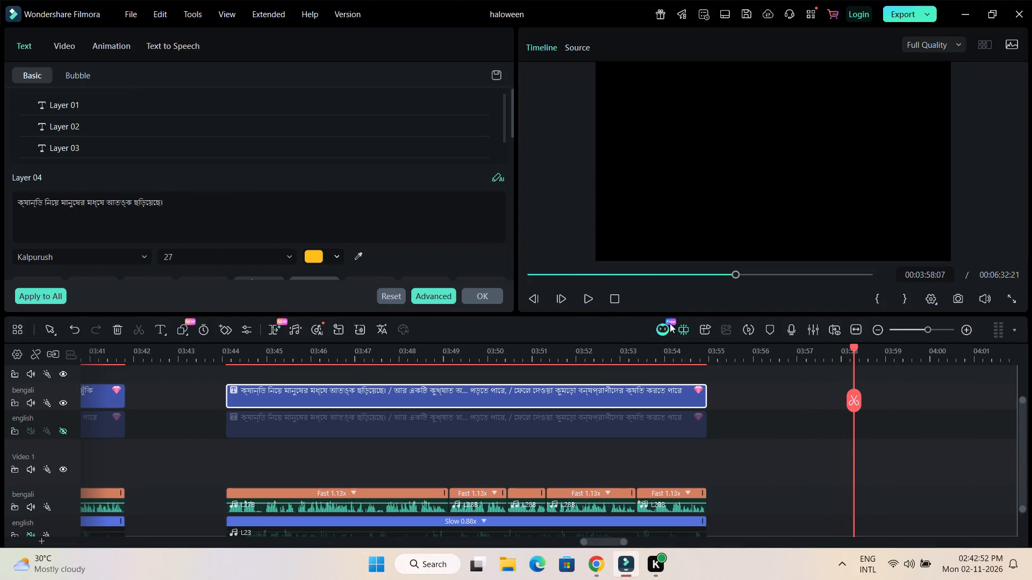
{"action": "left_click_drag", "start_coordinate": [858, 346], "coordinate": [181, 345]}
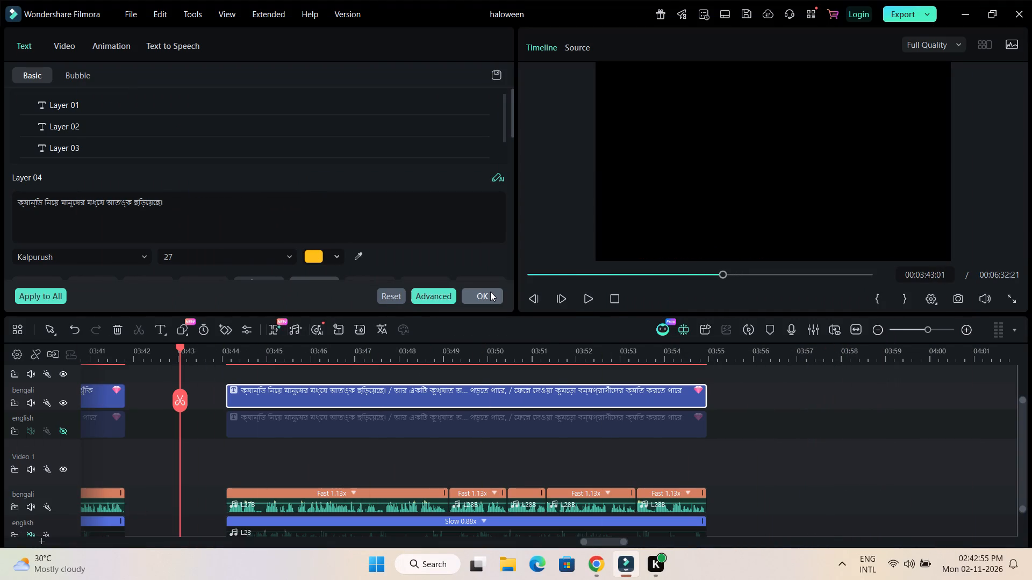
{"action": "left_click", "coordinate": [585, 300]}
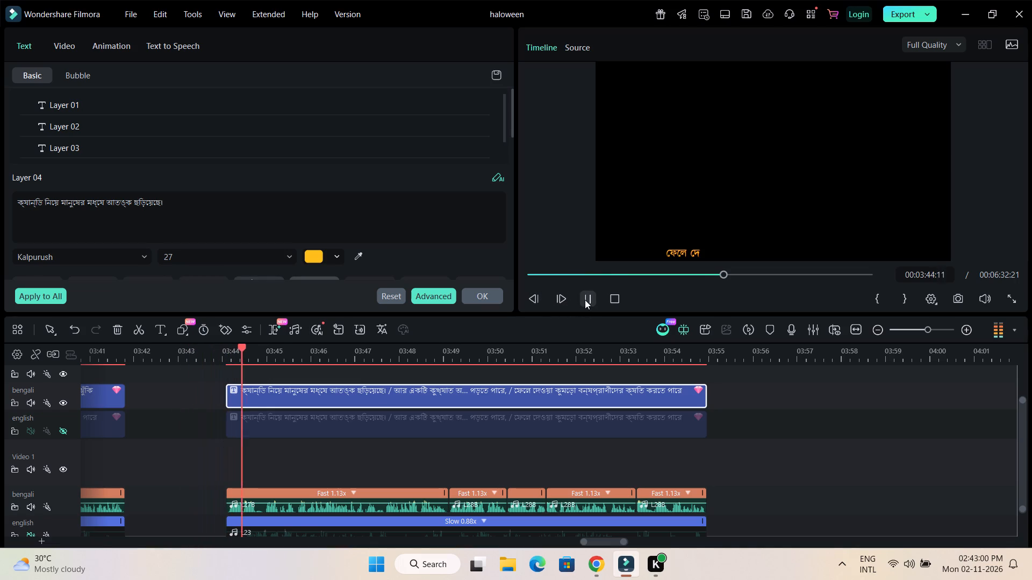
{"action": "left_click", "coordinate": [585, 300]}
{"action": "left_click", "coordinate": [595, 565]}
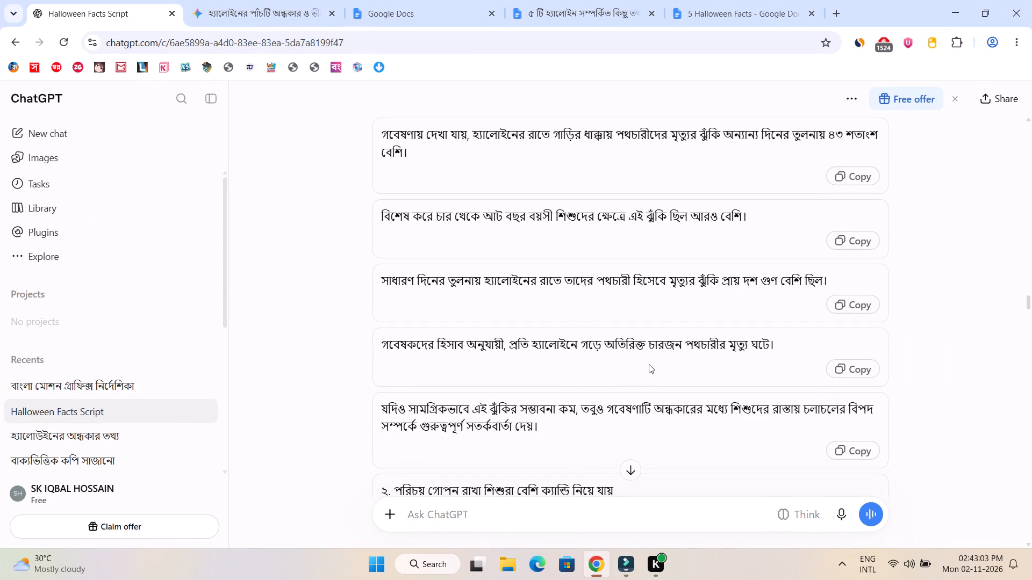
{"action": "scroll", "coordinate": [649, 364], "scroll_direction": "up", "scroll_amount": 1}
{"action": "scroll", "coordinate": [649, 364], "scroll_direction": "down", "scroll_amount": 1}
{"action": "left_click", "coordinate": [618, 563]}
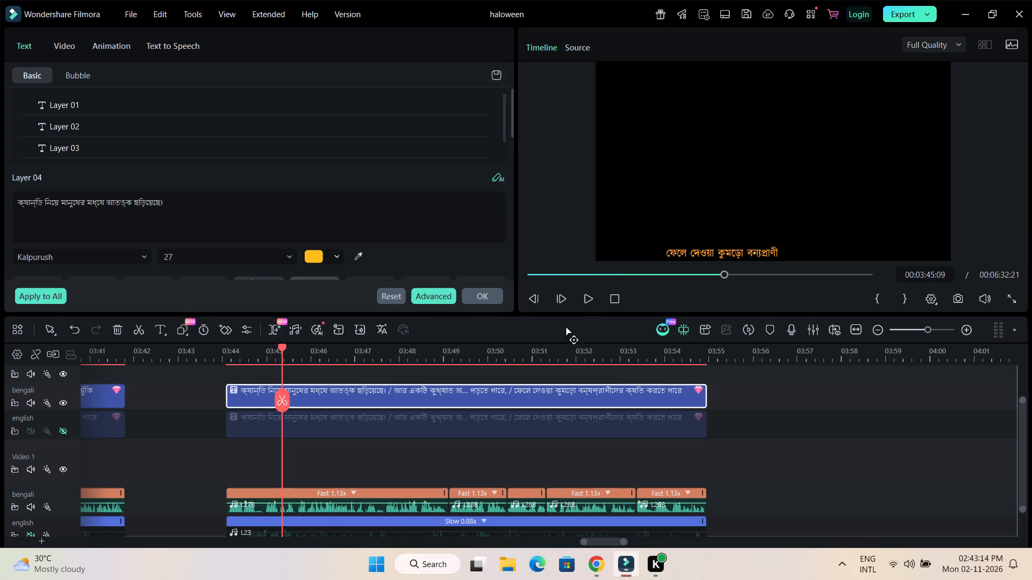
In the Bengali caption above L27B, hide the three later text layers and extend the first layer to 00:00:05:01, where L27B ends.
{"action": "left_click", "coordinate": [587, 302]}
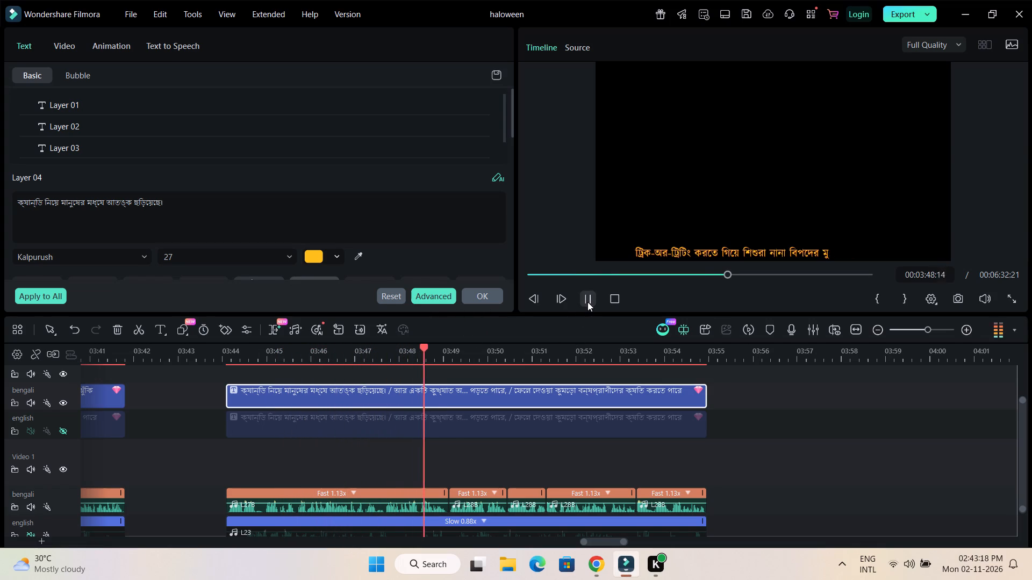
{"action": "left_click", "coordinate": [587, 302]}
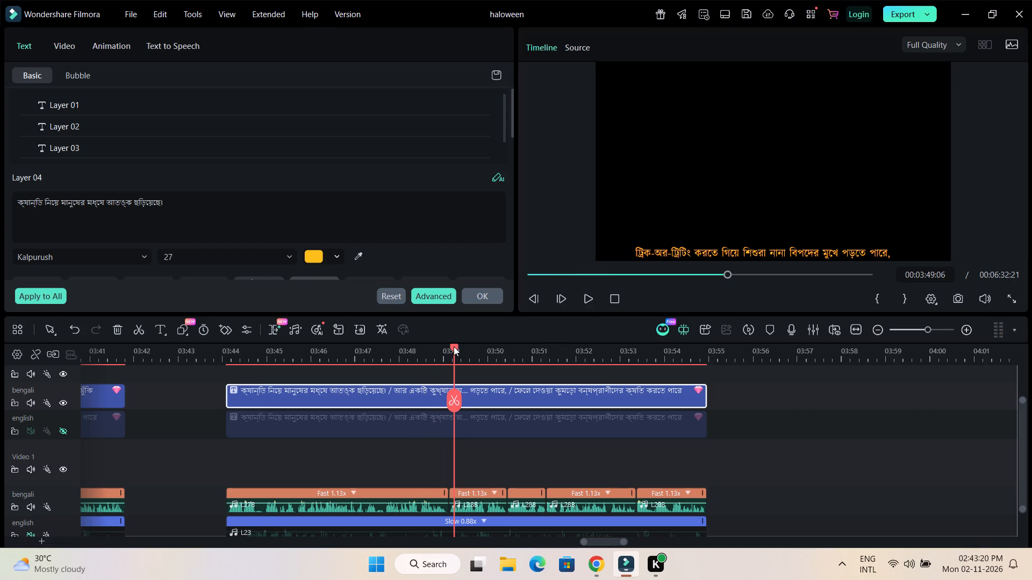
{"action": "left_click", "coordinate": [454, 346]}
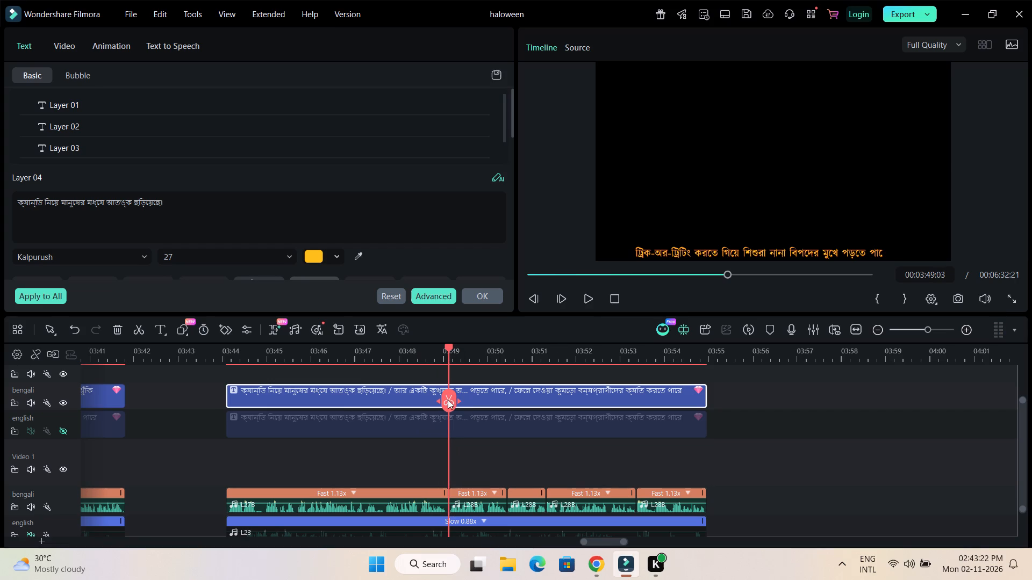
{"action": "double_click", "coordinate": [401, 400]}
{"action": "left_click", "coordinate": [435, 294]}
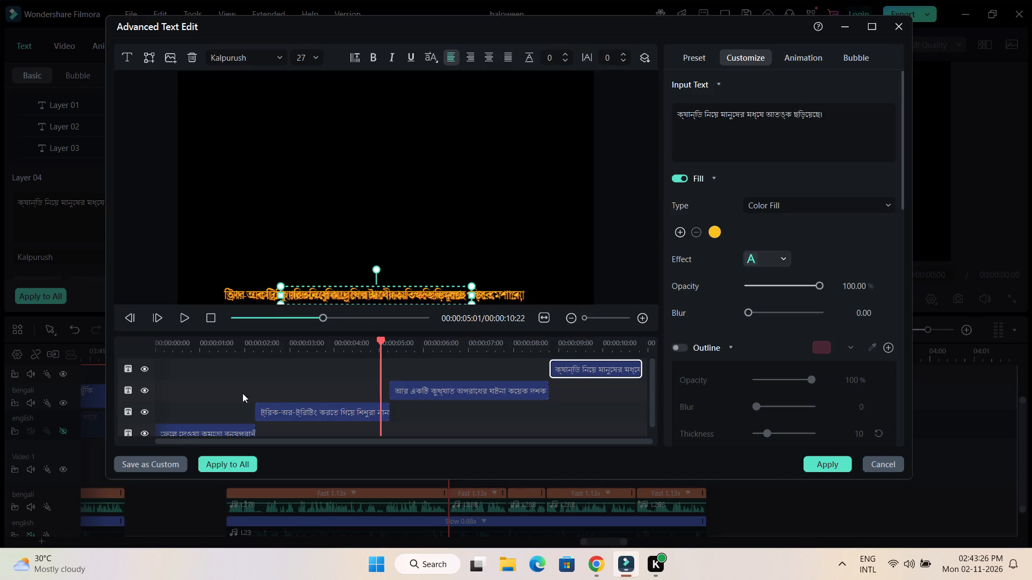
{"action": "left_click", "coordinate": [145, 411]}
{"action": "left_click", "coordinate": [145, 385]}
{"action": "left_click", "coordinate": [144, 391]}
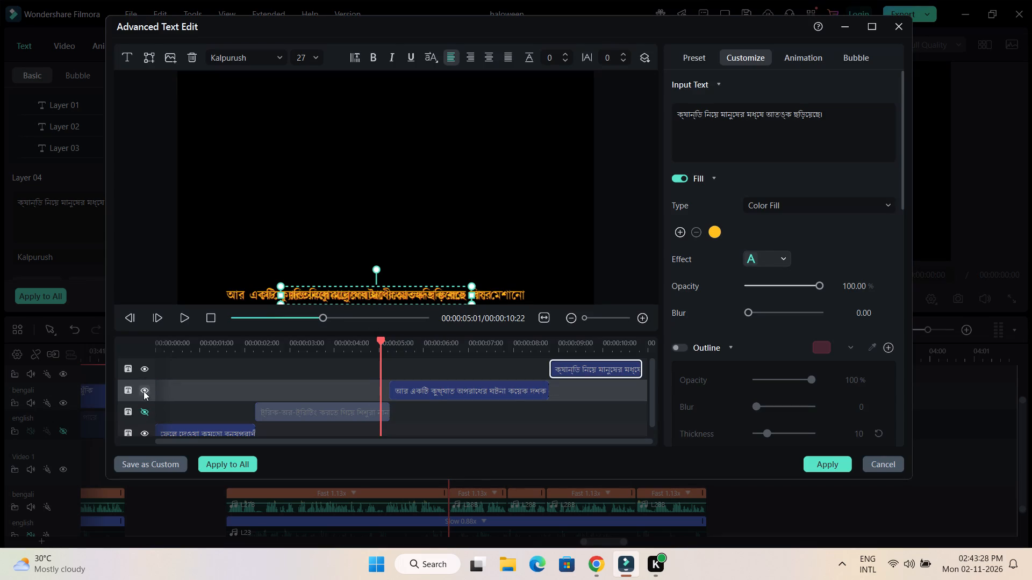
{"action": "left_click", "coordinate": [143, 372]}
{"action": "left_click", "coordinate": [134, 393]}
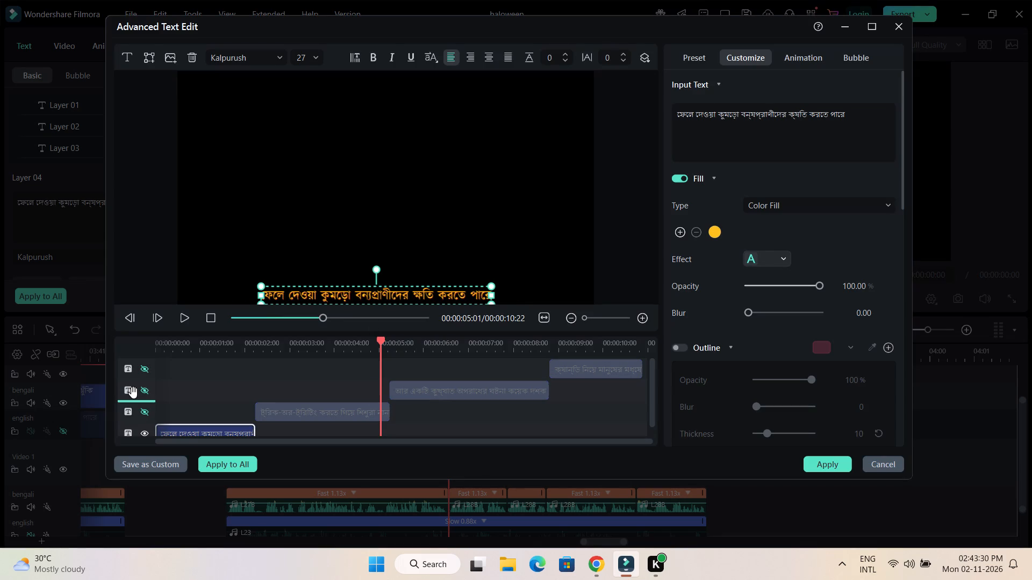
{"action": "scroll", "coordinate": [245, 399], "scroll_direction": "down", "scroll_amount": 1}
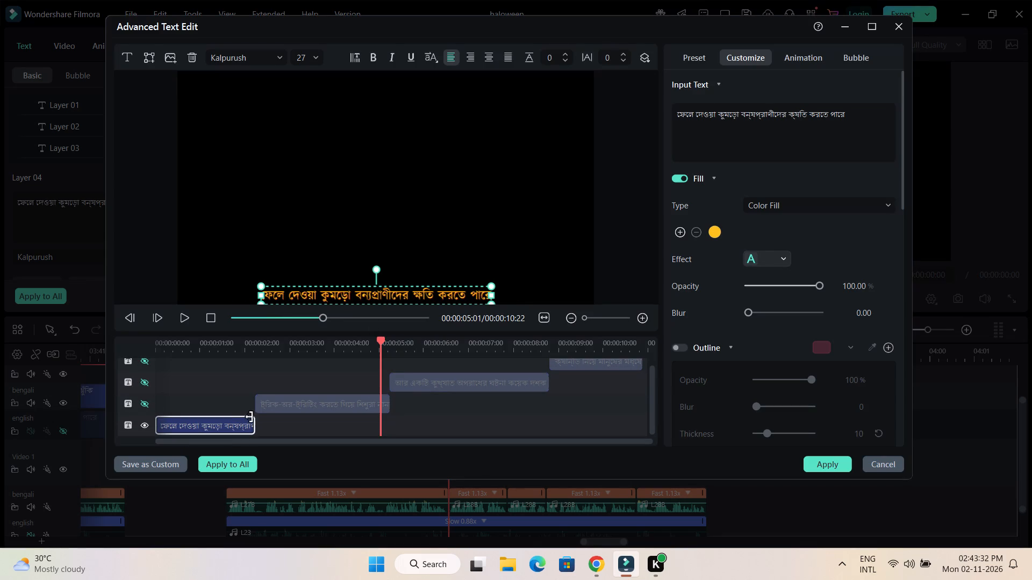
{"action": "left_click_drag", "start_coordinate": [252, 425], "coordinate": [373, 429]}
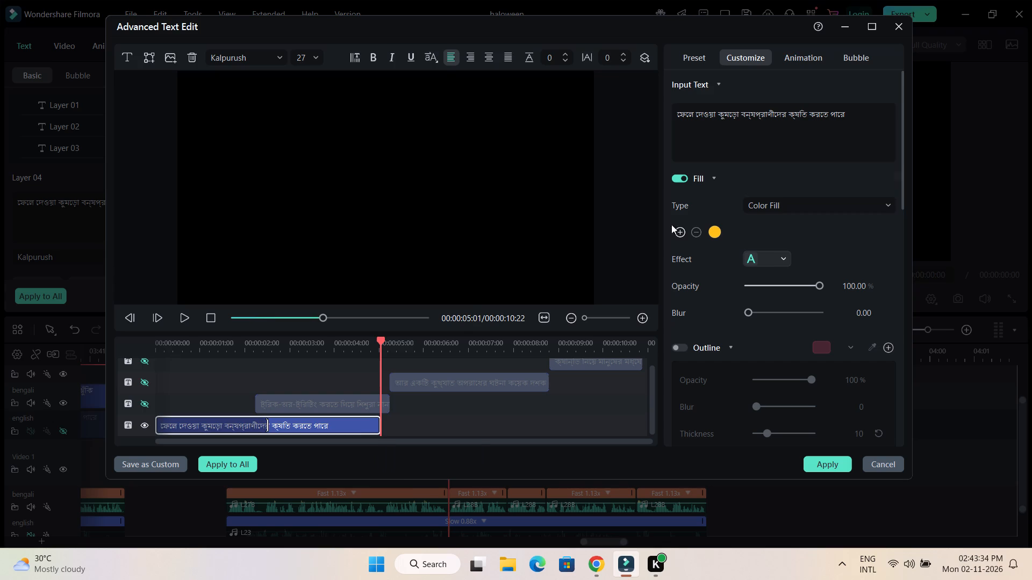
Replace the first layer's text with "বিশেষ করে চার থেকে আট বছর বয়সী শিশুদের ক্ষেত্রে এই ঝুঁকি ছিল আরও বেশি।" at font size 28.
{"action": "left_click_drag", "start_coordinate": [859, 118], "coordinate": [636, 117]}
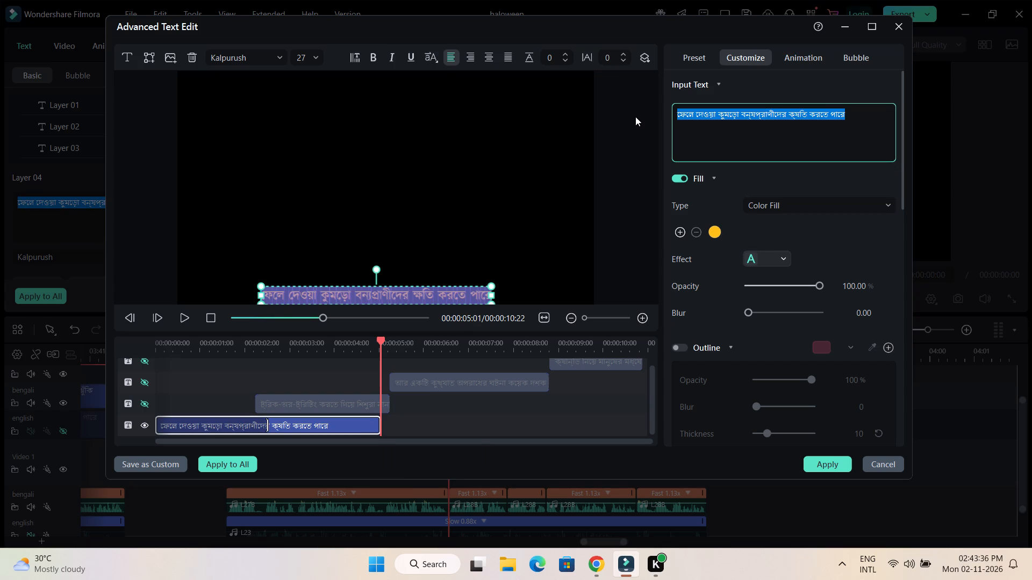
{"action": "key", "text": "ctrl+v"}
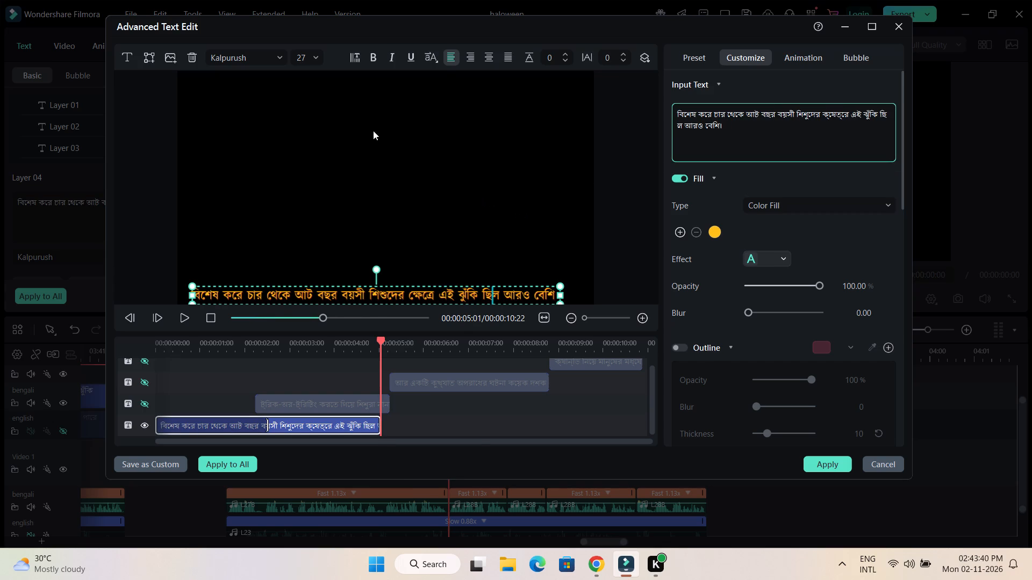
{"action": "left_click", "coordinate": [298, 58]}
{"action": "scroll", "coordinate": [298, 58], "scroll_direction": "up", "scroll_amount": 1}
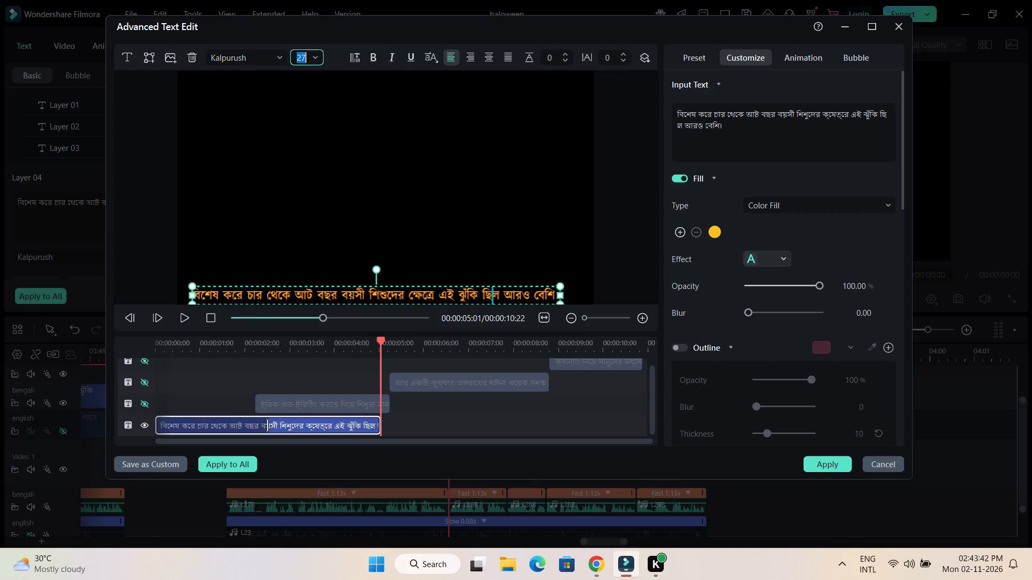
{"action": "scroll", "coordinate": [298, 58], "scroll_direction": "up", "scroll_amount": 1}
{"action": "scroll", "coordinate": [298, 58], "scroll_direction": "down", "scroll_amount": 1}
Lengthen the first layer's text reveal animation to nearly the layer's full duration and preview it from the beginning.
{"action": "left_click_drag", "start_coordinate": [266, 426], "coordinate": [371, 433]}
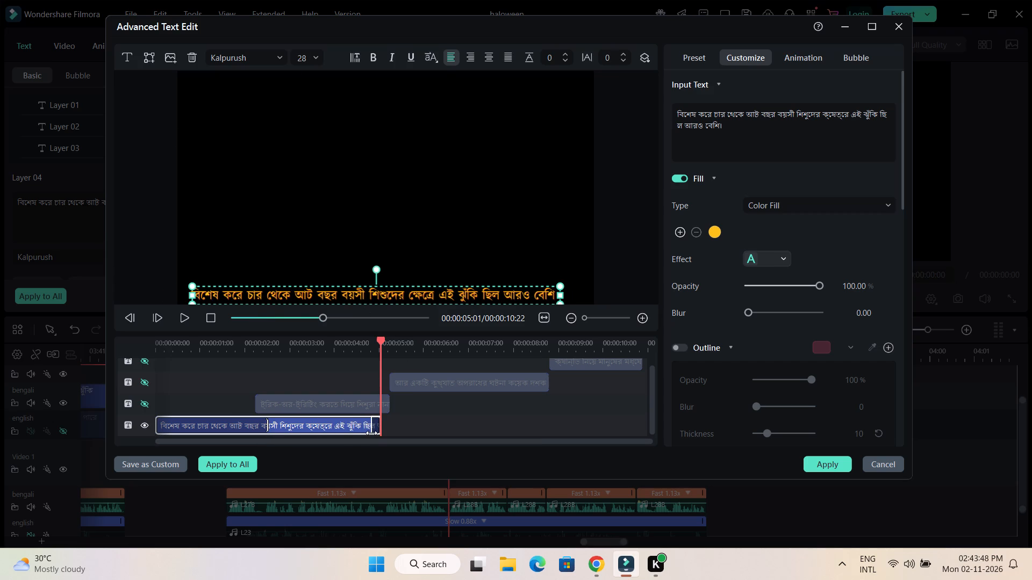
{"action": "left_click_drag", "start_coordinate": [371, 433], "coordinate": [372, 433]}
{"action": "left_click_drag", "start_coordinate": [382, 338], "coordinate": [90, 338]}
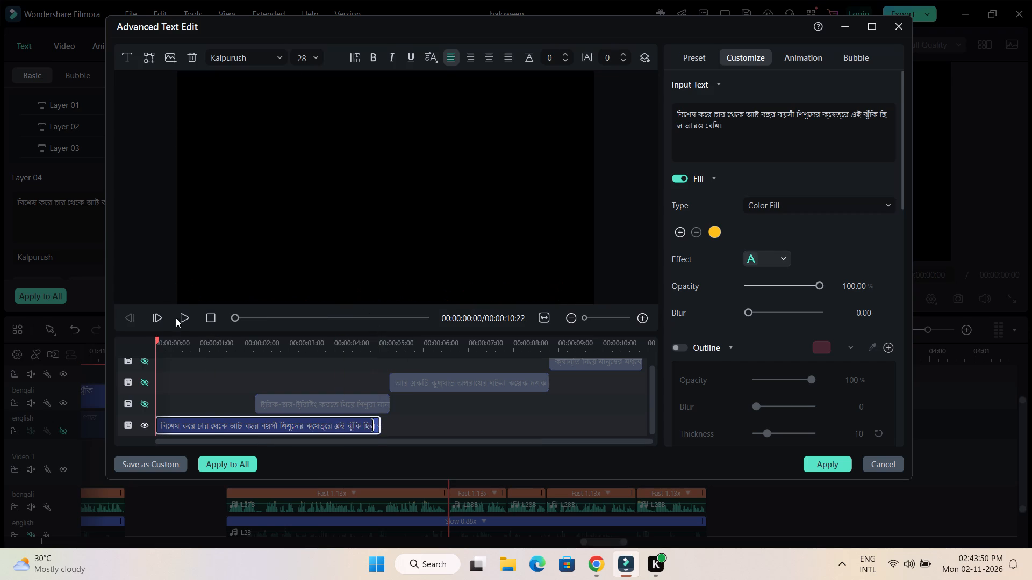
{"action": "left_click", "coordinate": [184, 315]}
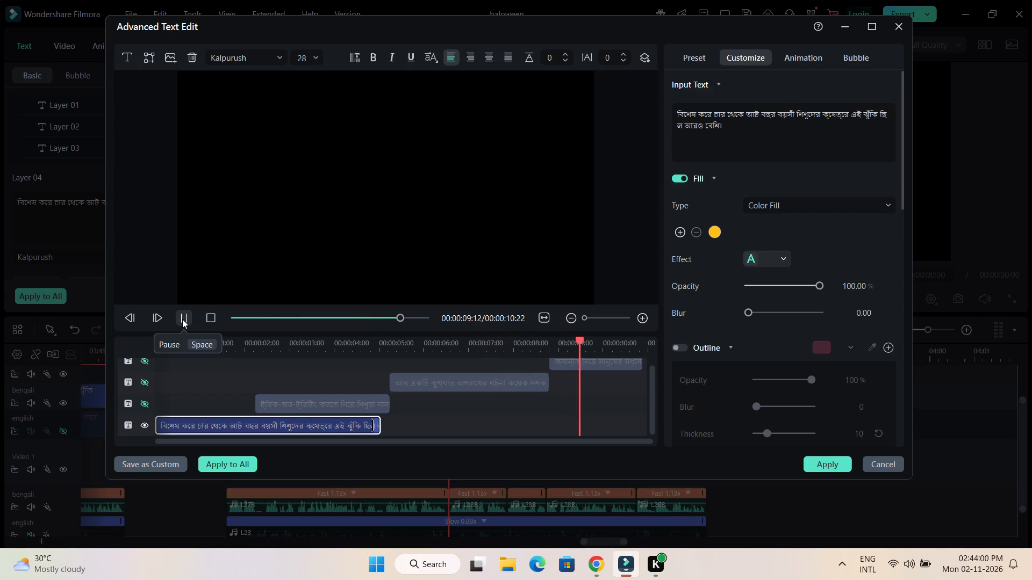
{"action": "left_click", "coordinate": [182, 319]}
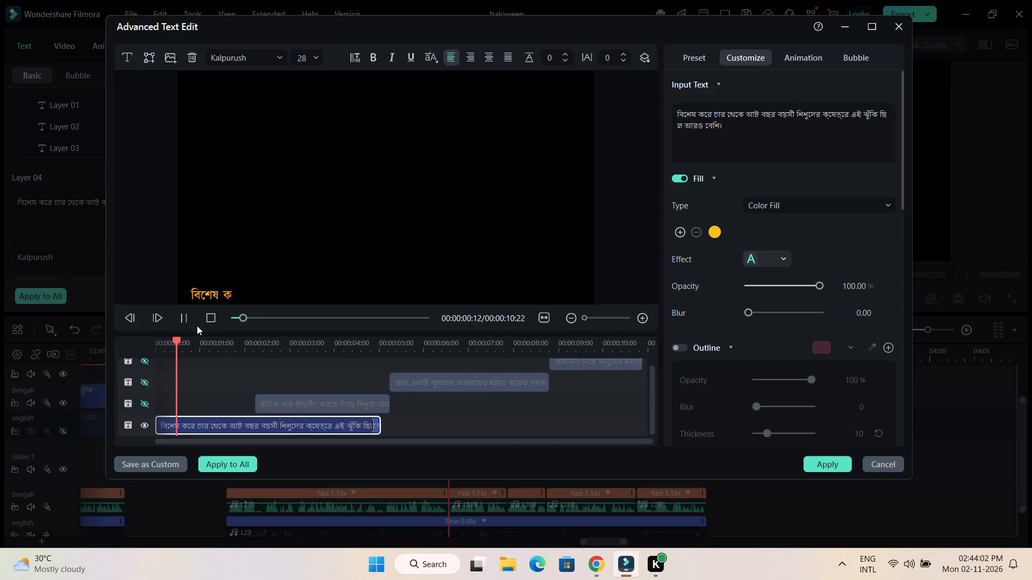
{"action": "left_click", "coordinate": [186, 313]}
Move the second text layer so it starts where the first layer ends, at 00:00:05:01.
{"action": "left_click_drag", "start_coordinate": [362, 399], "coordinate": [443, 409]}
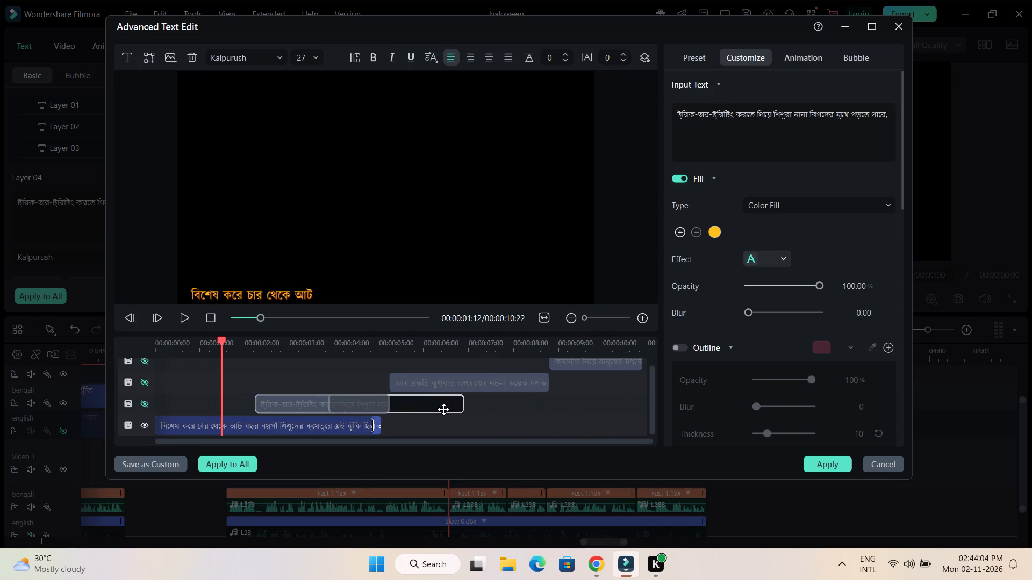
{"action": "left_click_drag", "start_coordinate": [443, 409], "coordinate": [489, 410]}
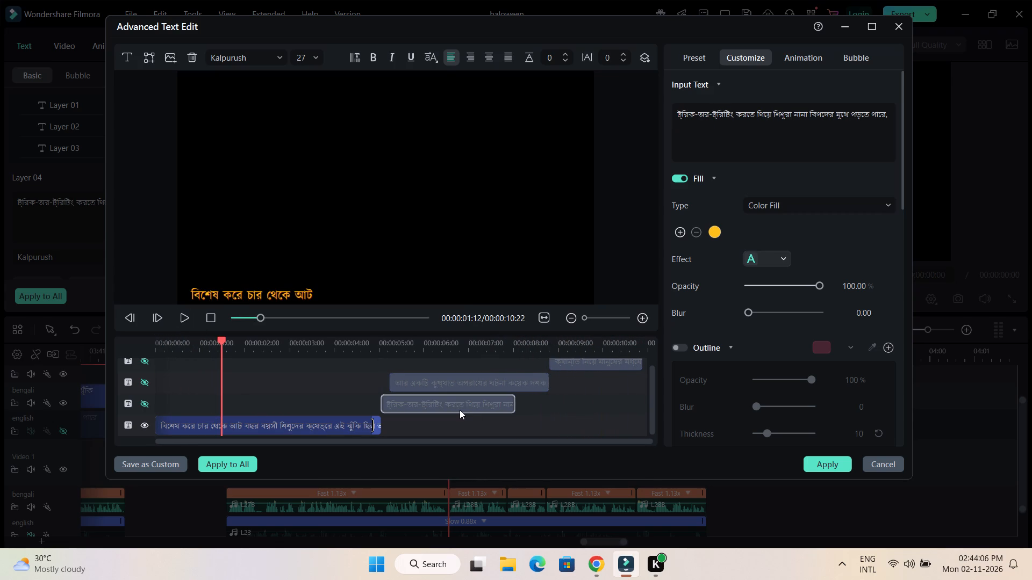
Extend the second text layer to the end of the Bengali caption at 00:00:10:22.
{"action": "left_click_drag", "start_coordinate": [510, 400], "coordinate": [529, 400]}
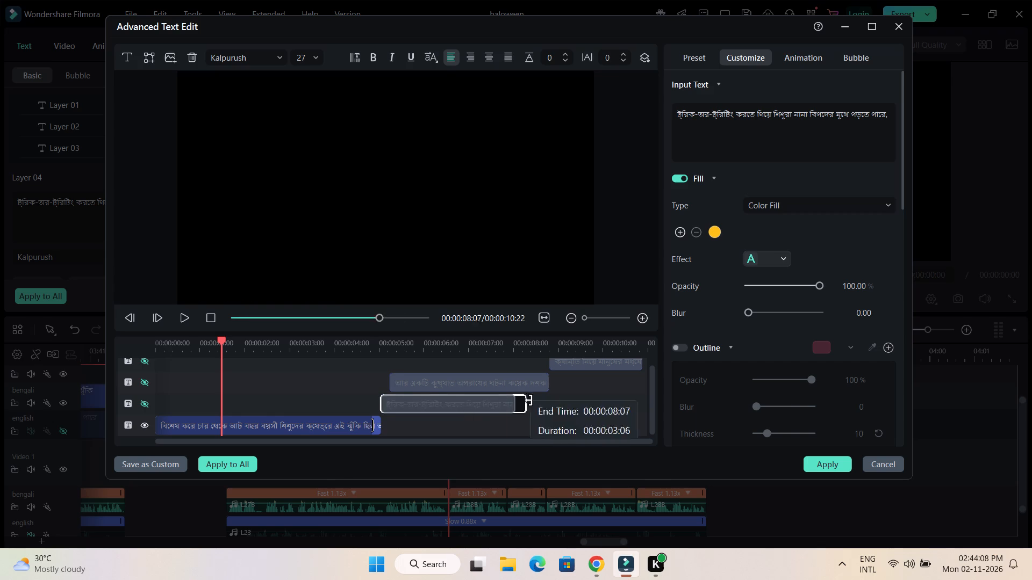
{"action": "left_click_drag", "start_coordinate": [529, 400], "coordinate": [680, 400]}
Delete the two leftover text layers above the second one.
{"action": "left_click", "coordinate": [518, 379]}
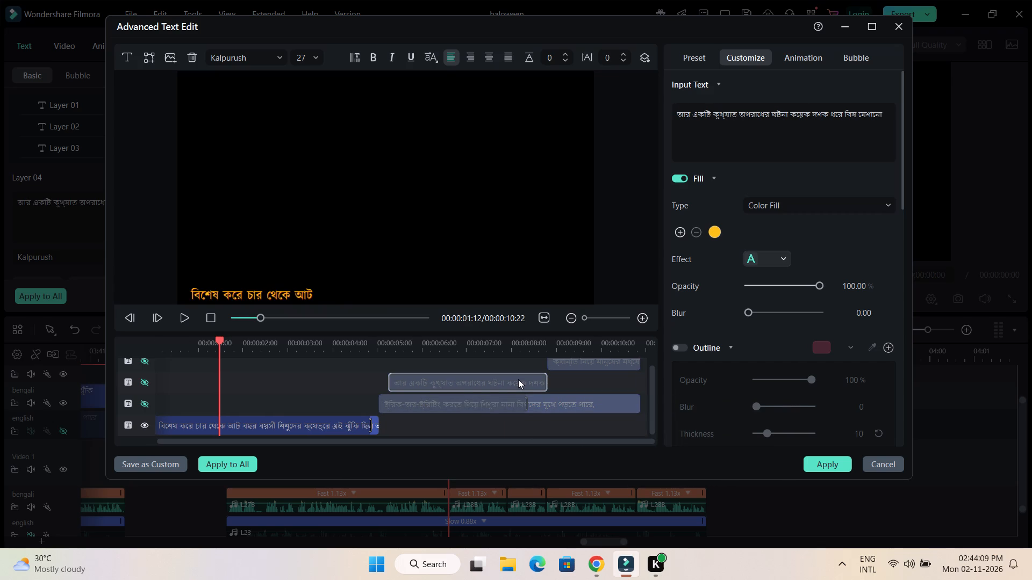
{"action": "key", "text": "Delete"}
{"action": "left_click", "coordinate": [575, 368]}
{"action": "key", "text": "Delete"}
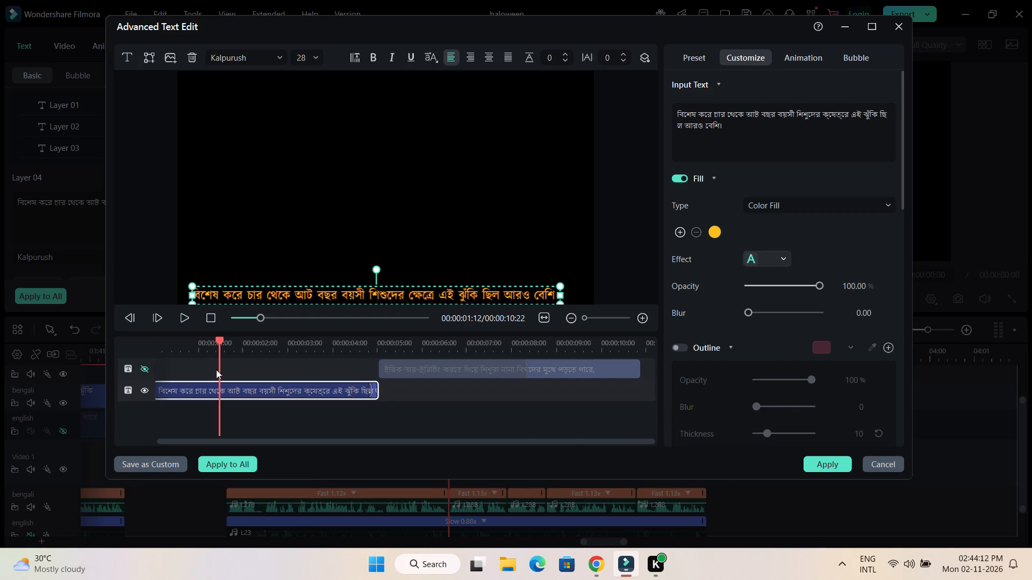
Unhide the second text layer and lengthen its text reveal animation to nearly the layer's full duration.
{"action": "left_click", "coordinate": [143, 366]}
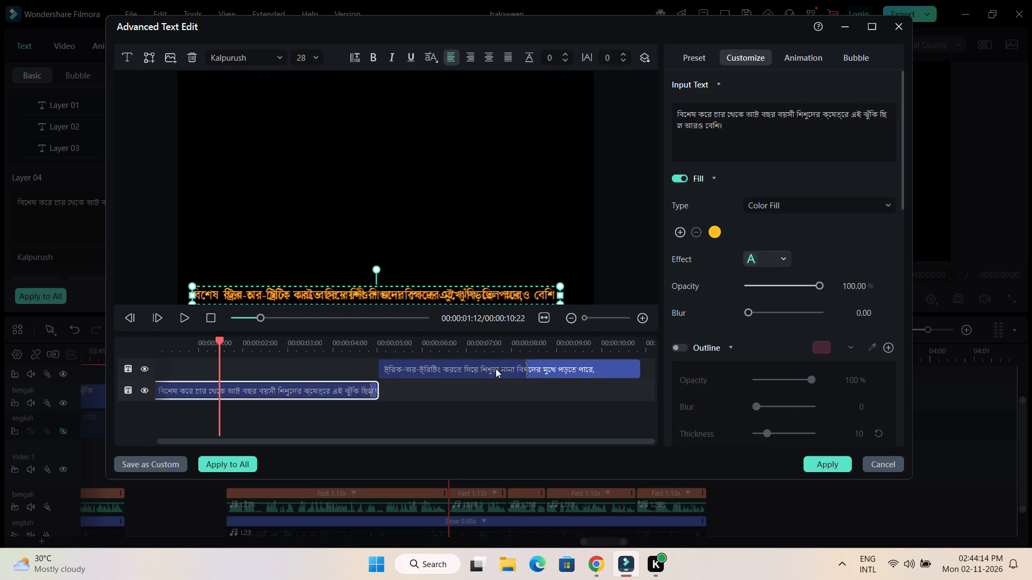
{"action": "left_click_drag", "start_coordinate": [528, 368], "coordinate": [629, 371]}
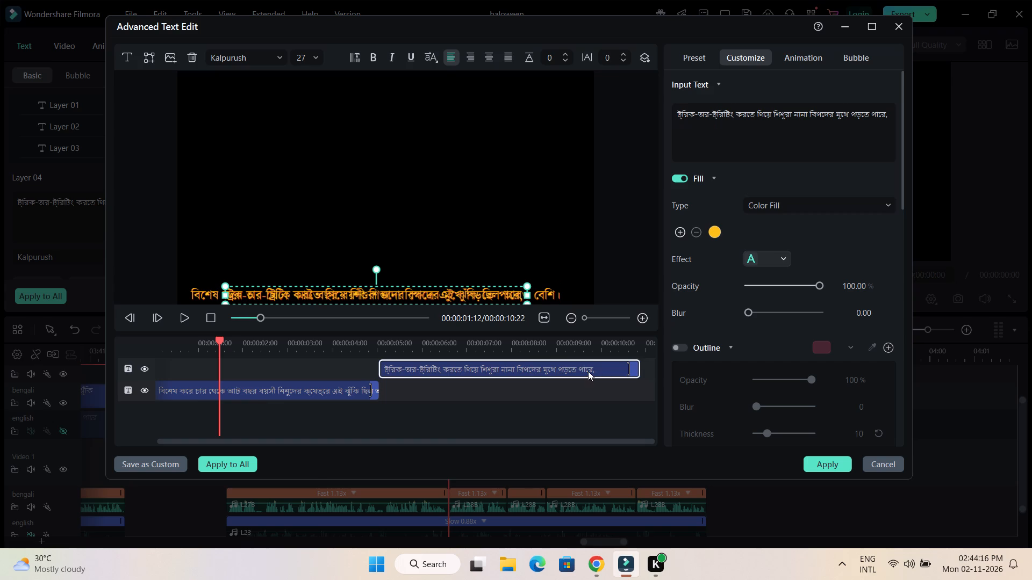
{"action": "double_click", "coordinate": [589, 371]}
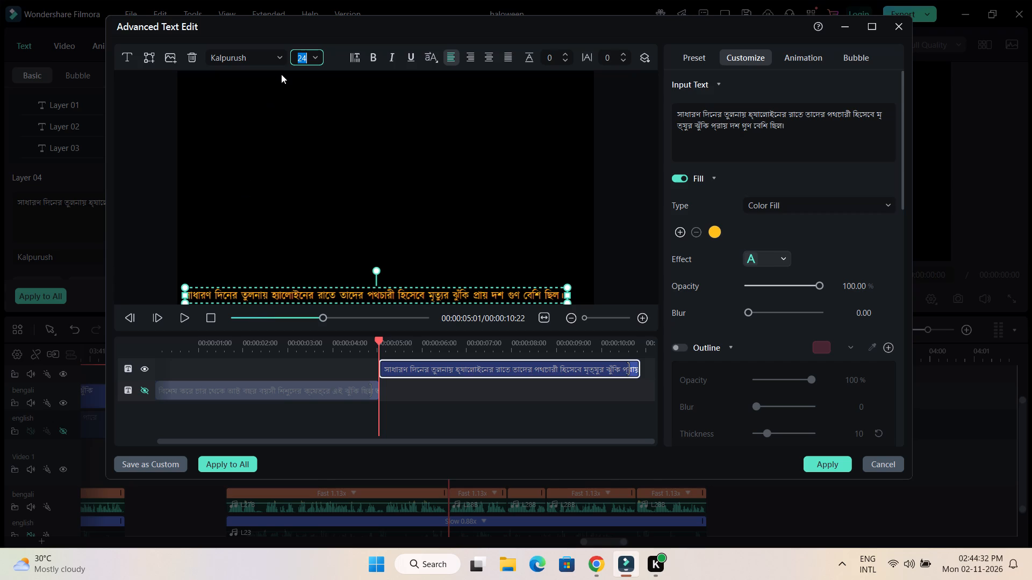
{"action": "type", "text": "25"}
{"action": "key", "text": "Return"}
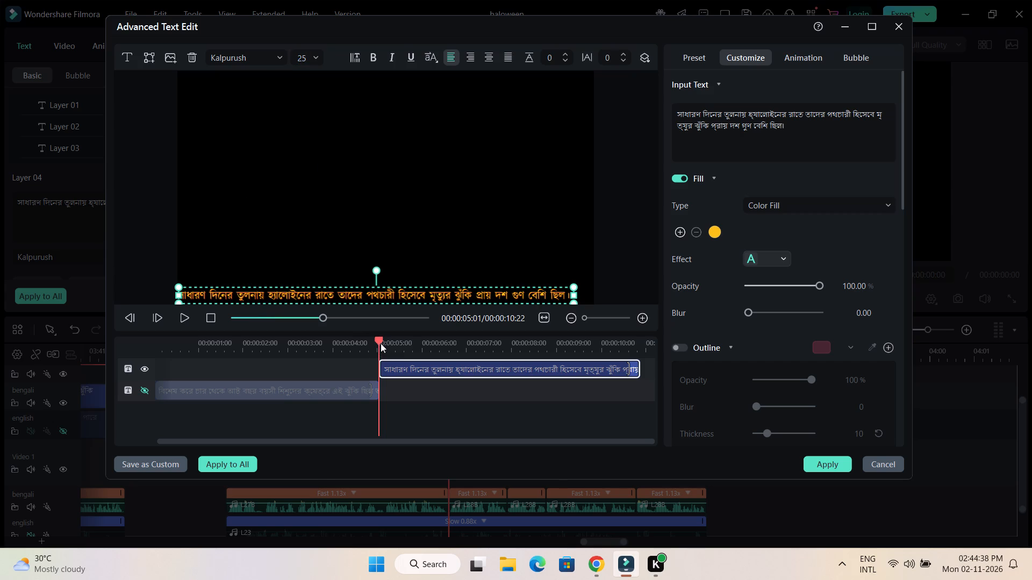
Show the first text layer again and preview the whole two-layer caption from the beginning.
{"action": "left_click_drag", "start_coordinate": [377, 338], "coordinate": [73, 348]}
{"action": "left_click", "coordinate": [182, 319]}
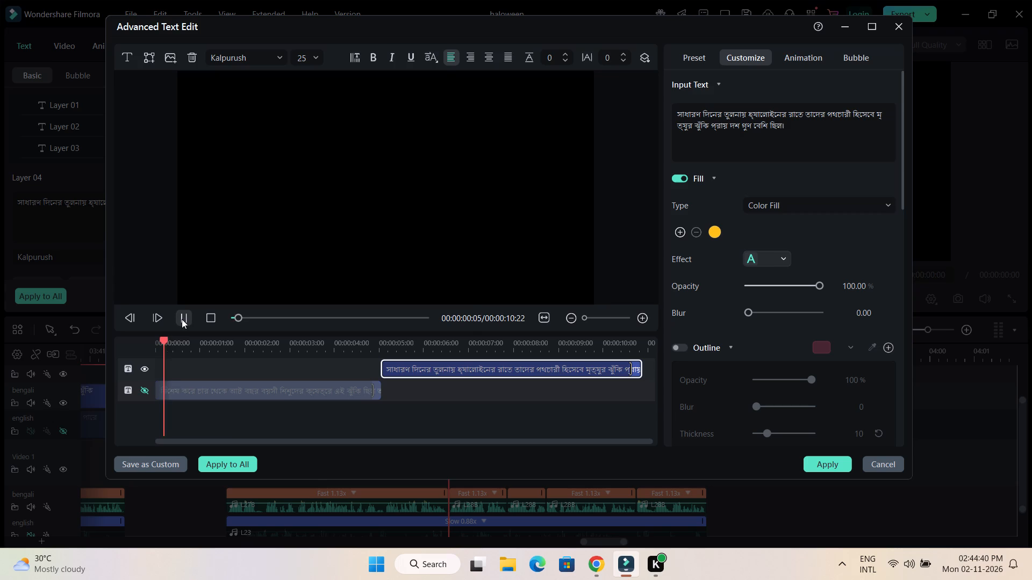
{"action": "key", "text": "space"}
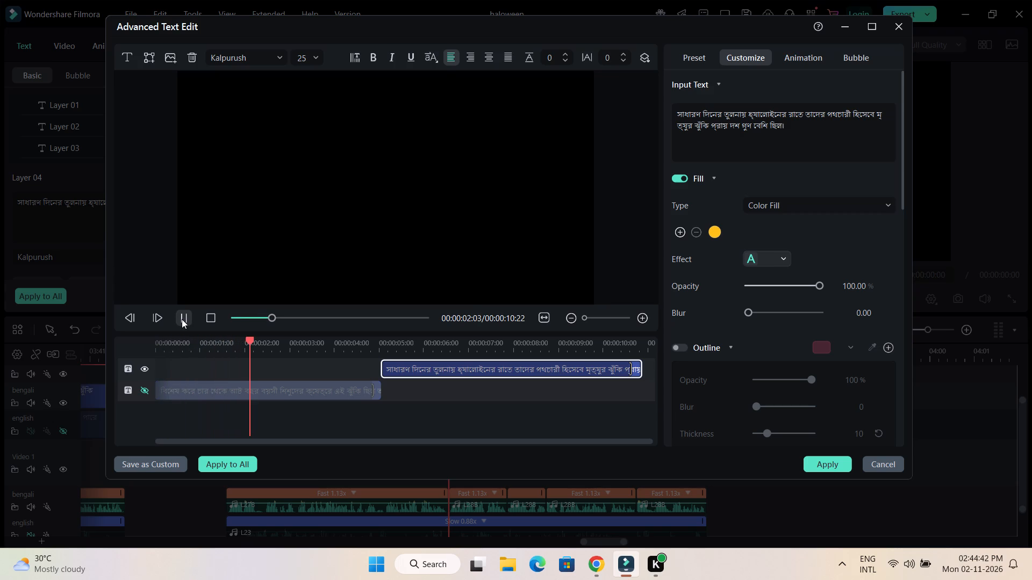
{"action": "left_click", "coordinate": [142, 389]}
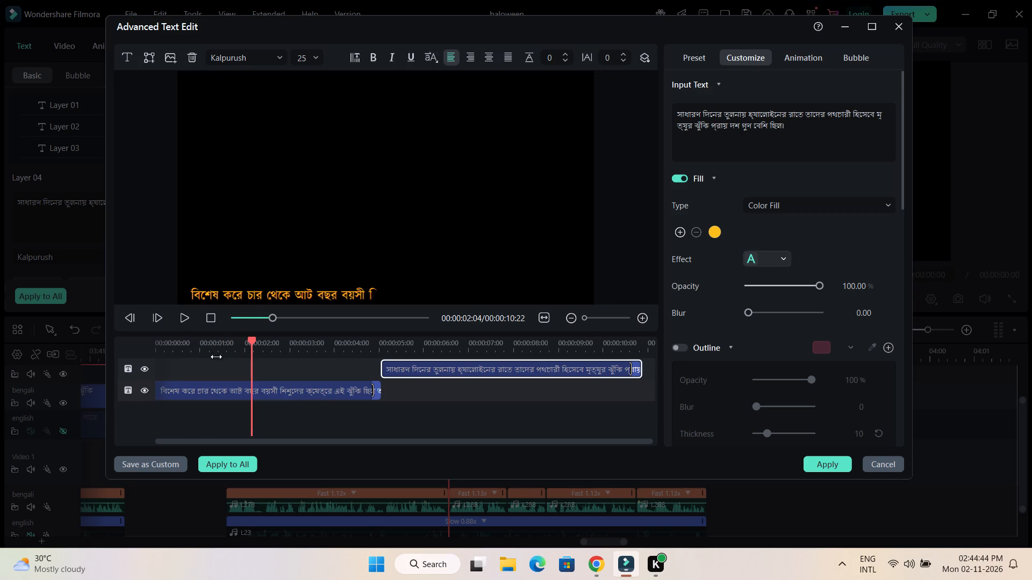
{"action": "left_click_drag", "start_coordinate": [254, 340], "coordinate": [10, 340]}
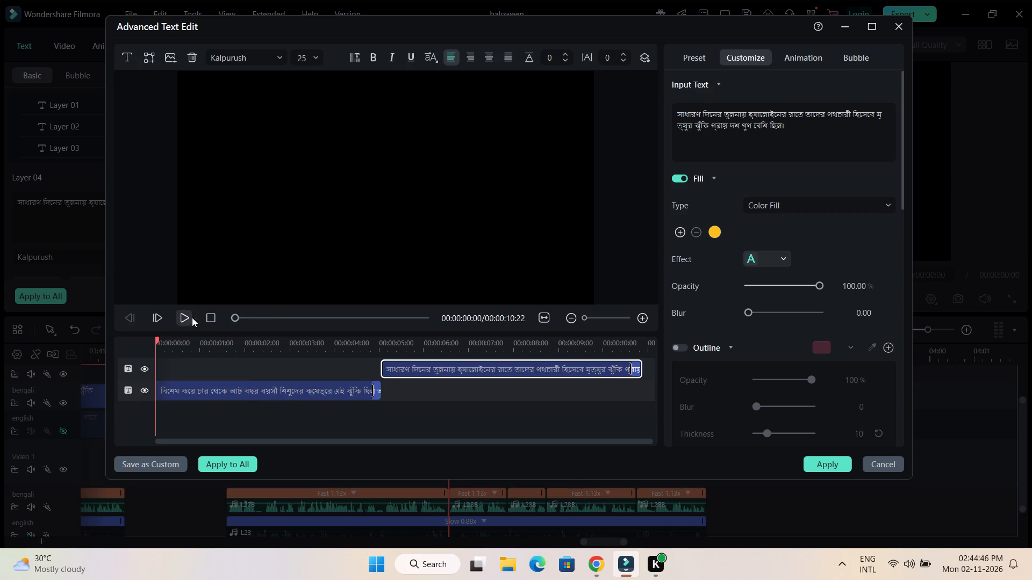
{"action": "left_click", "coordinate": [184, 317]}
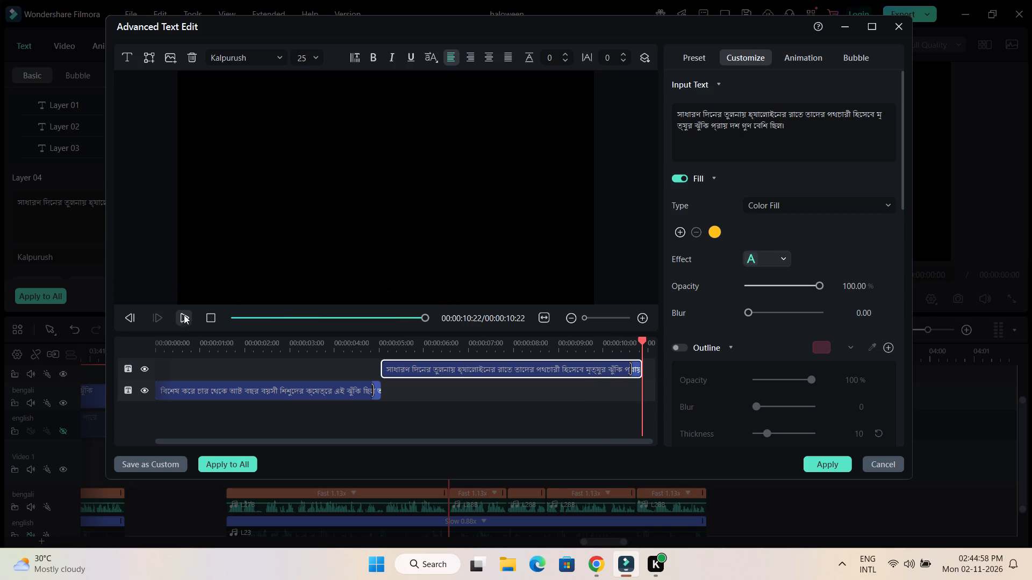
Apply the advanced text edits to the Bengali caption and save the project.
{"action": "left_click", "coordinate": [804, 463]}
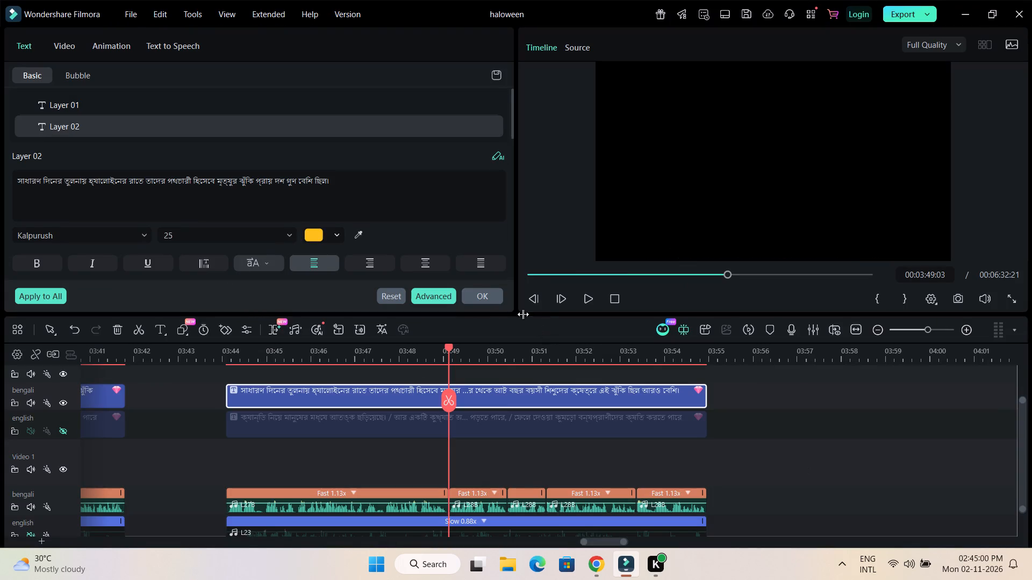
{"action": "left_click", "coordinate": [494, 296]}
{"action": "left_click", "coordinate": [133, 12]}
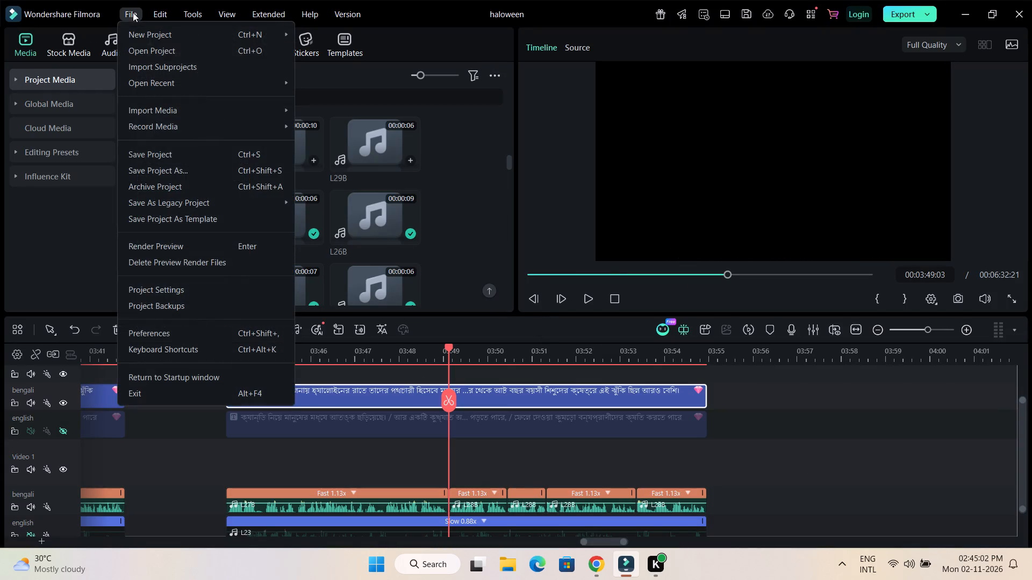
{"action": "left_click", "coordinate": [135, 152]}
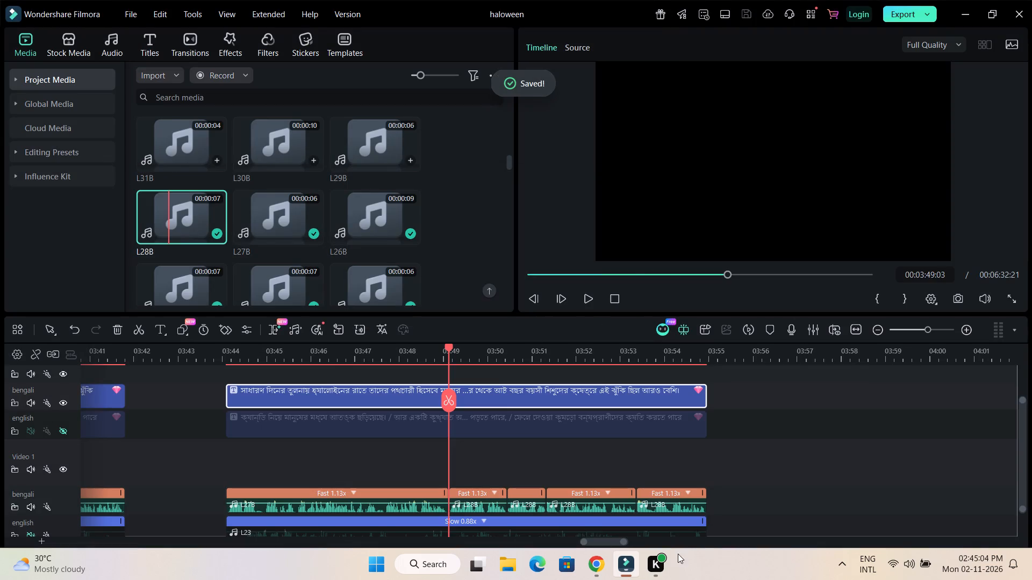